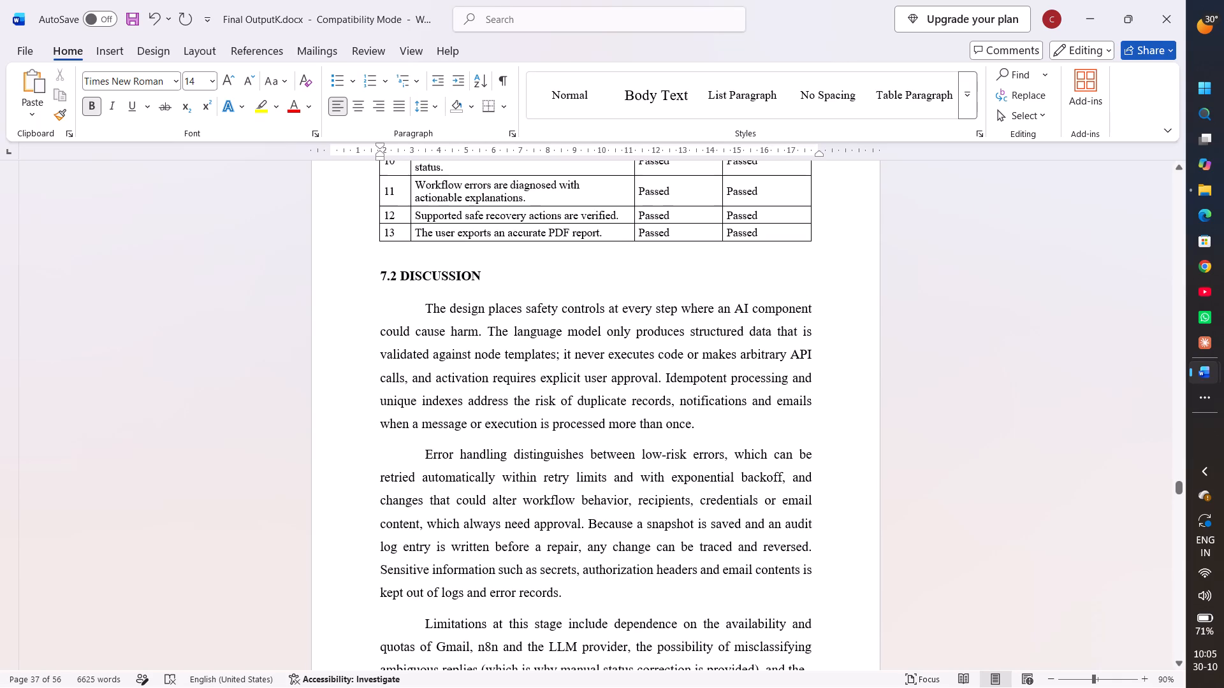
# Remove the blank page between the end of section 7.2 Discussion and the Chapter 8 User Manual heading.
pyautogui.scroll(-3, 662, 418)
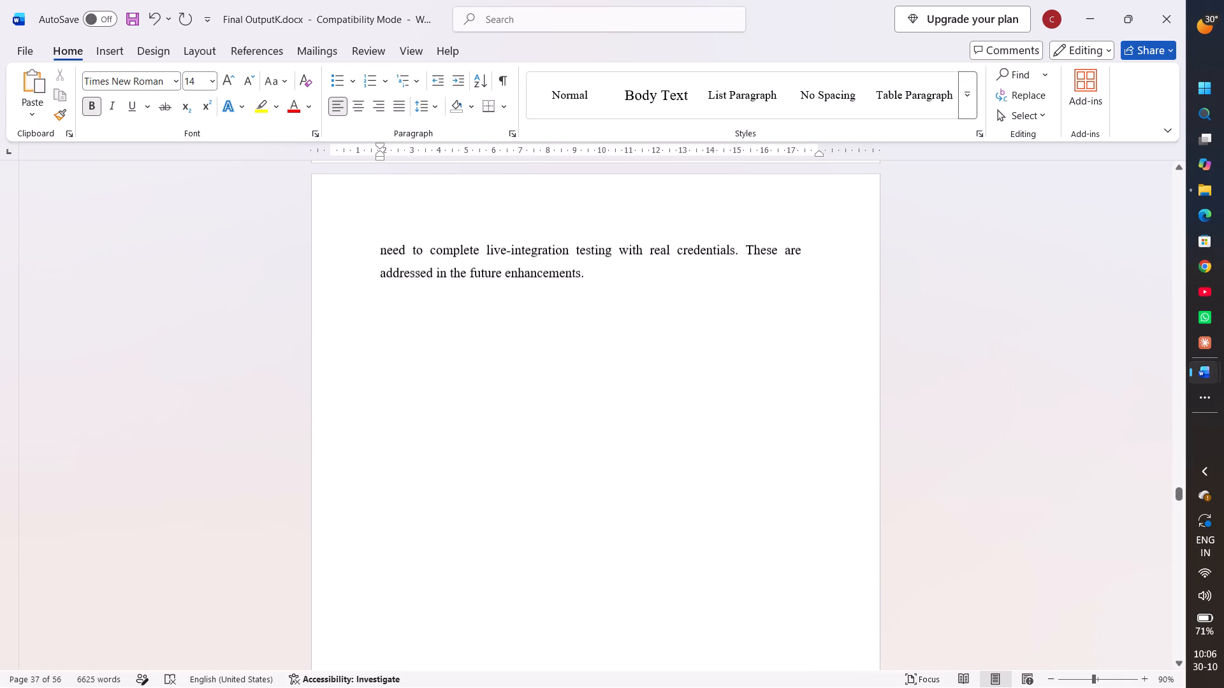
pyautogui.scroll(-4, 662, 418)
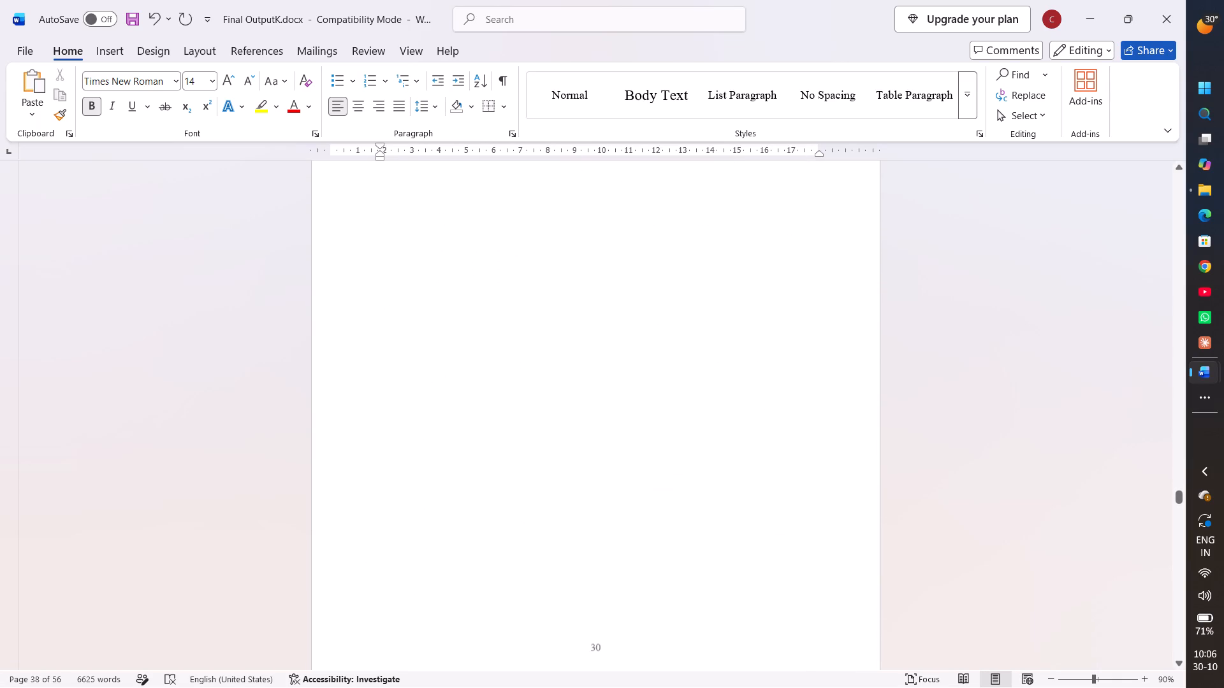
pyautogui.scroll(-2, 662, 418)
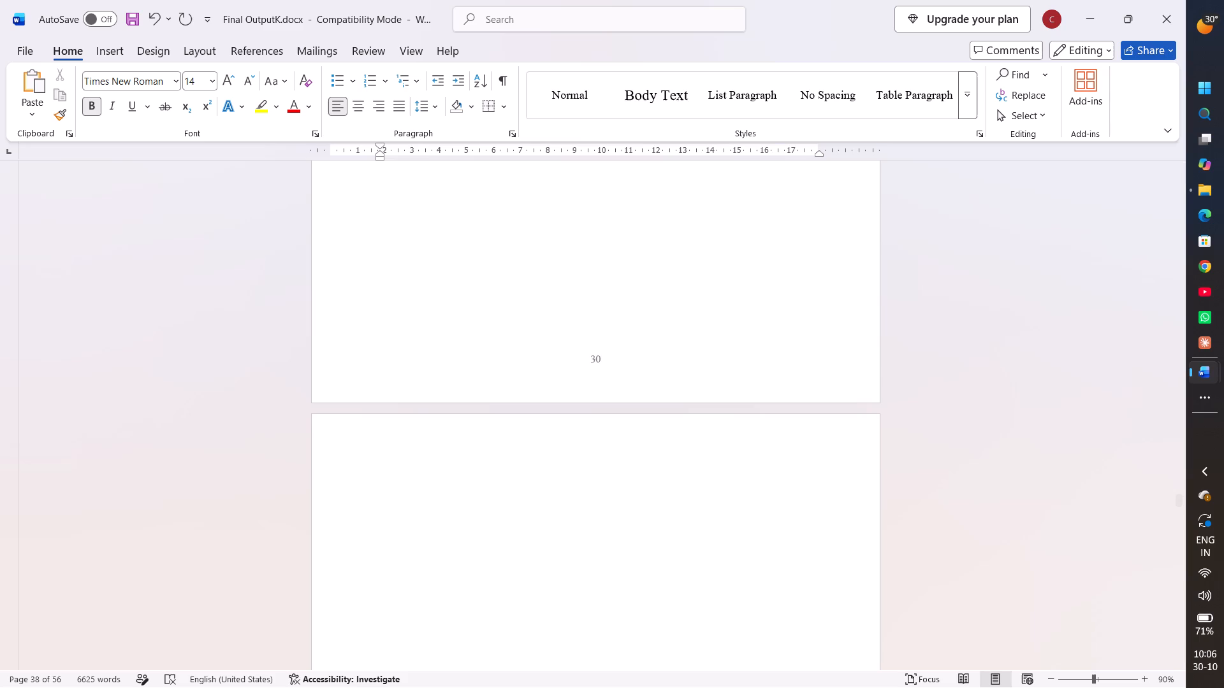
pyautogui.scroll(-1, 662, 418)
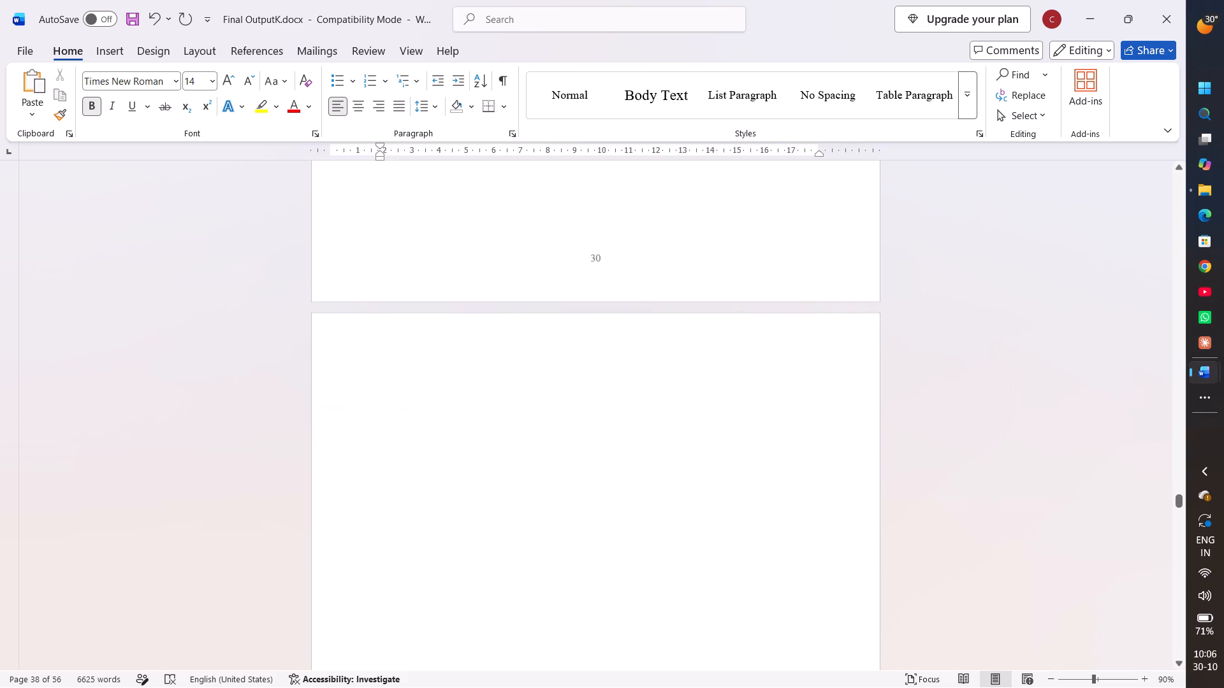
pyautogui.click(634, 397)
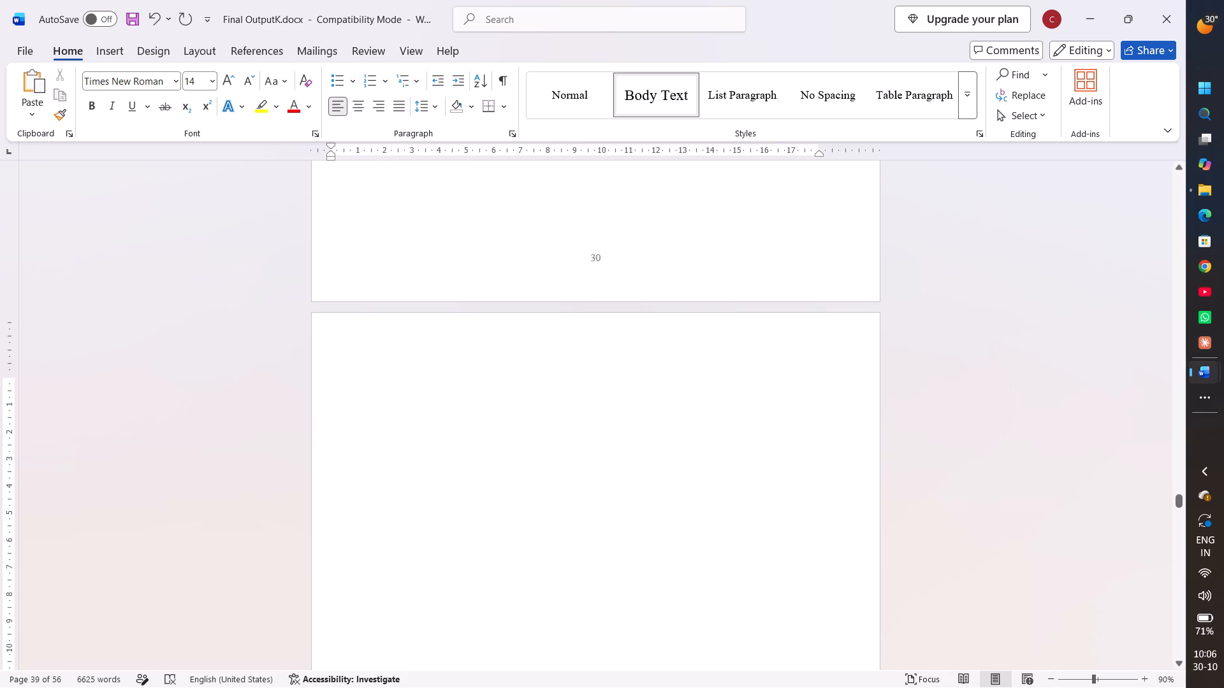
pyautogui.press('BackSpace')
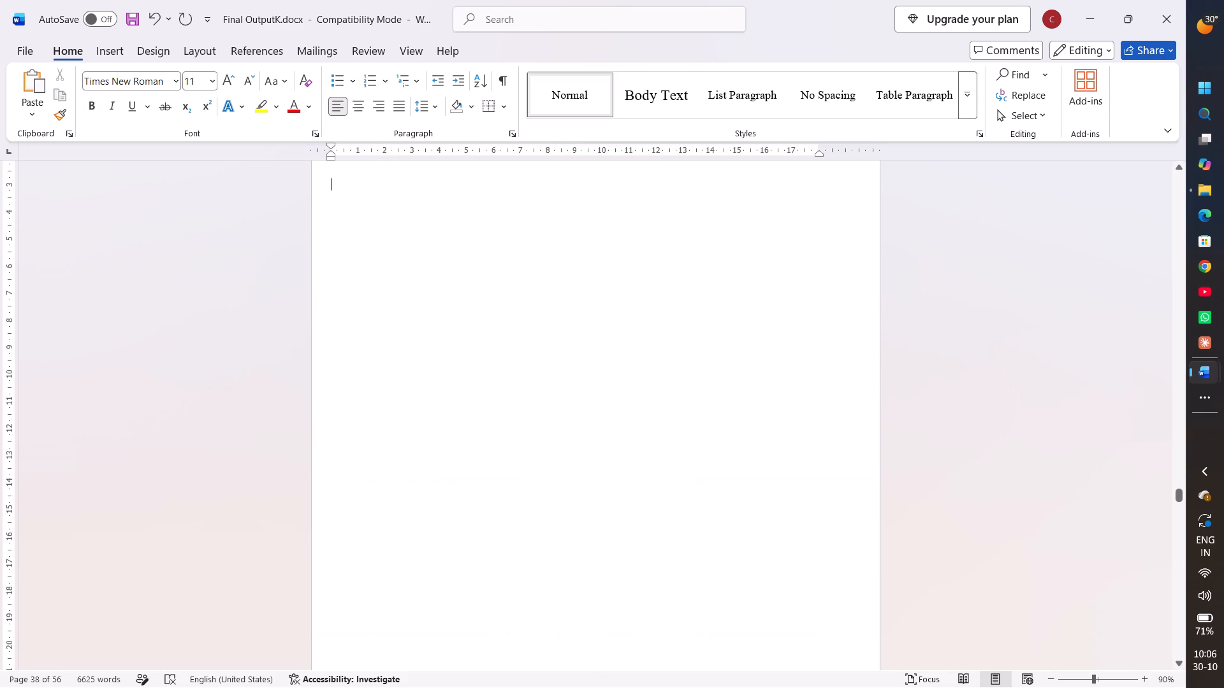
pyautogui.scroll(-6, 634, 397)
pyautogui.scroll(2, 634, 397)
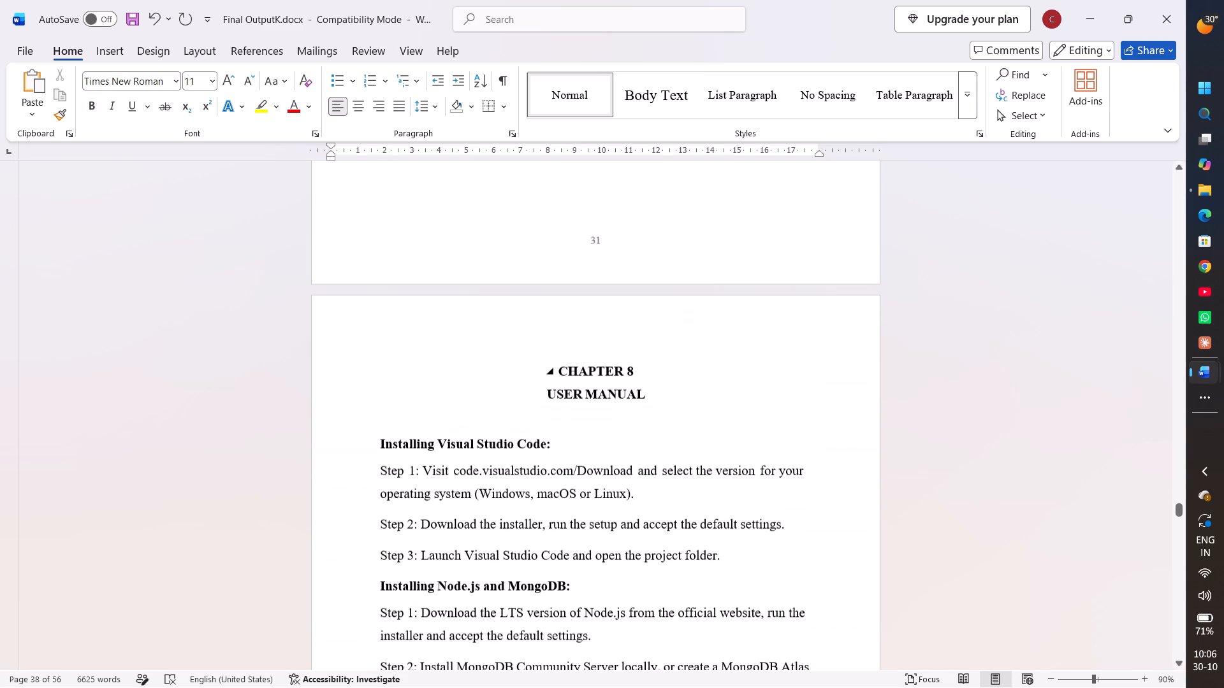
pyautogui.scroll(4, 634, 397)
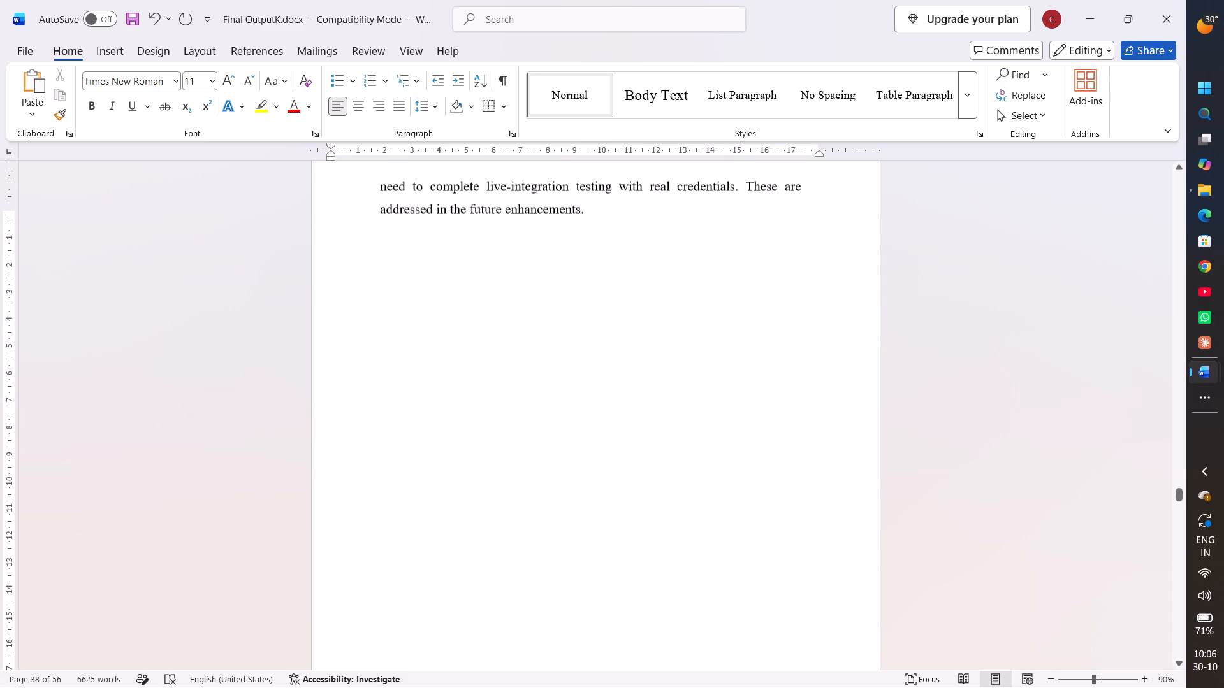
pyautogui.scroll(1, 634, 397)
pyautogui.scroll(-2, 634, 397)
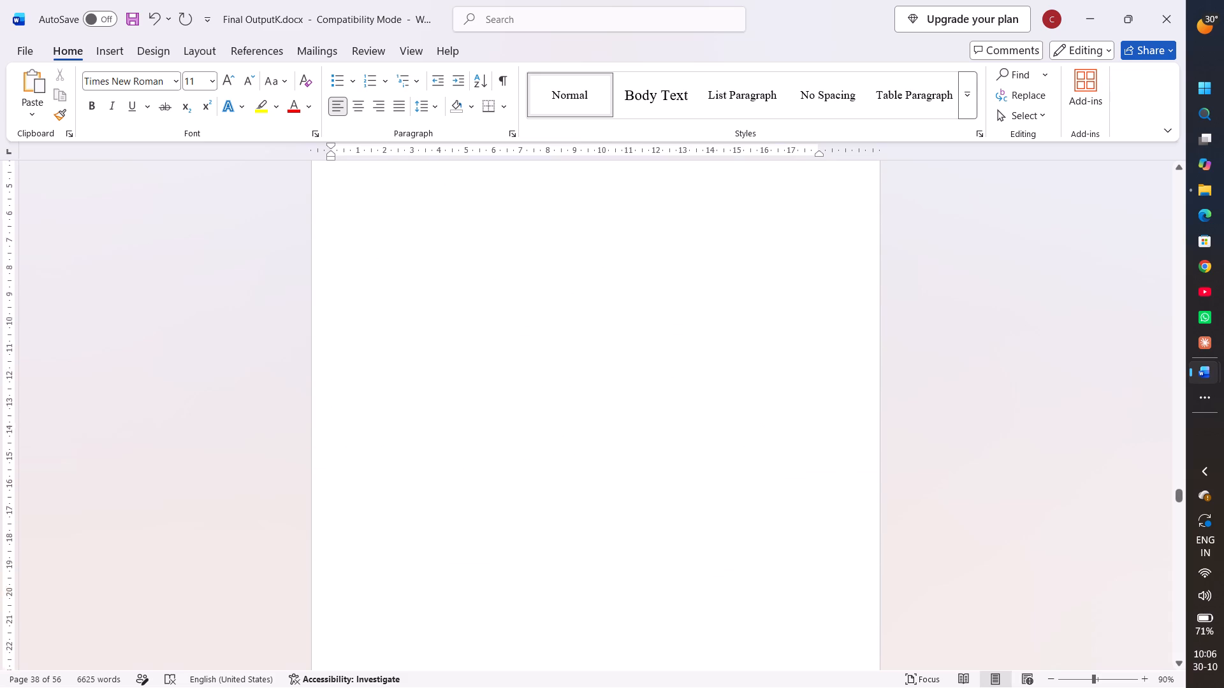
pyautogui.scroll(-3, 634, 397)
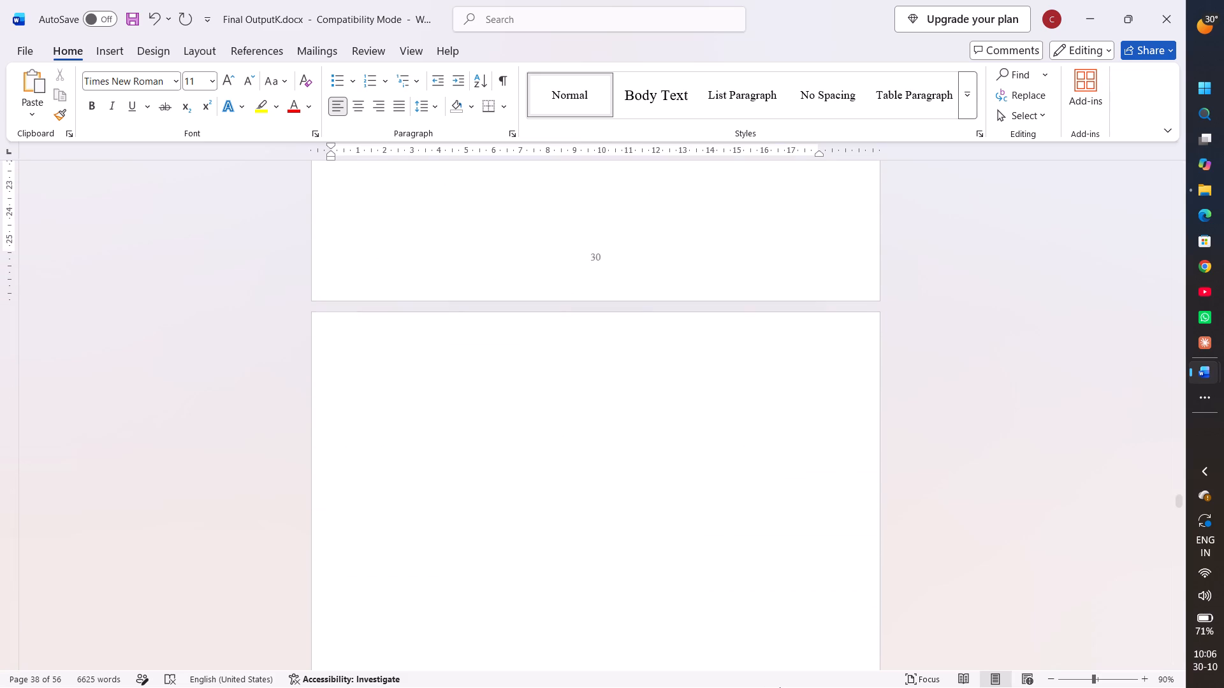
pyautogui.click(626, 450)
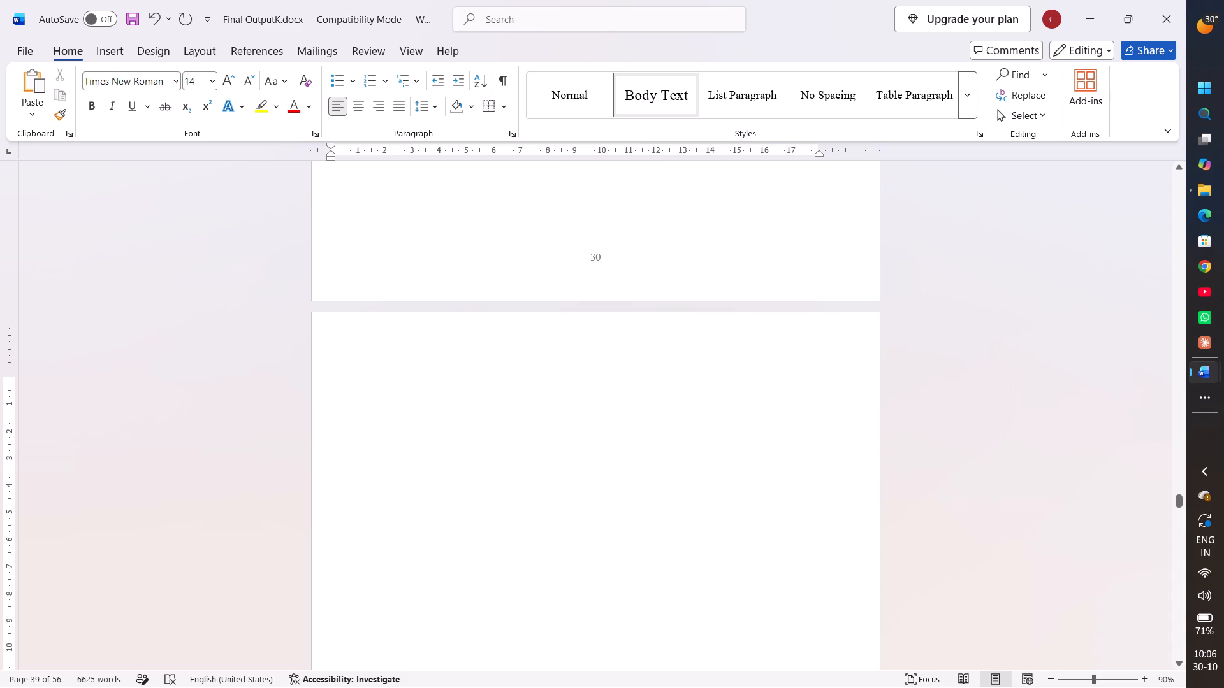
pyautogui.press('Delete')
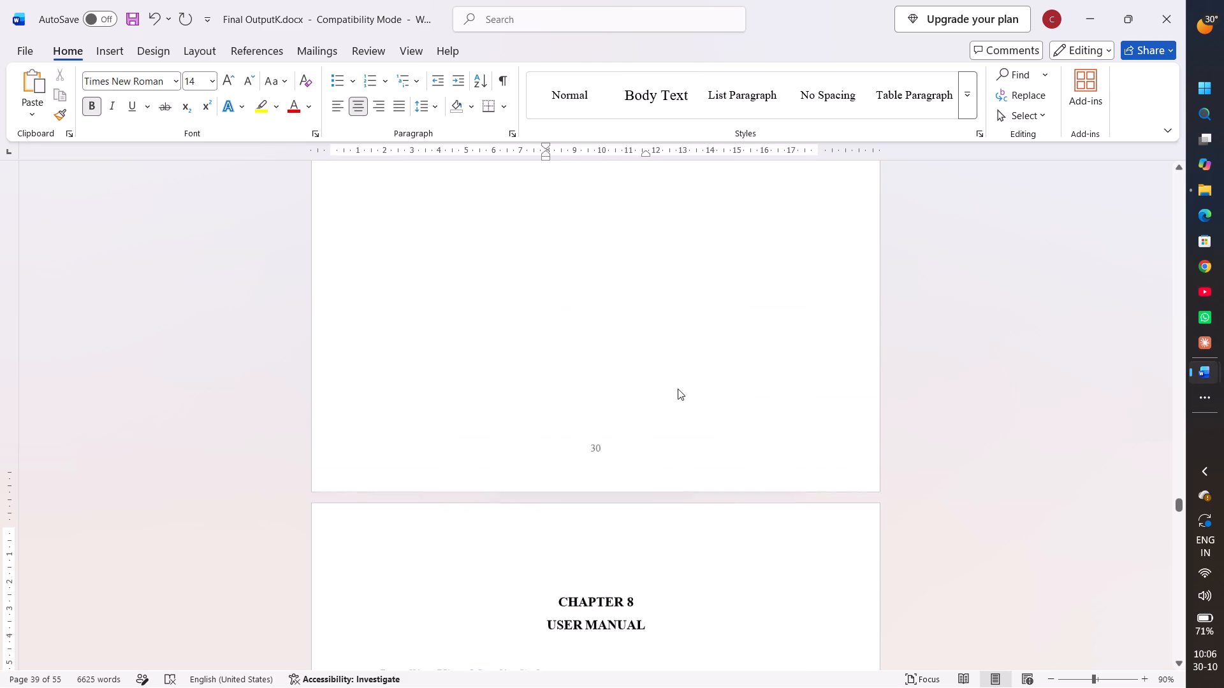
# Review the pages from the Chapter 8 User Manual through the Chapter 9 Conclusion to the Appendix-I title page.
pyautogui.scroll(-6, 678, 389)
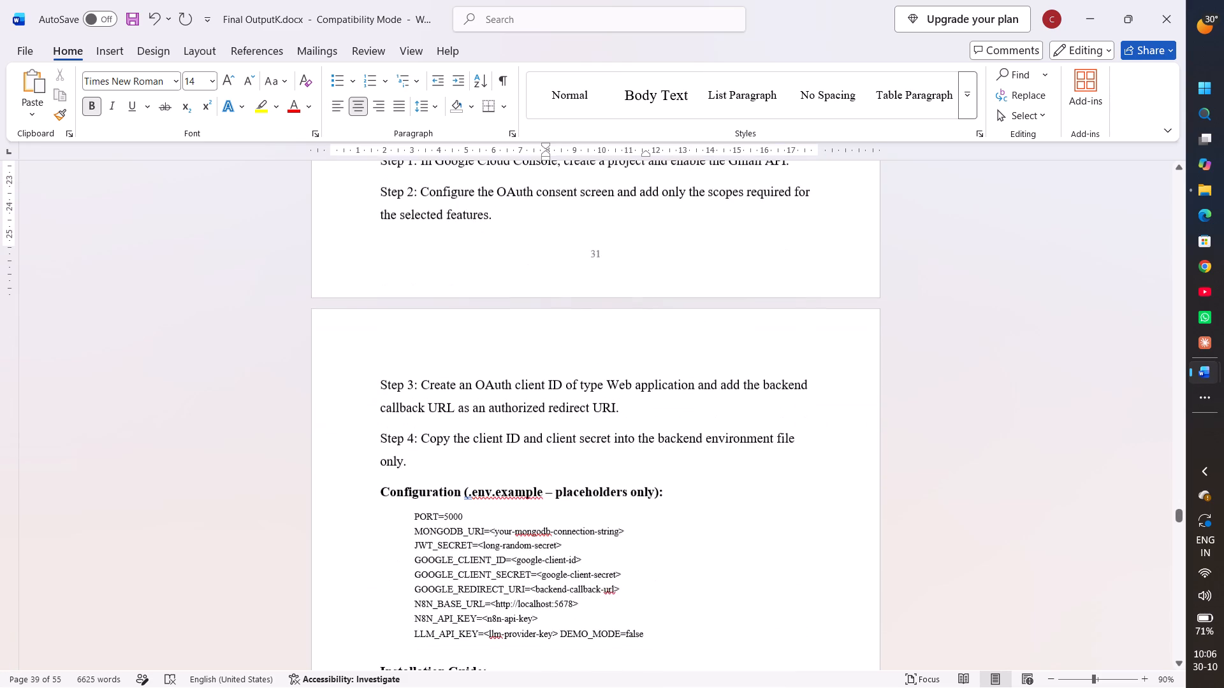
pyautogui.scroll(-1, 678, 389)
pyautogui.moveTo(413, 396); pyautogui.dragTo(666, 520)
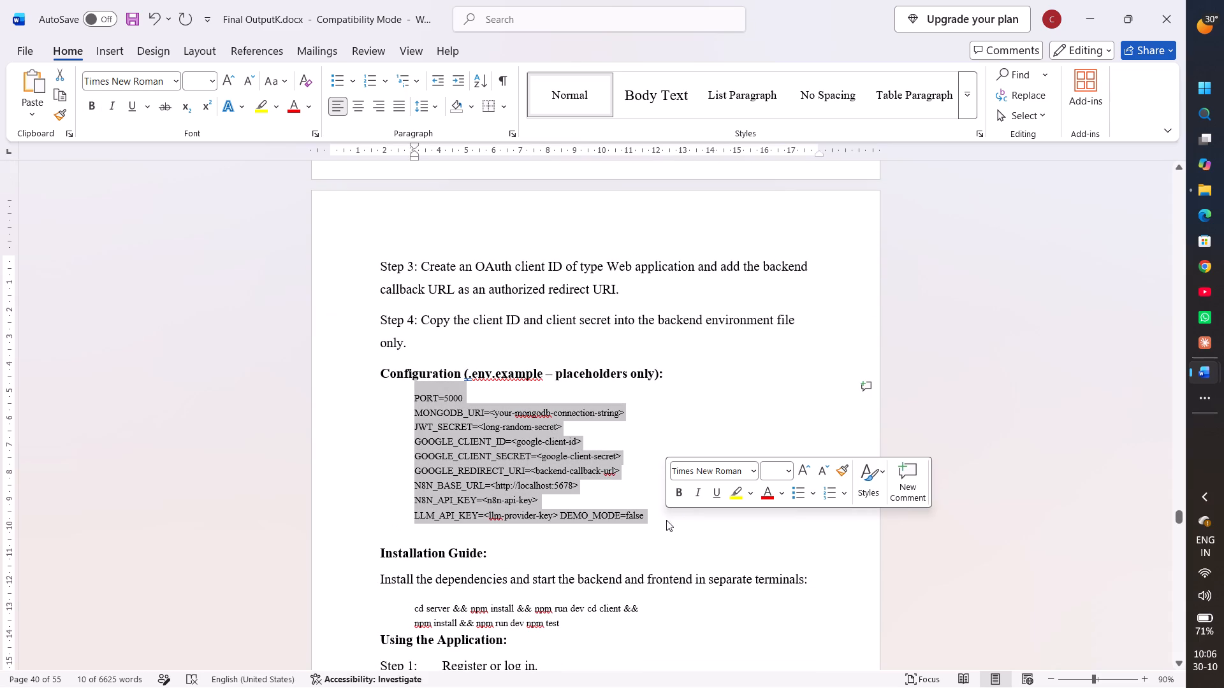
pyautogui.click(634, 450)
pyautogui.scroll(-2, 634, 450)
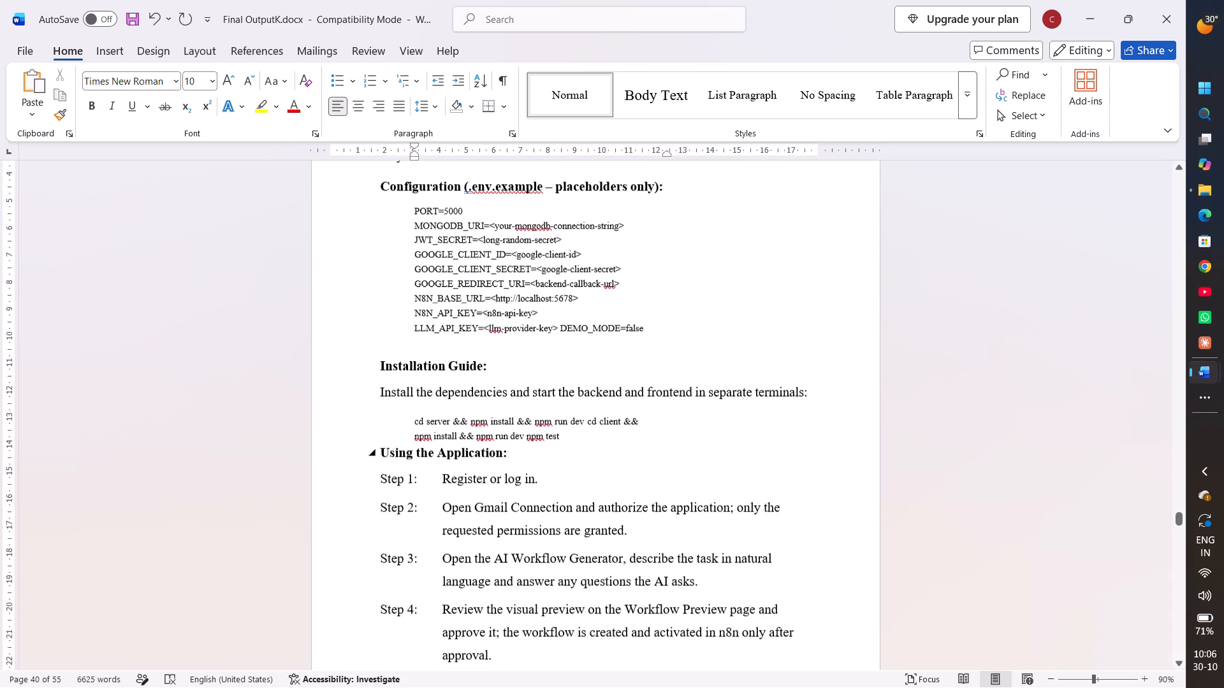
pyautogui.scroll(-4, 634, 450)
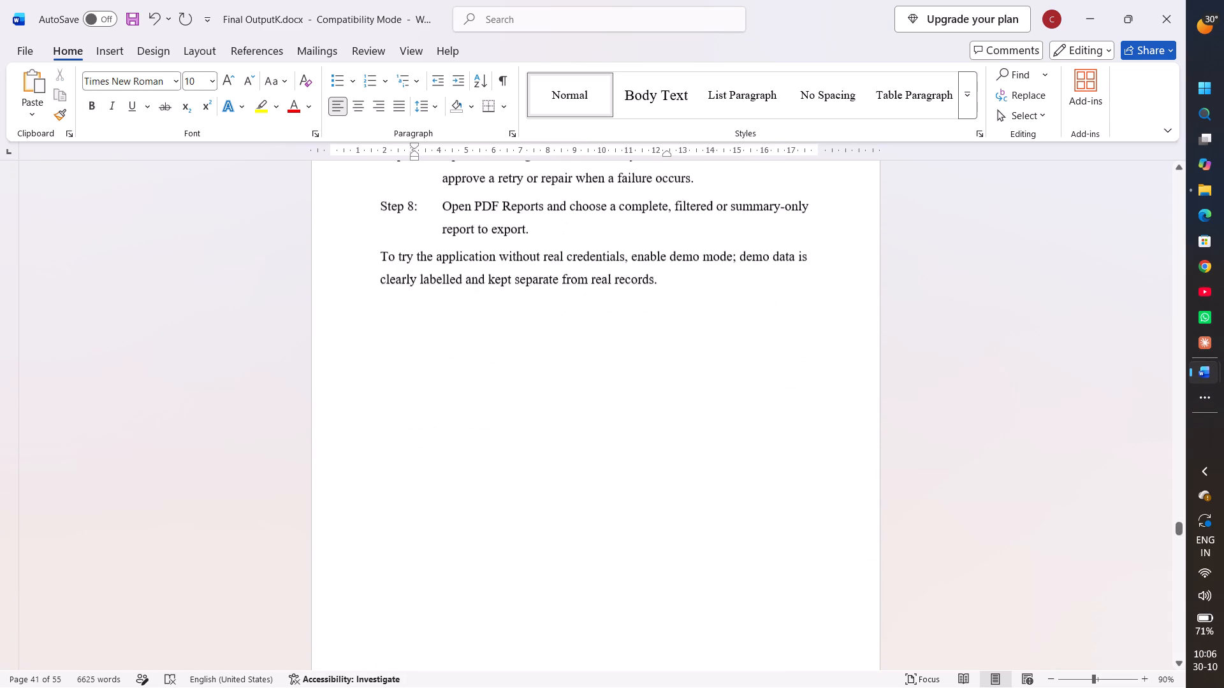
pyautogui.scroll(-3, 634, 450)
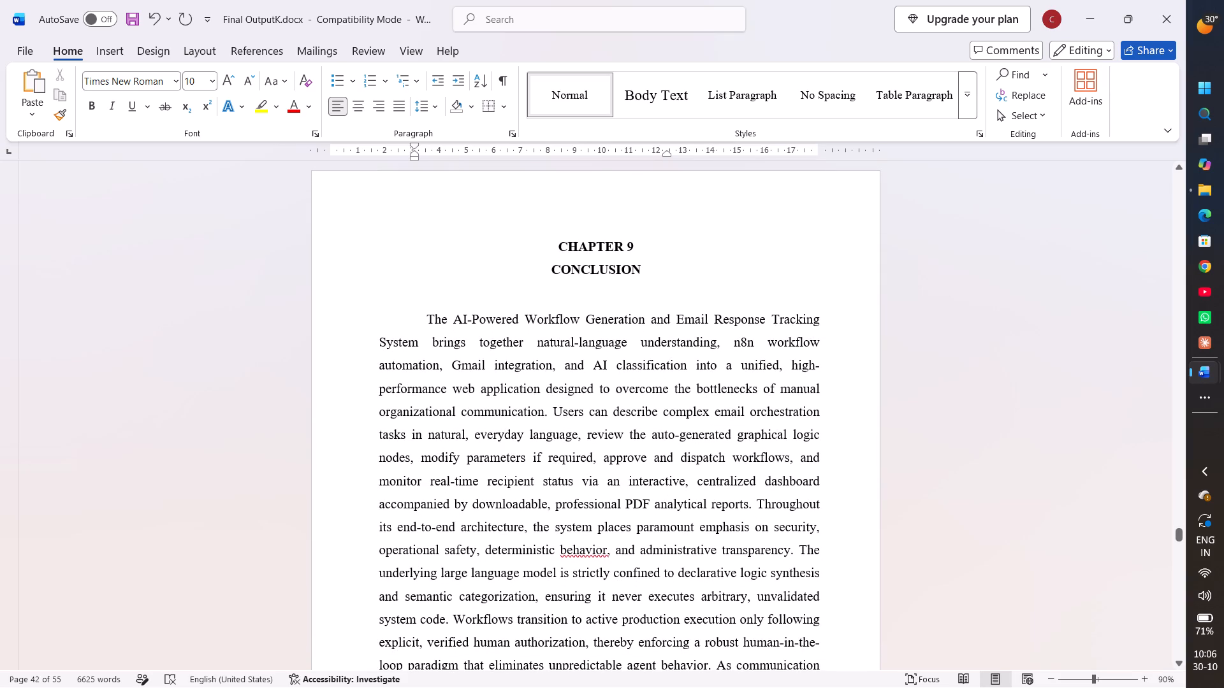
pyautogui.scroll(-5, 634, 450)
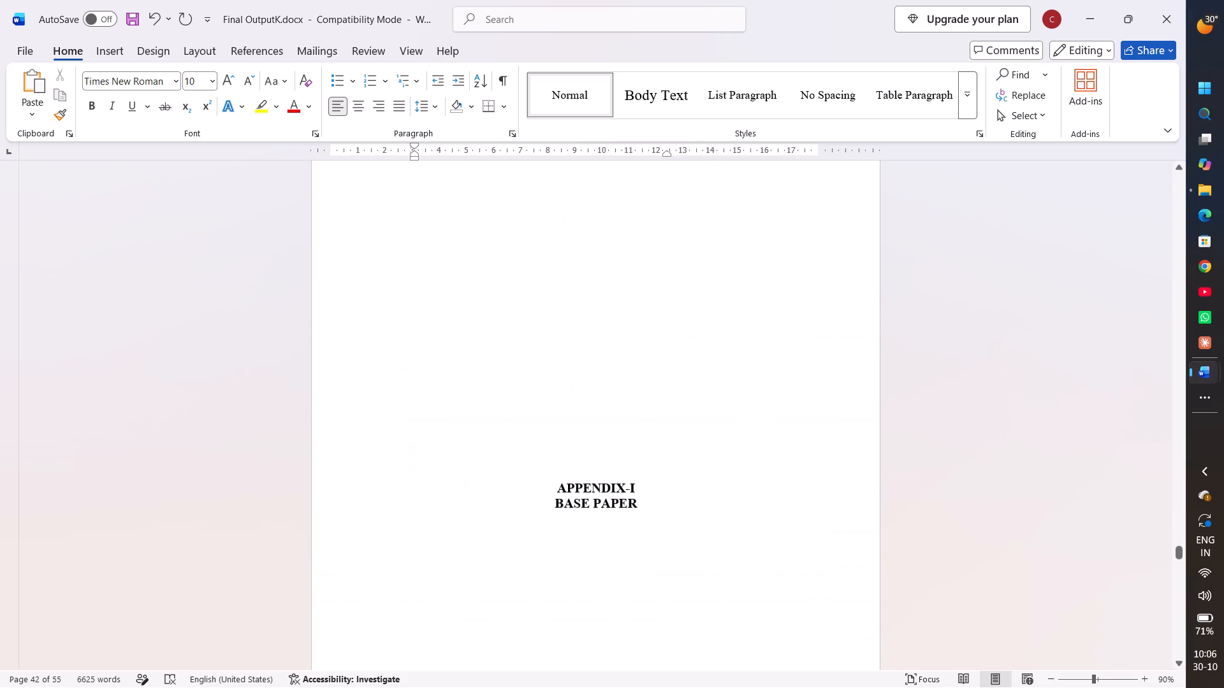
# Recheck the page layout and page breaks from the end of the test case table through Chapters 7 and 8.
pyautogui.scroll(12, 634, 450)
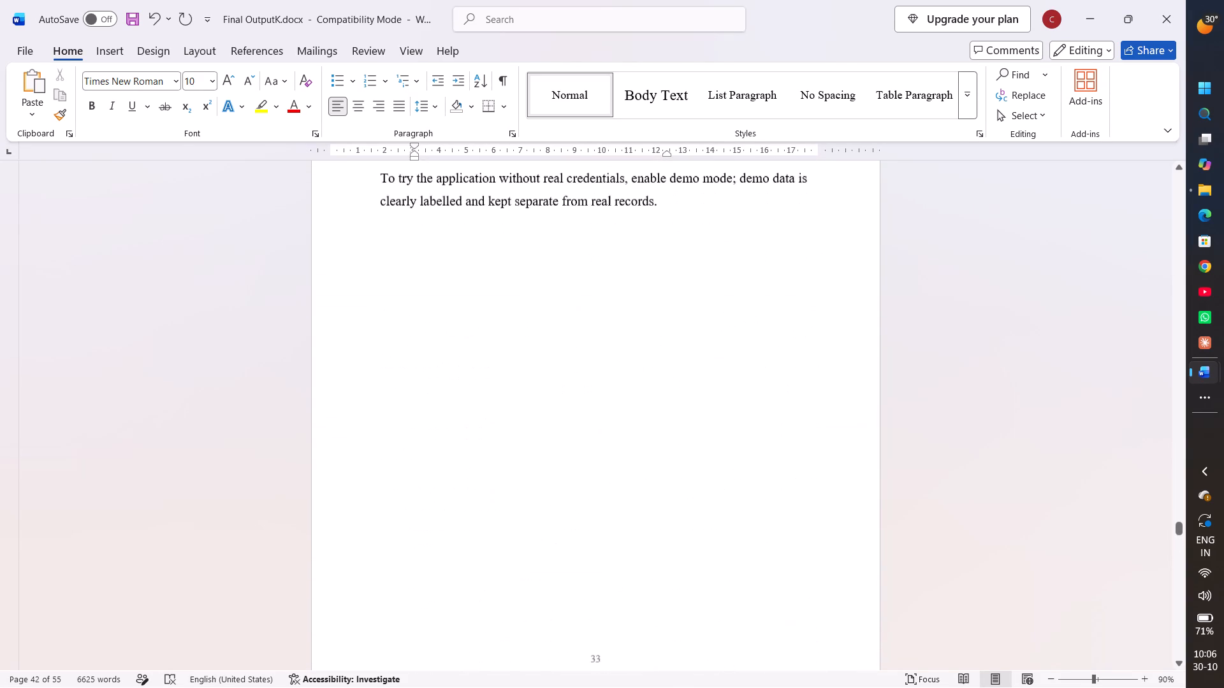
pyautogui.scroll(5, 634, 450)
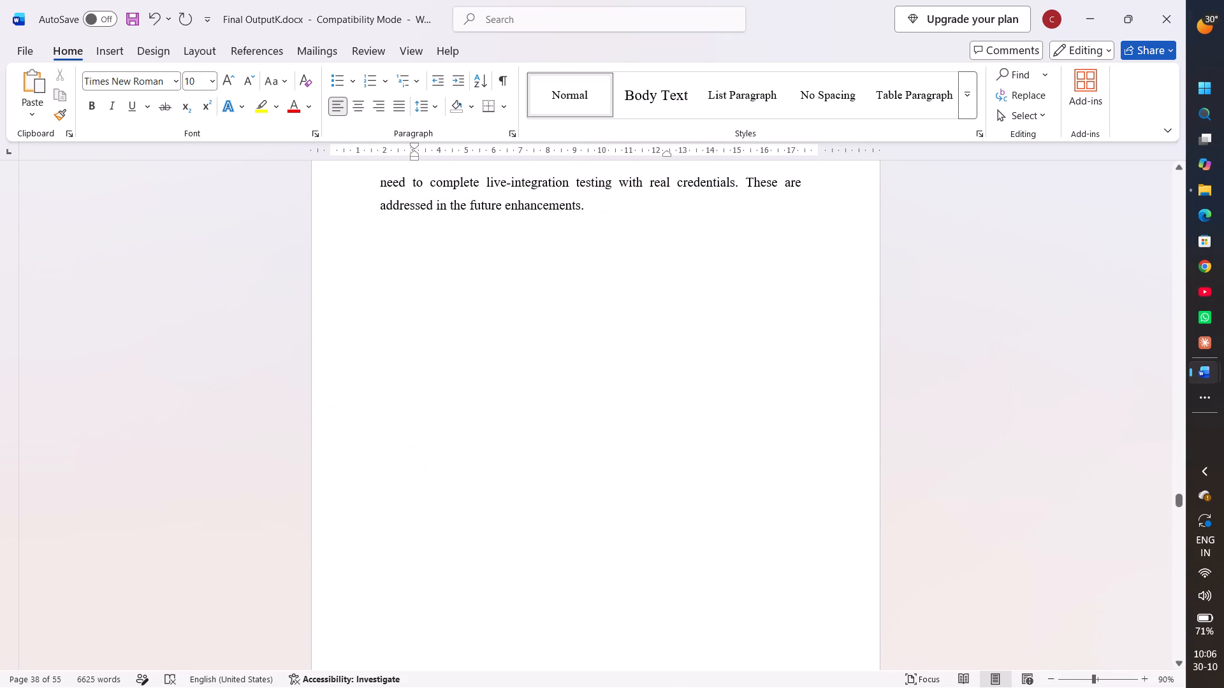
pyautogui.scroll(6, 634, 450)
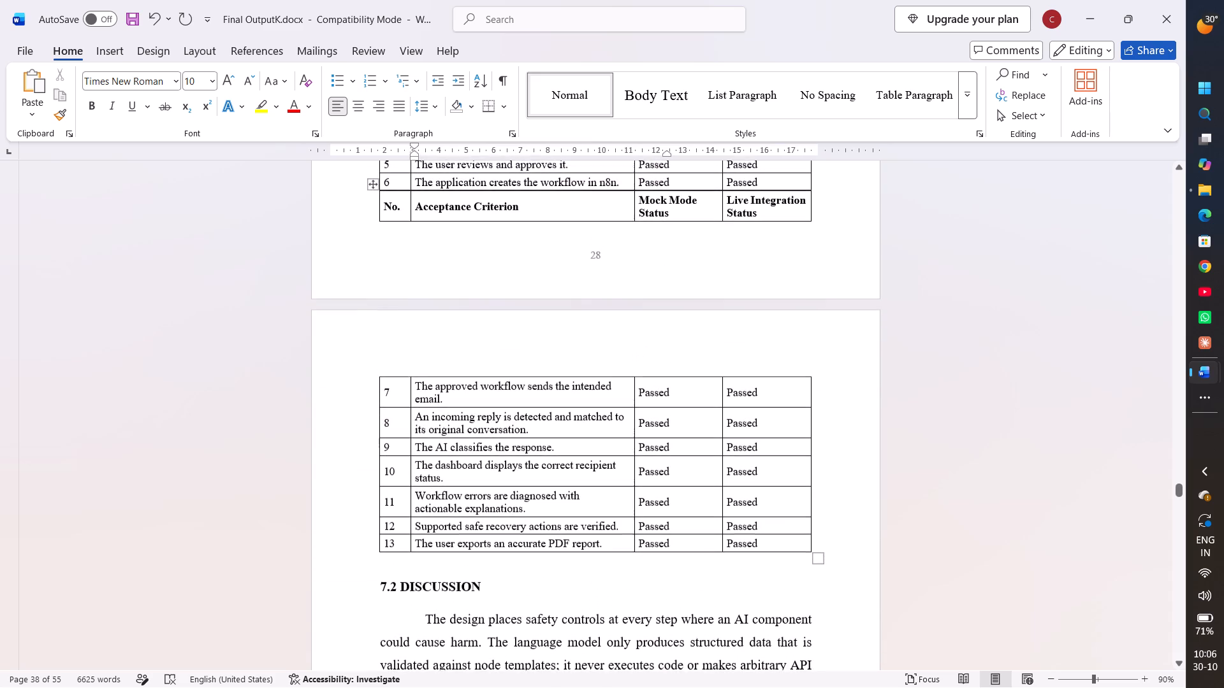
pyautogui.scroll(11, 634, 450)
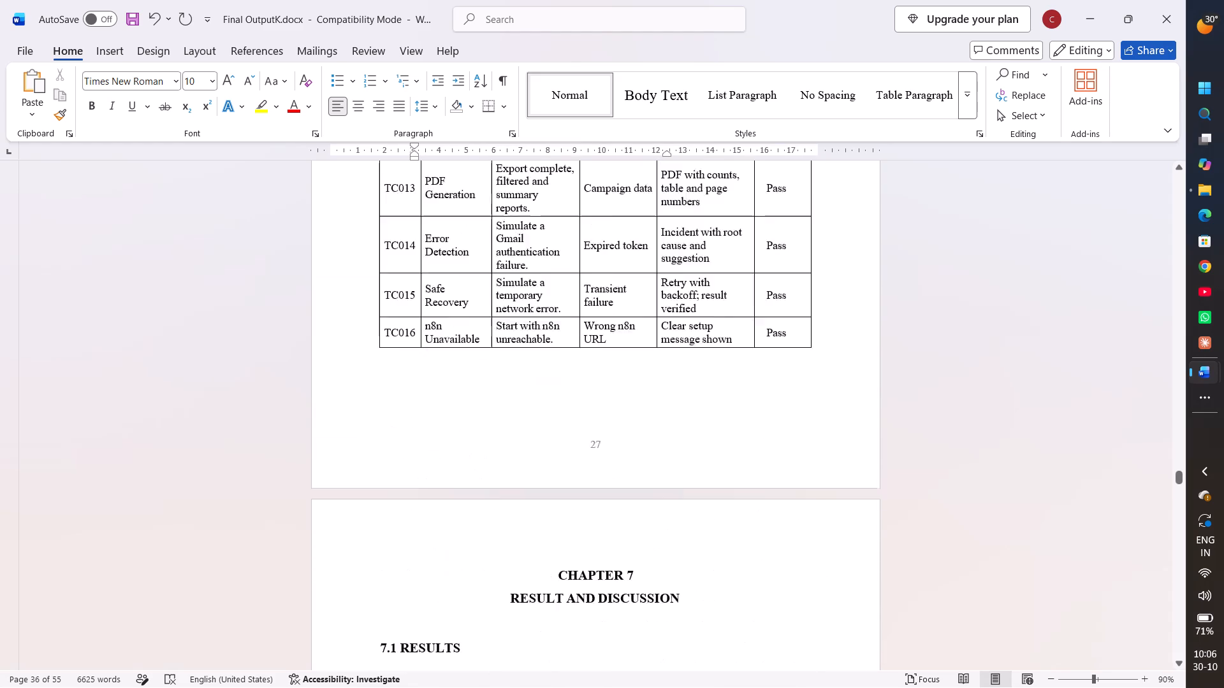
pyautogui.scroll(-5, 634, 450)
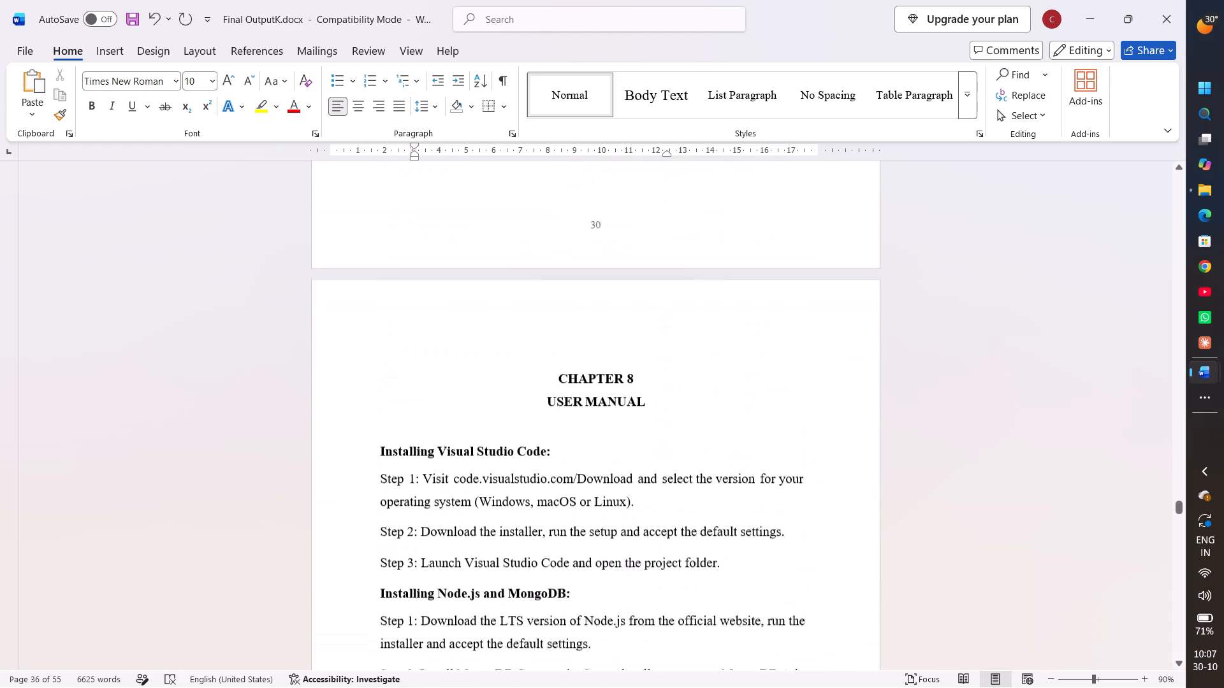
pyautogui.scroll(4, 634, 450)
pyautogui.scroll(-1, 634, 450)
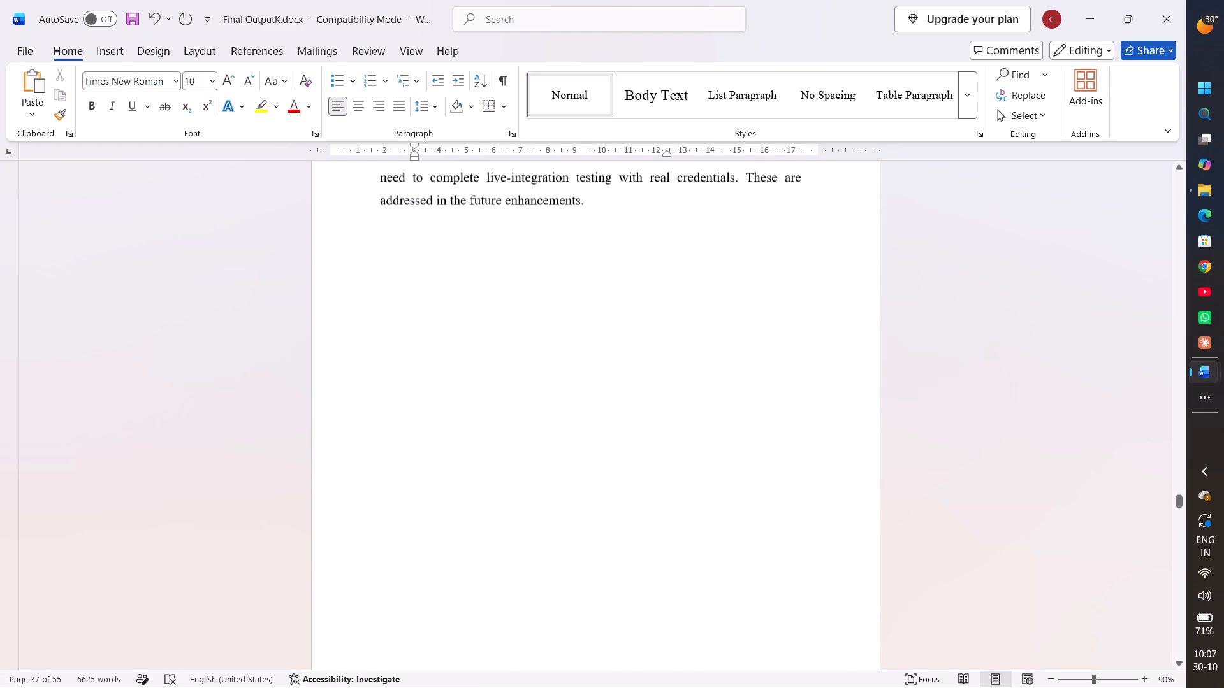
pyautogui.scroll(-1, 634, 450)
pyautogui.scroll(3, 623, 437)
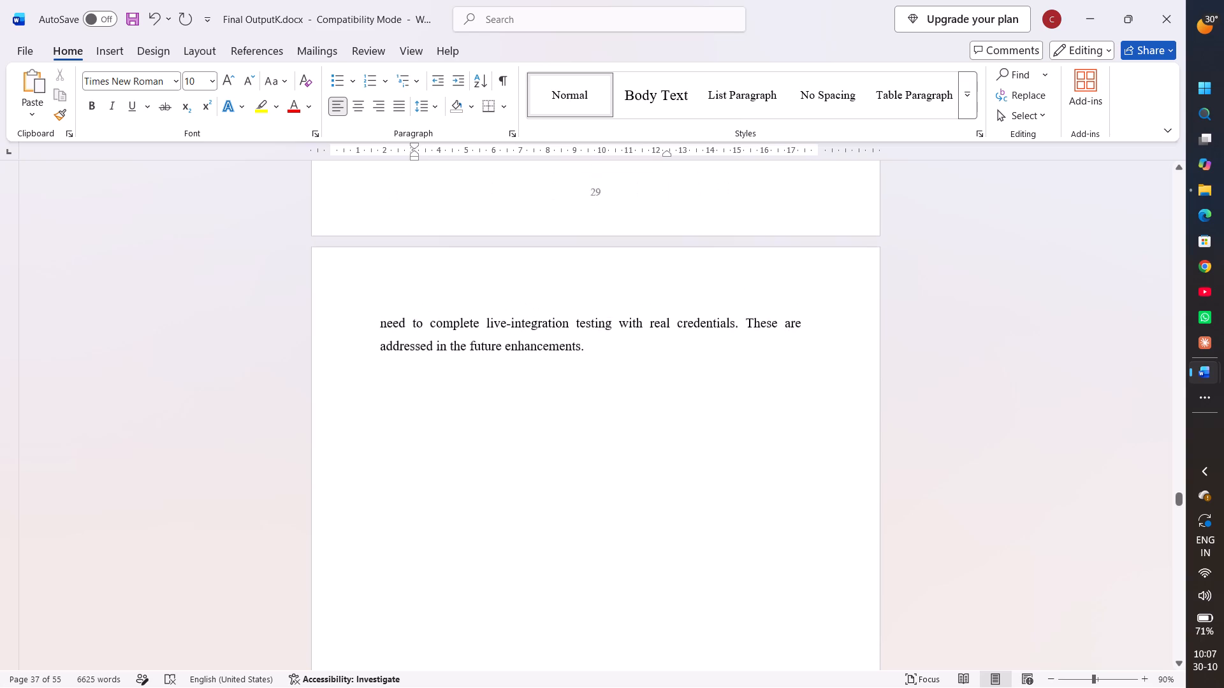
pyautogui.scroll(3, 636, 489)
pyautogui.hscroll(1, 636, 489)
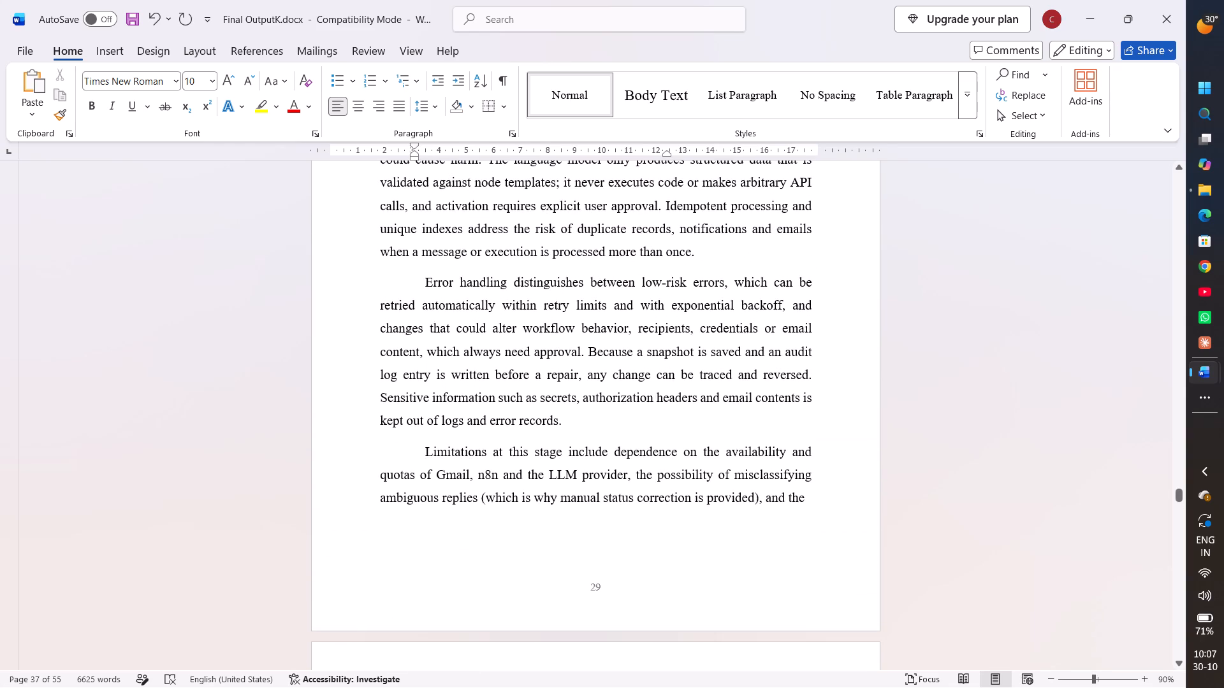
pyautogui.keyDown('ctrl'); pyautogui.scroll(-4, 650, 483); pyautogui.keyUp('ctrl')
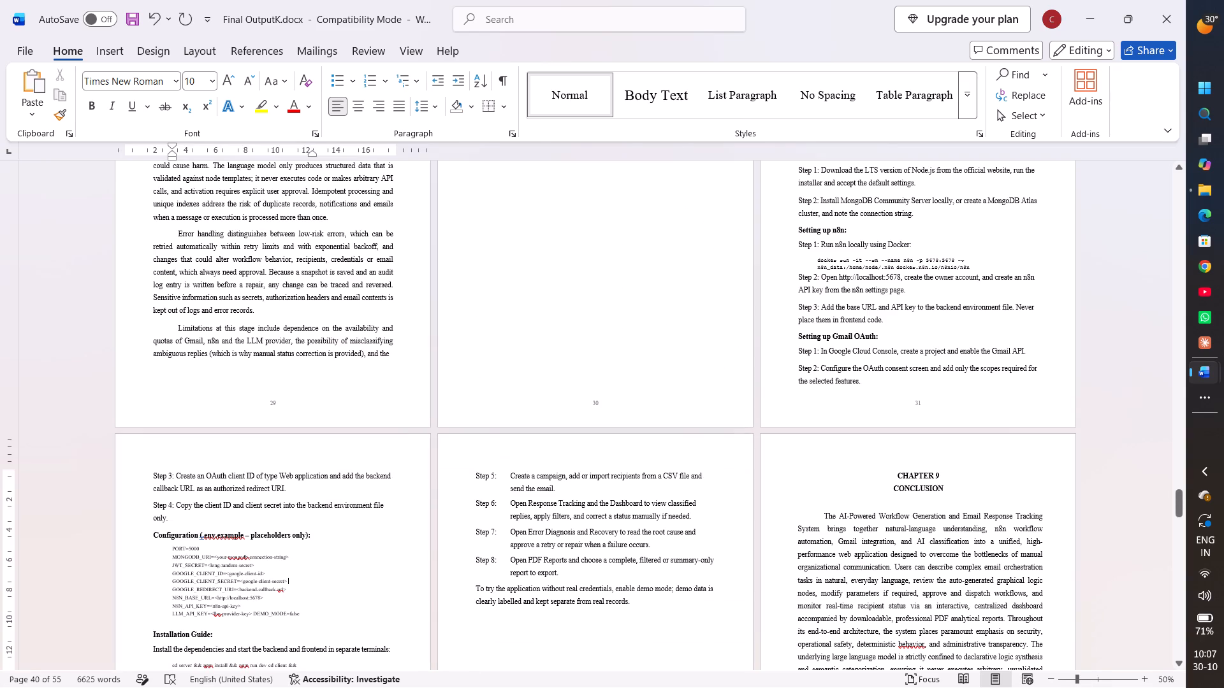
pyautogui.keyDown('ctrl'); pyautogui.scroll(1, 650, 483); pyautogui.keyUp('ctrl')
pyautogui.scroll(1, 650, 483)
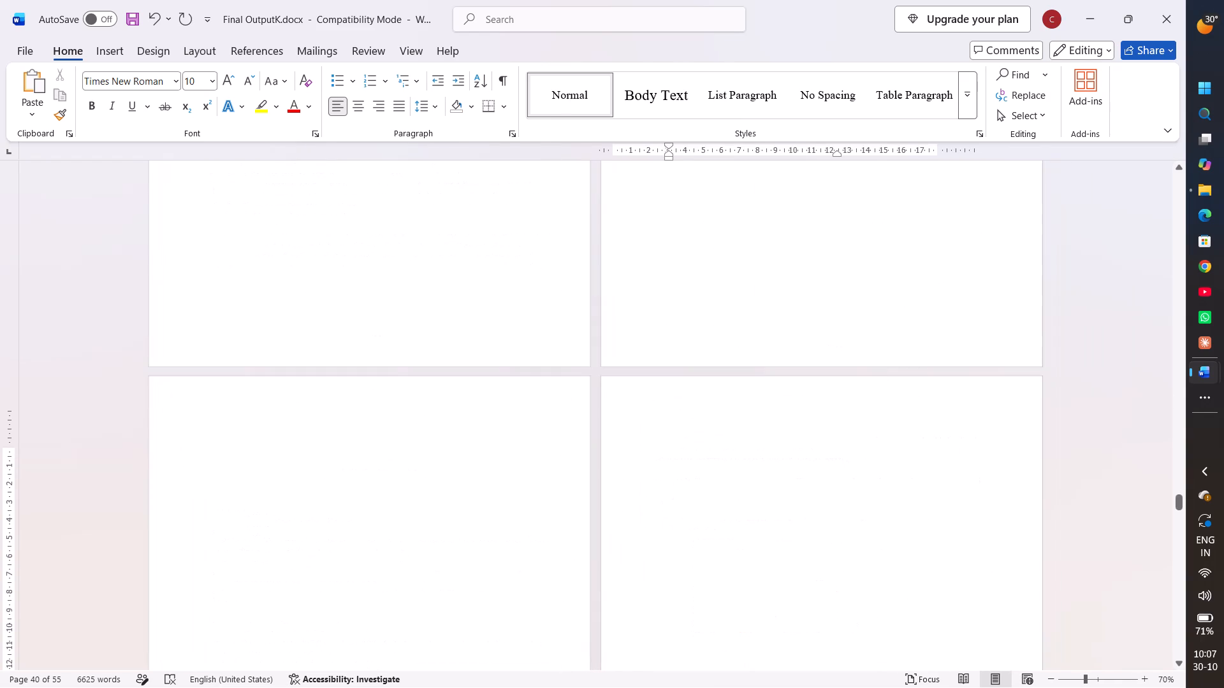
pyautogui.keyDown('ctrl'); pyautogui.scroll(2, 566, 484); pyautogui.keyUp('ctrl')
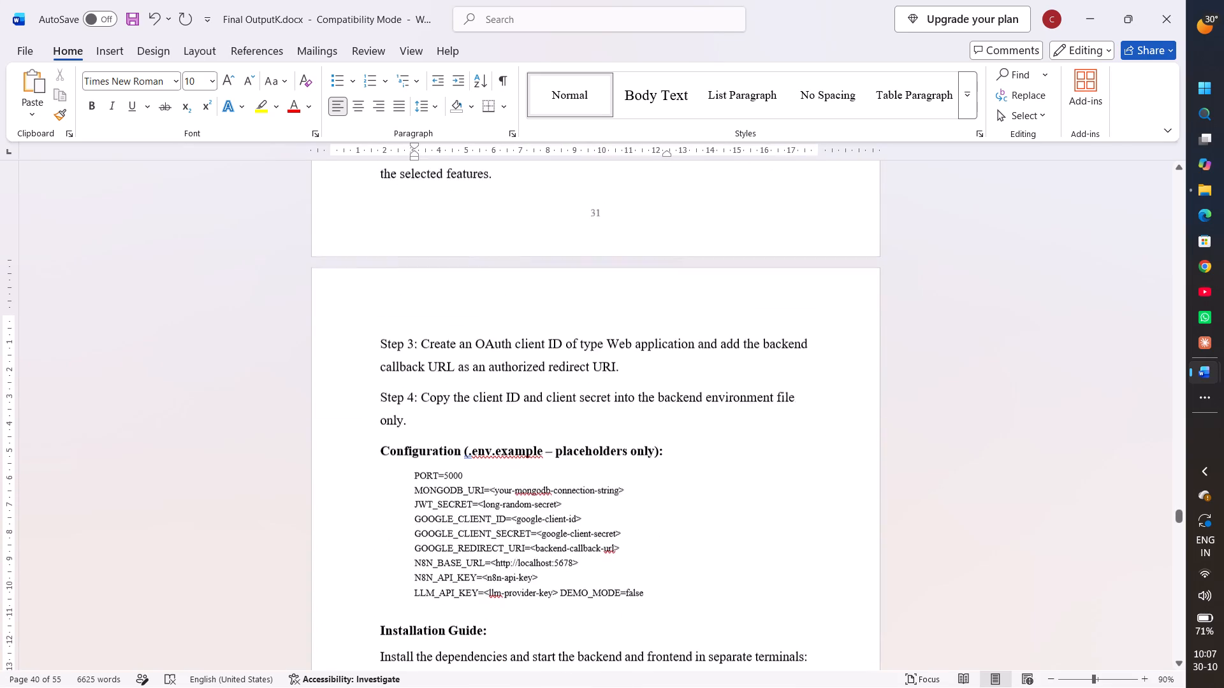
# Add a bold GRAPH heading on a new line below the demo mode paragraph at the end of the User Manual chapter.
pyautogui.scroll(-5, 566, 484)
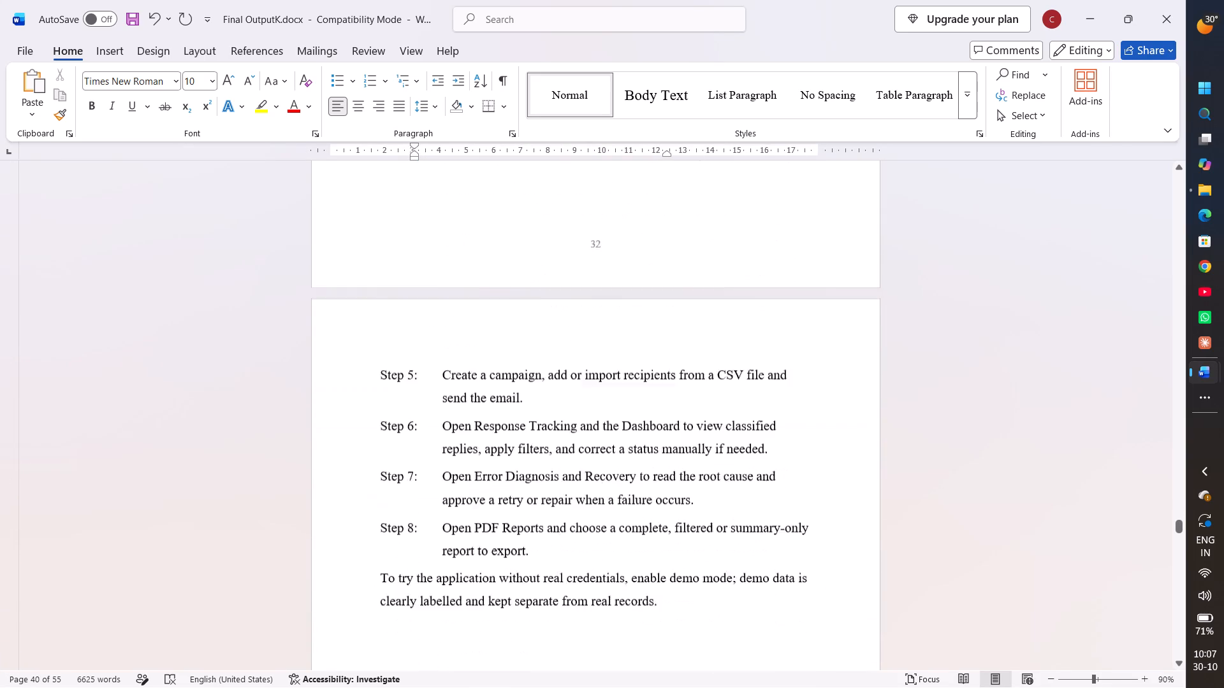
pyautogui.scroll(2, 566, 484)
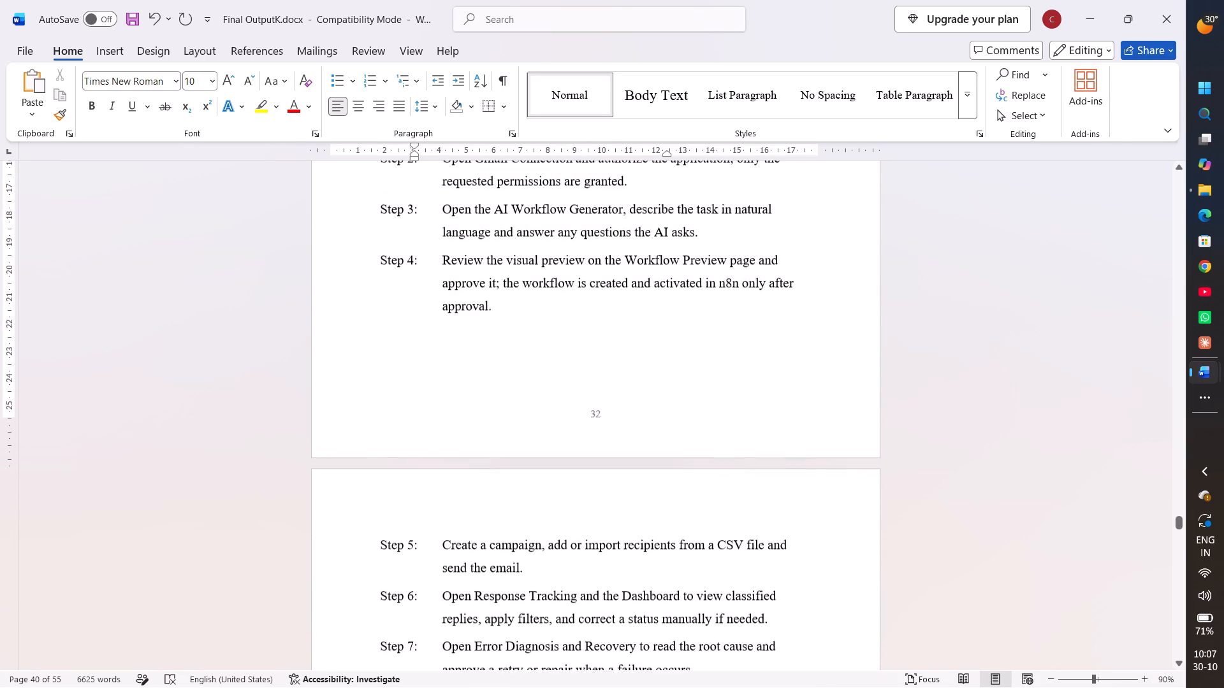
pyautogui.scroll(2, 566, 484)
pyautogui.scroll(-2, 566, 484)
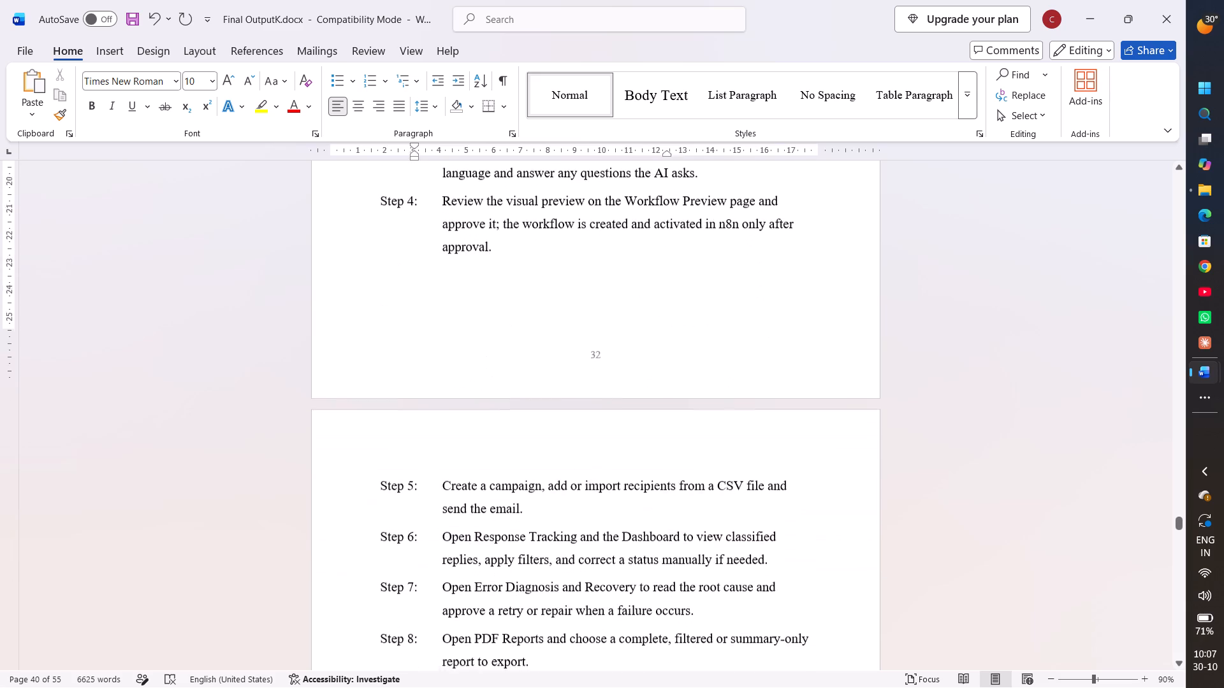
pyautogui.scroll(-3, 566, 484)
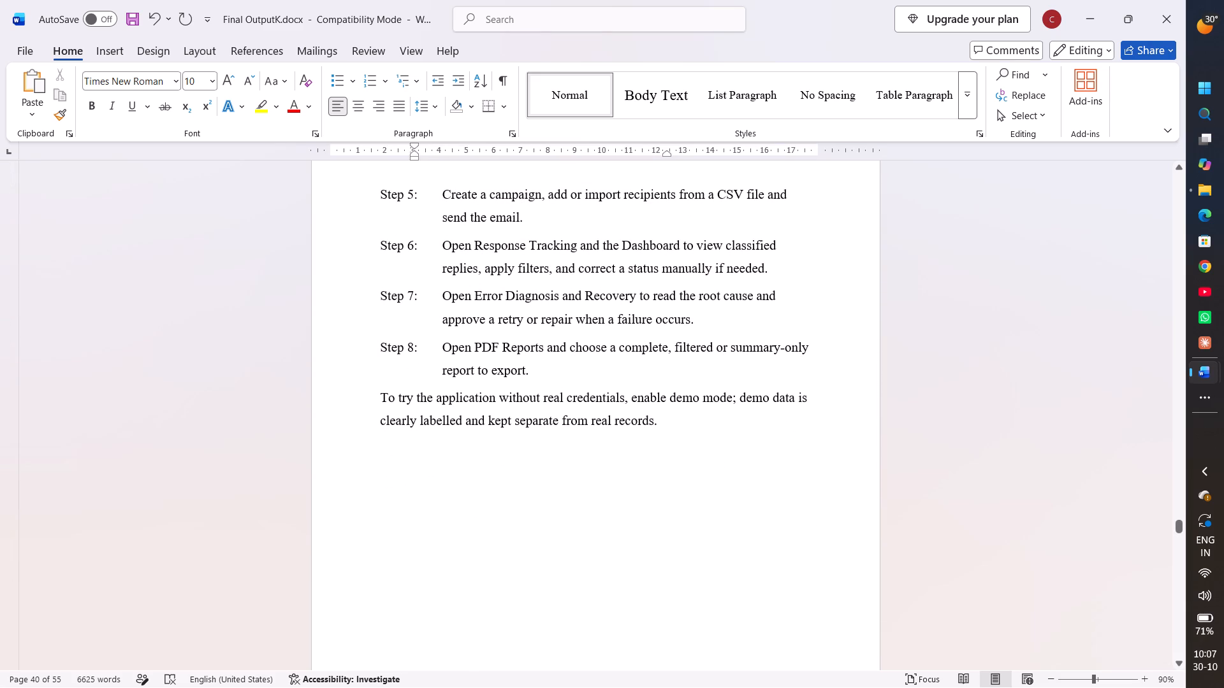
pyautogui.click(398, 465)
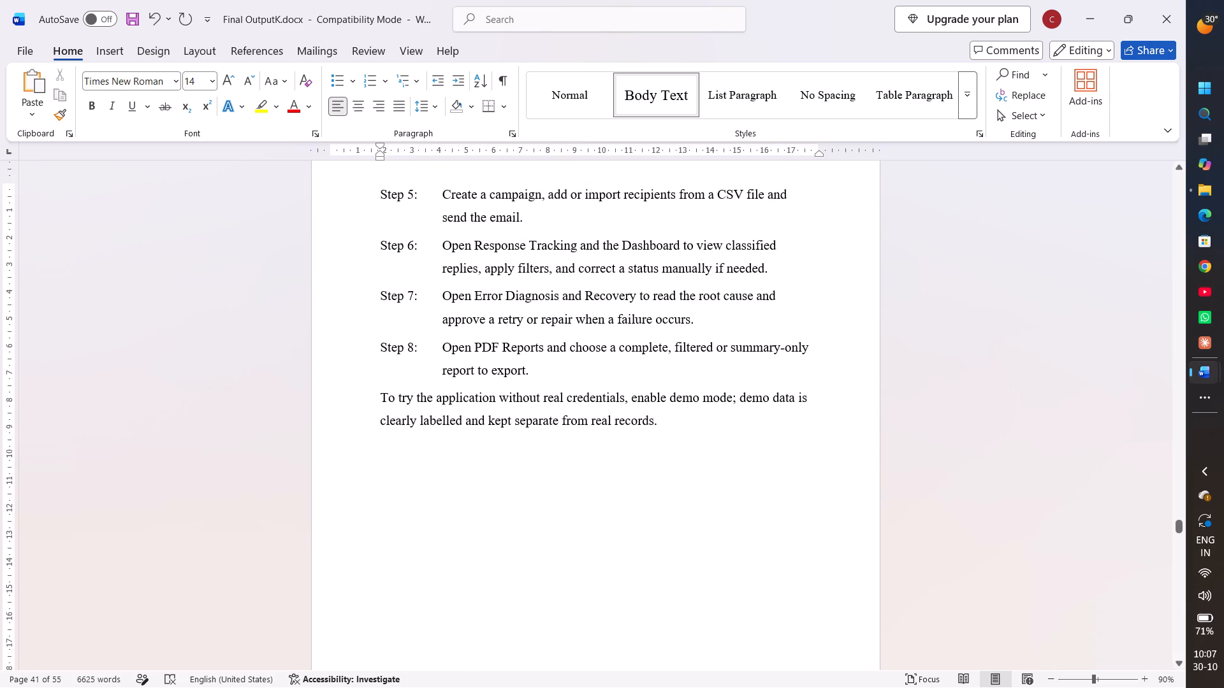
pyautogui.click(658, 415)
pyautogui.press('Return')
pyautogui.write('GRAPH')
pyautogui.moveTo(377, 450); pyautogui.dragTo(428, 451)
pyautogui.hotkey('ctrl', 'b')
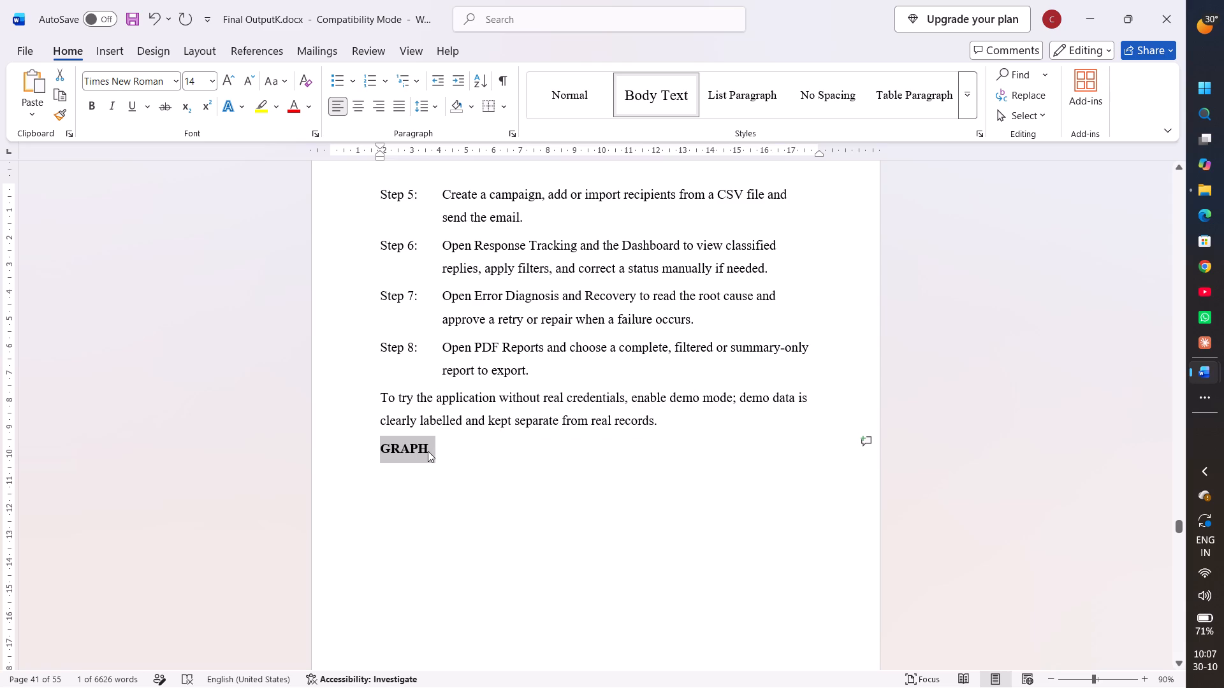
# Look back through the Chapter 8 User Manual pages to the chapter's opening and the end of the preceding page.
pyautogui.scroll(3, 455, 417)
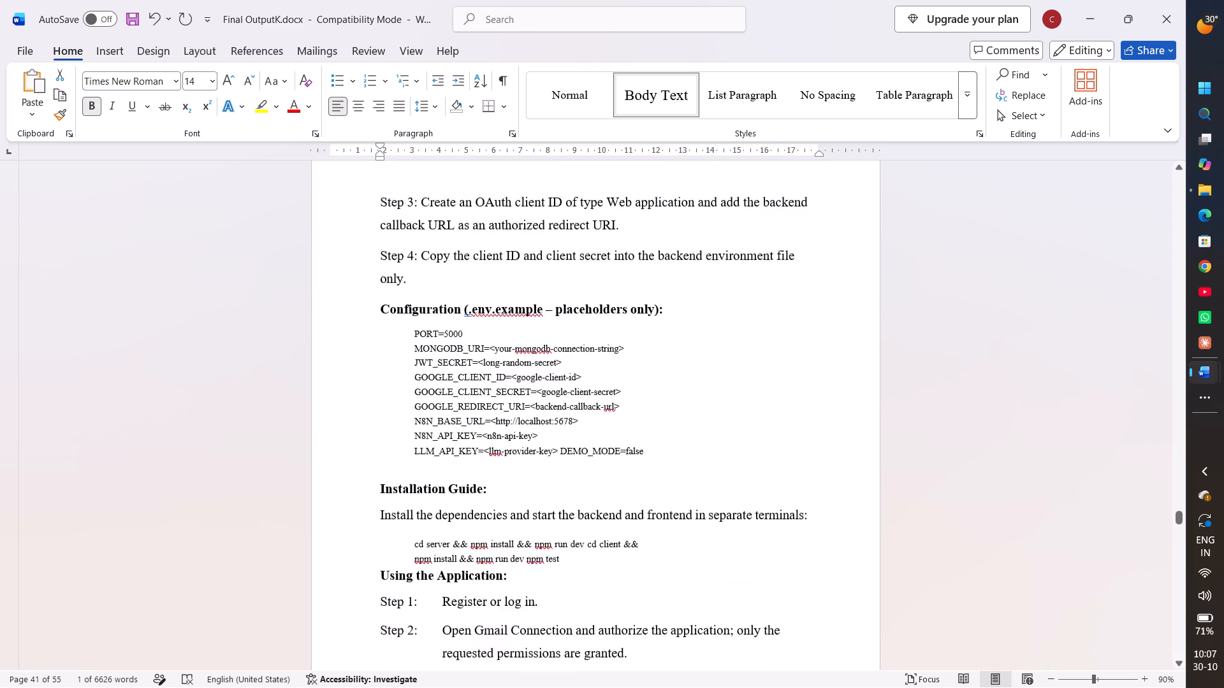
pyautogui.scroll(5, 455, 417)
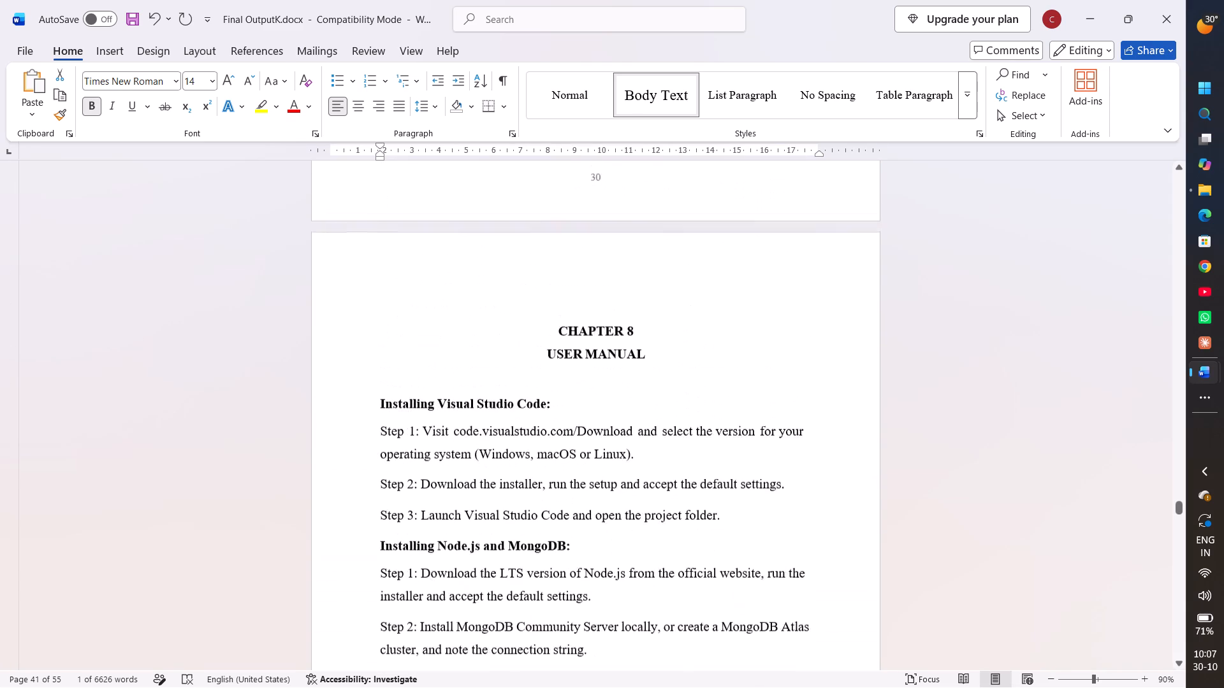
pyautogui.scroll(4, 455, 417)
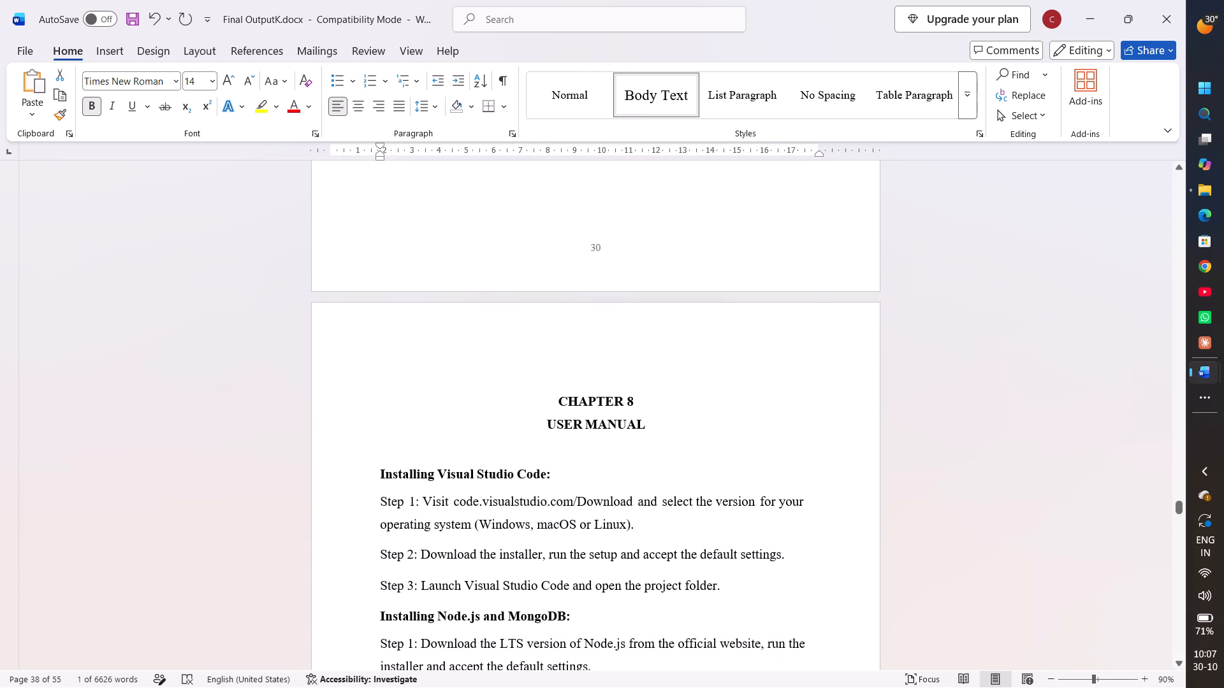
pyautogui.scroll(1, 455, 417)
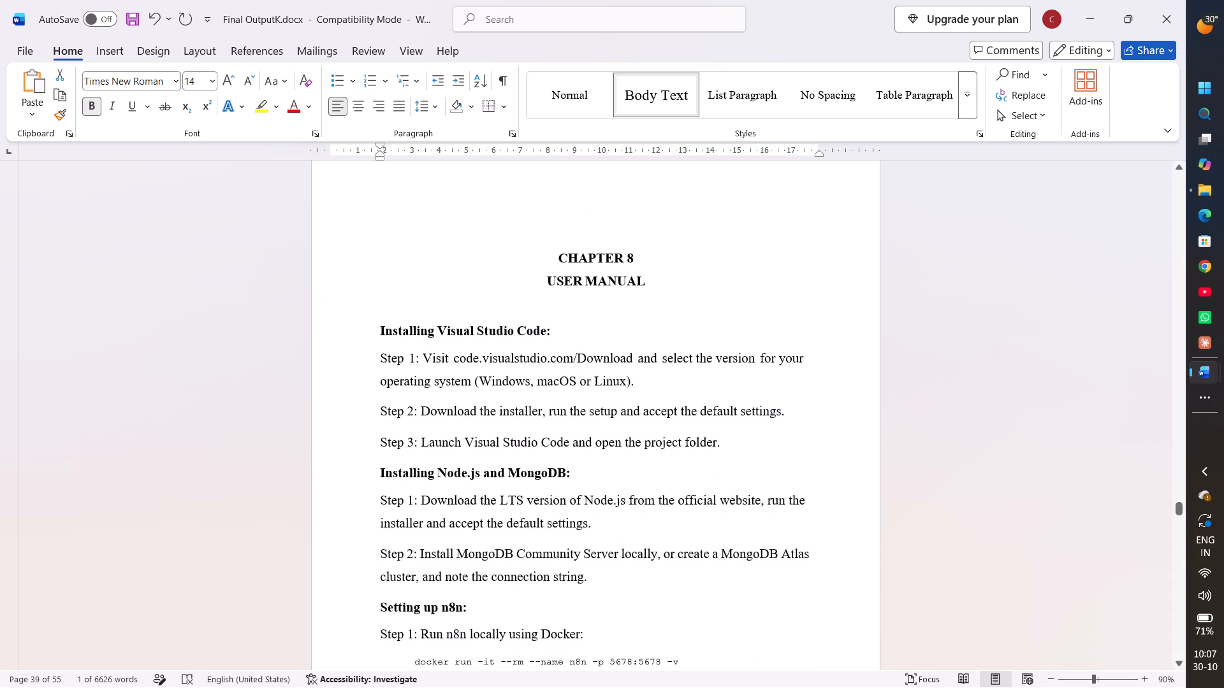
pyautogui.scroll(1, 455, 417)
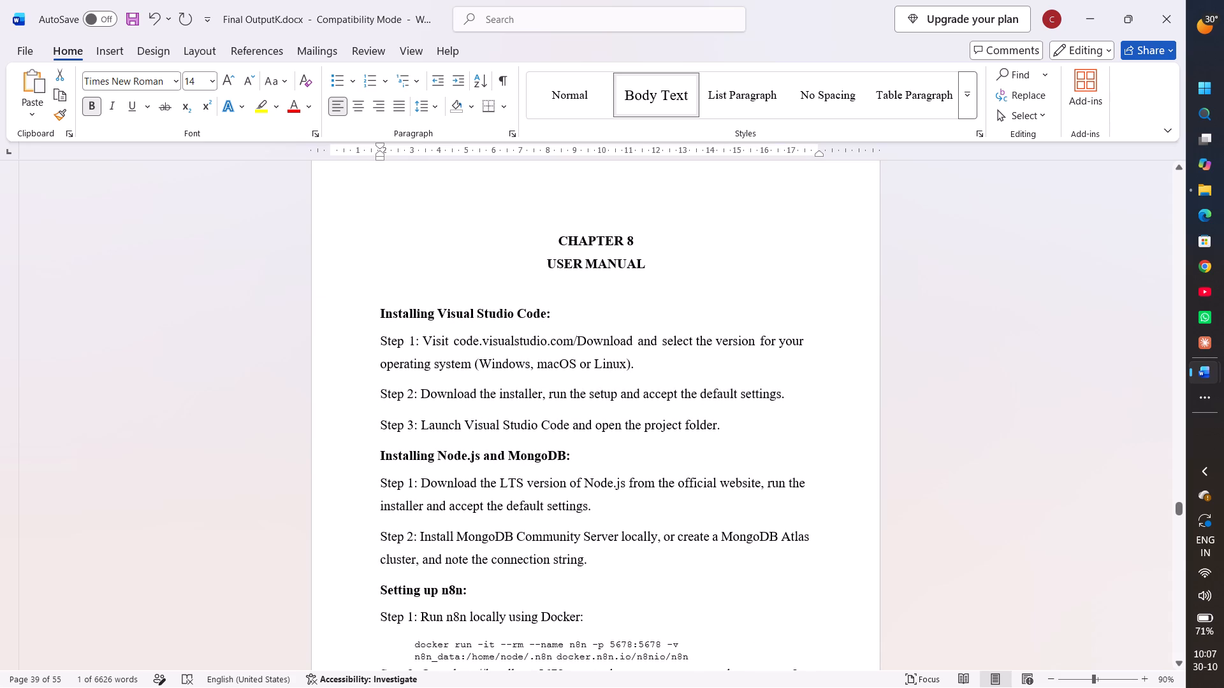
pyautogui.scroll(2, 455, 417)
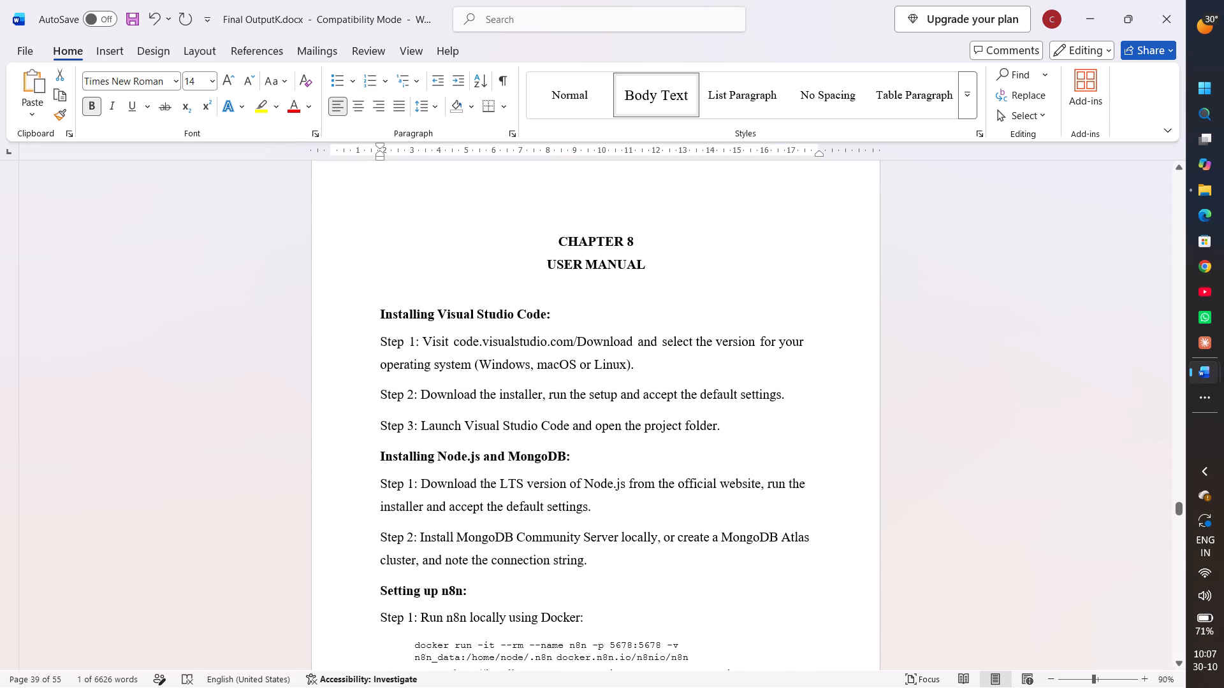
pyautogui.scroll(3, 455, 417)
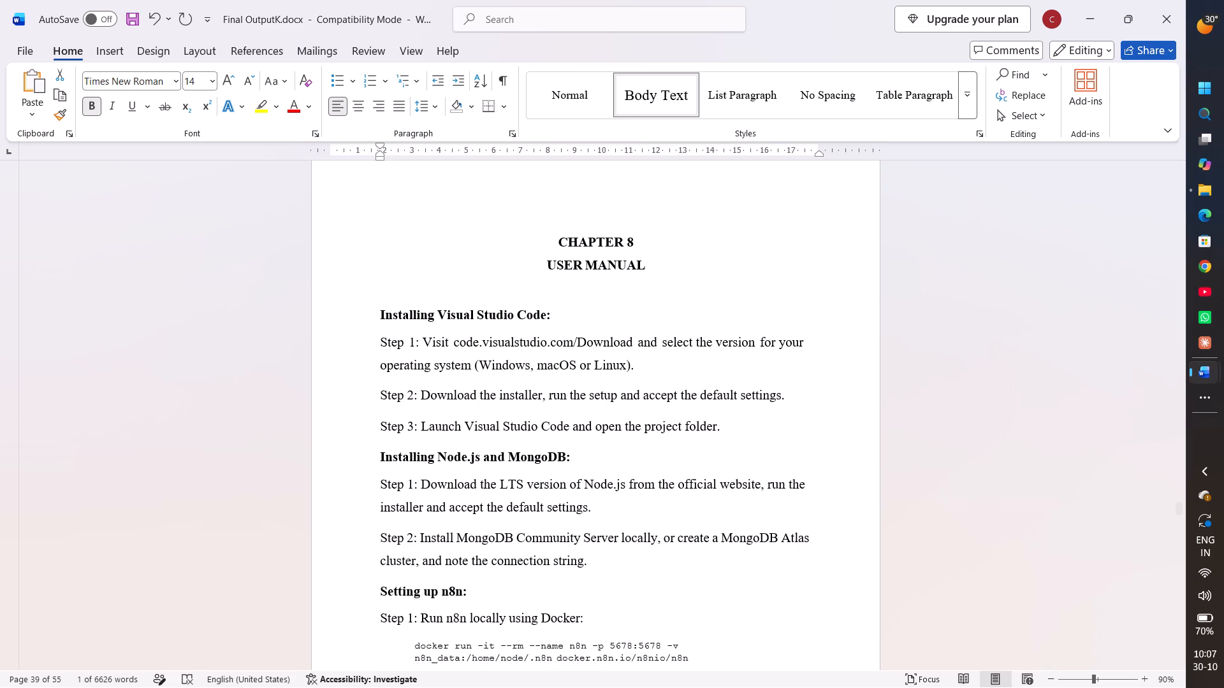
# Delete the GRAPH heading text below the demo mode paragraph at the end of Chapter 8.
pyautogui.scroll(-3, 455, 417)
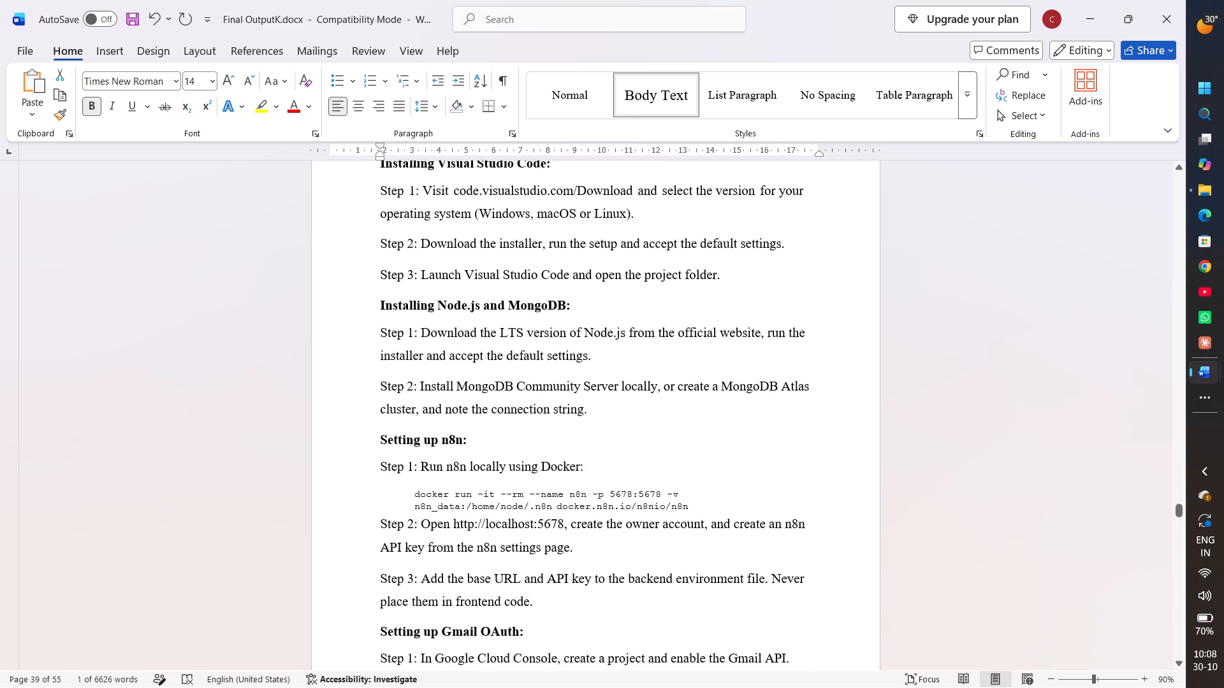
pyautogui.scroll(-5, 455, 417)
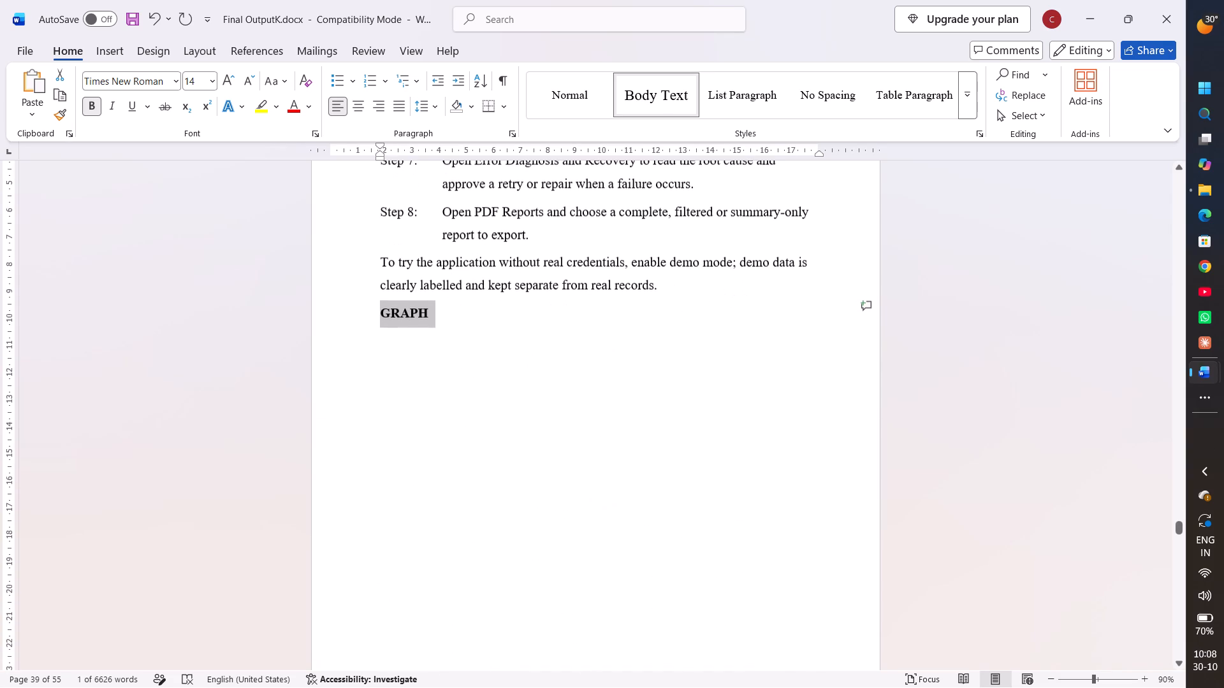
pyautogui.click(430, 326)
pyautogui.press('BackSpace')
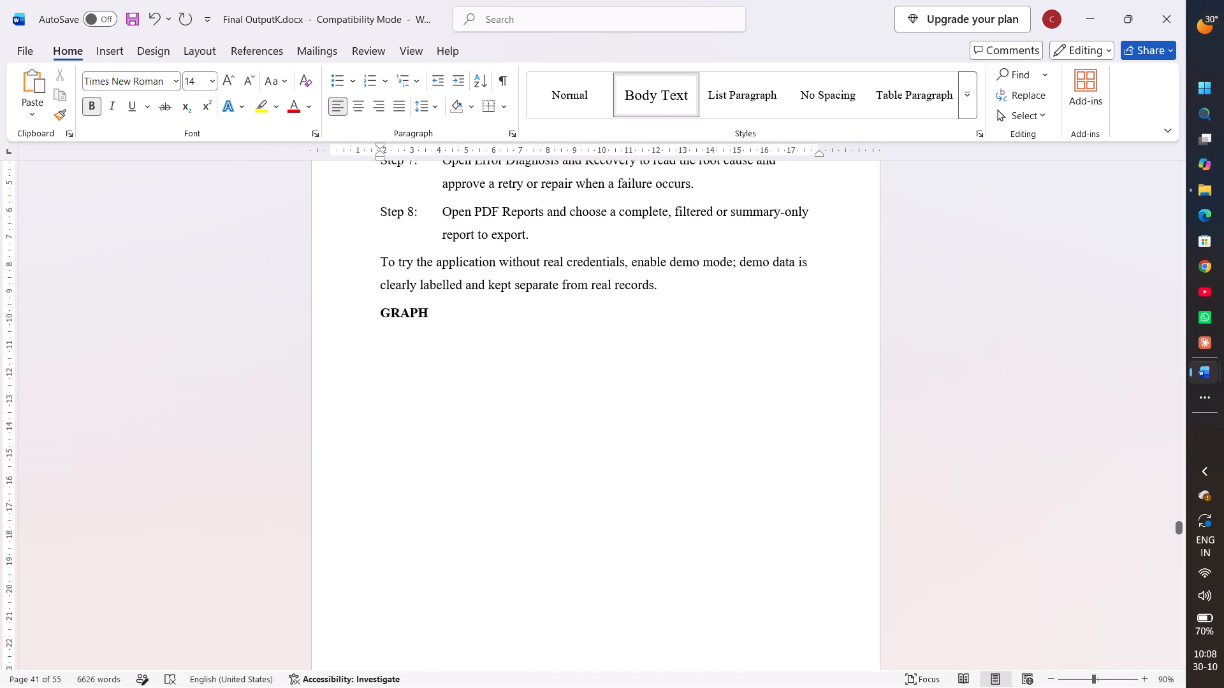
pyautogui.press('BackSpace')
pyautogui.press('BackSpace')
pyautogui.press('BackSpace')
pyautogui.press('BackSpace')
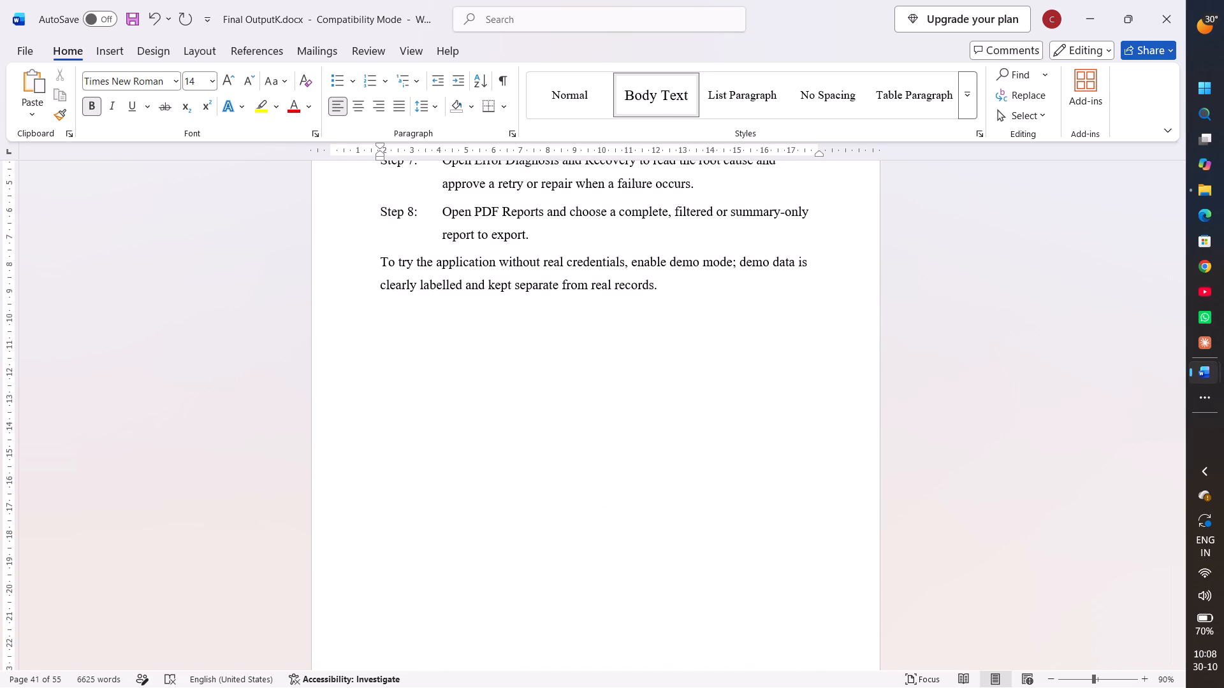
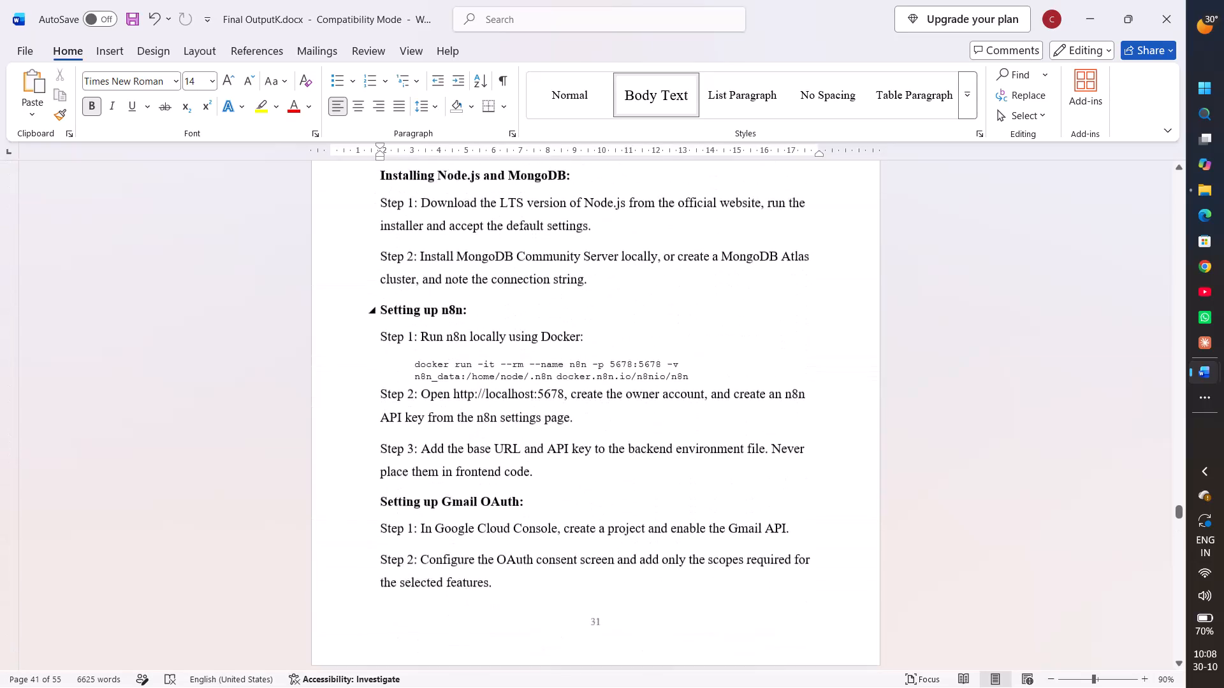
# Look back from the Chapter 8 User Manual pages through page 30 to section 7.2 Discussion and the end of the test case table.
pyautogui.scroll(2, 456, 315)
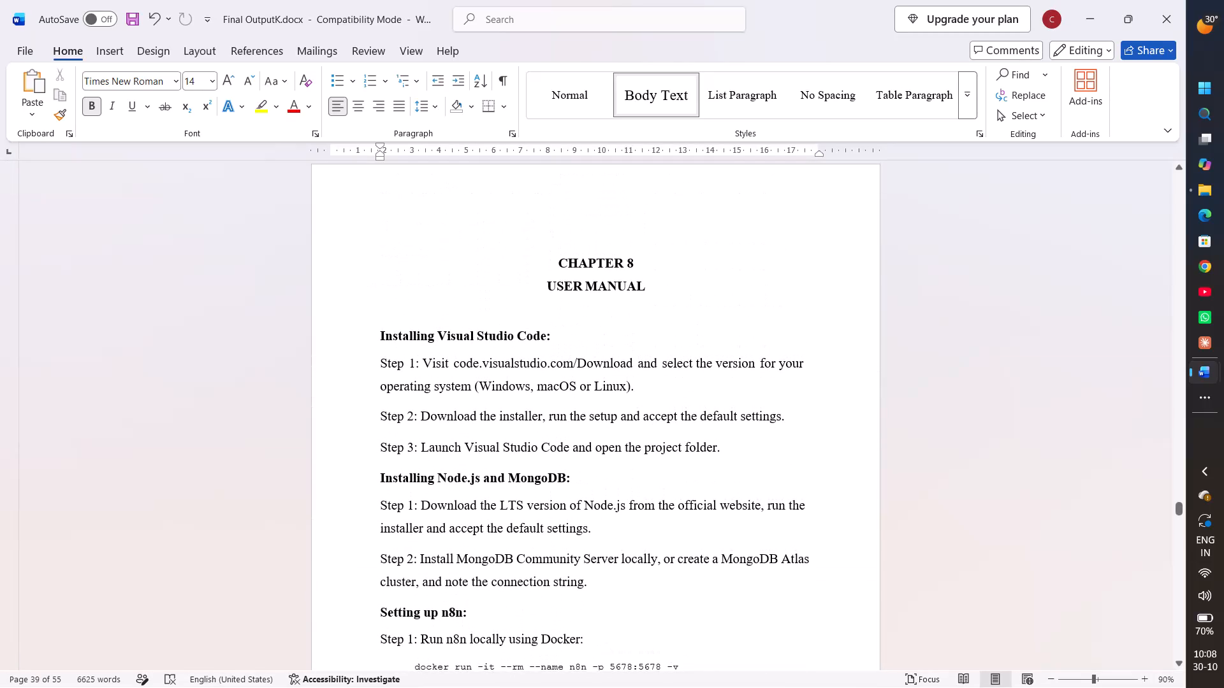
pyautogui.scroll(5, 456, 315)
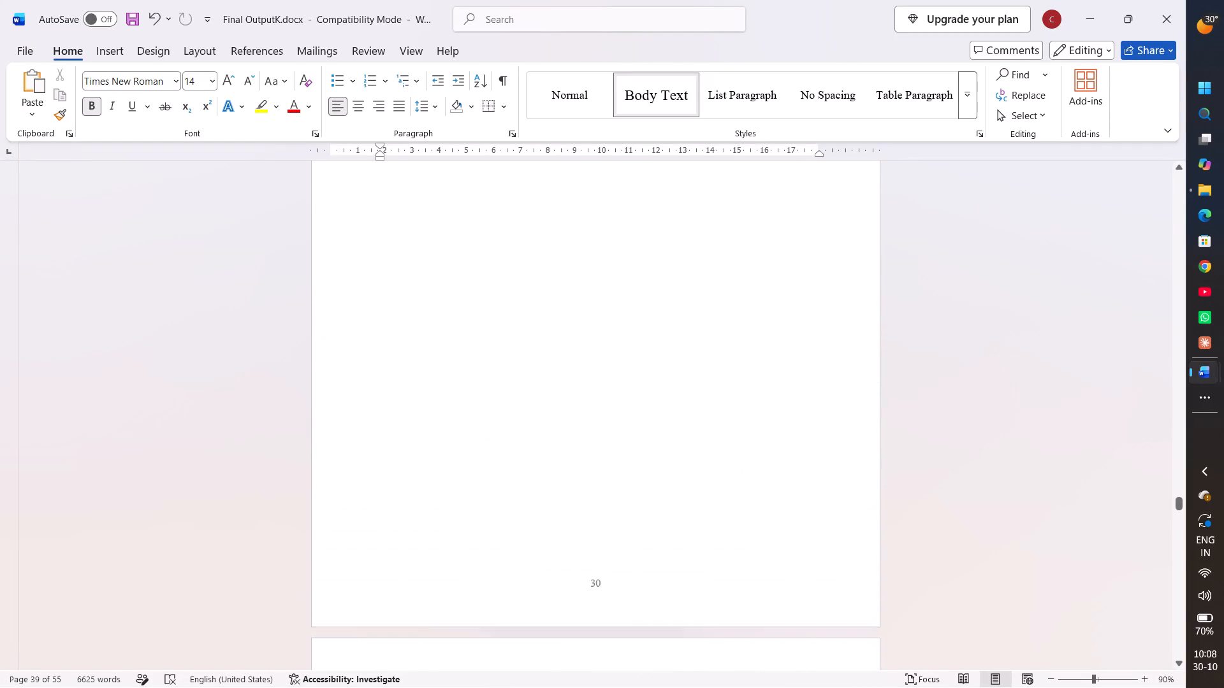
pyautogui.scroll(5, 456, 315)
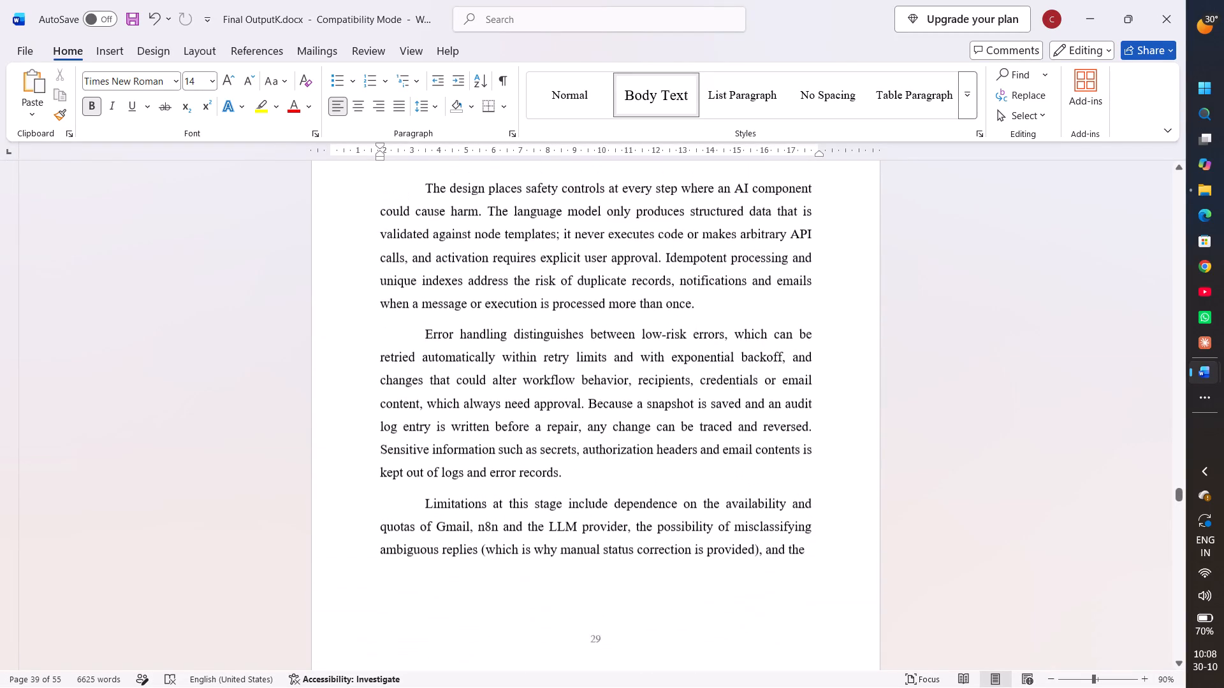
pyautogui.scroll(4, 456, 315)
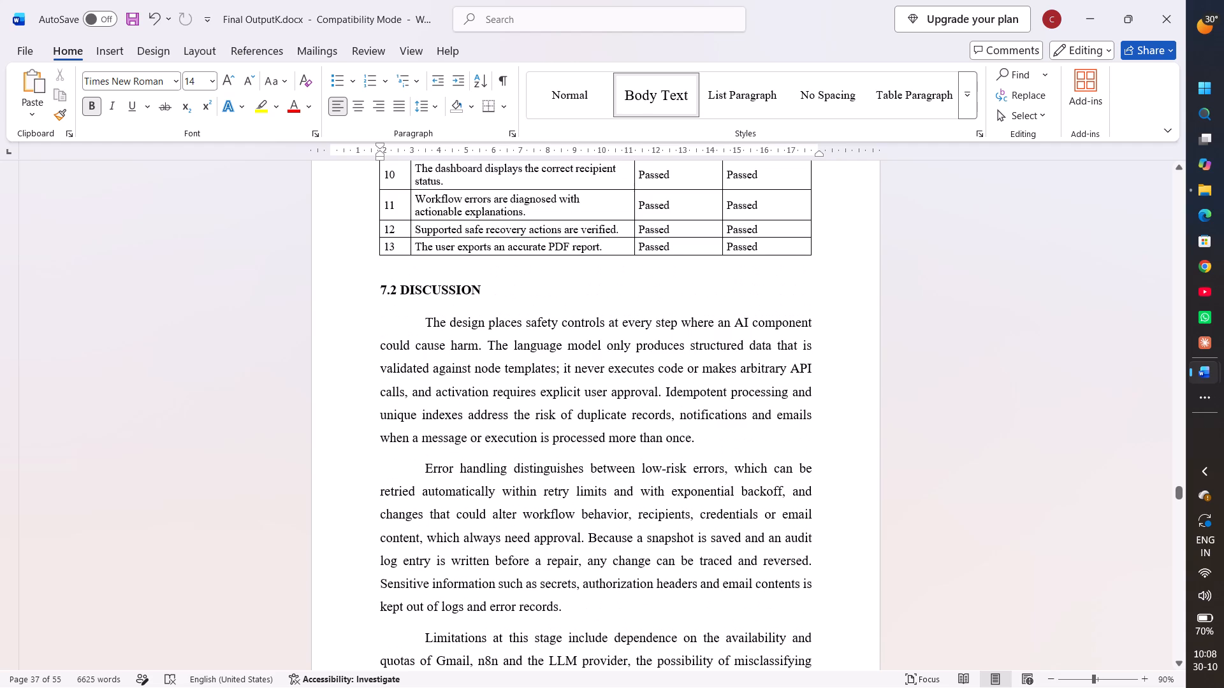
pyautogui.scroll(1, 456, 315)
# Examine how the 7.2 Discussion text breaks across pages 29 and 30 and the empty space before Chapter 8.
pyautogui.scroll(-3, 456, 315)
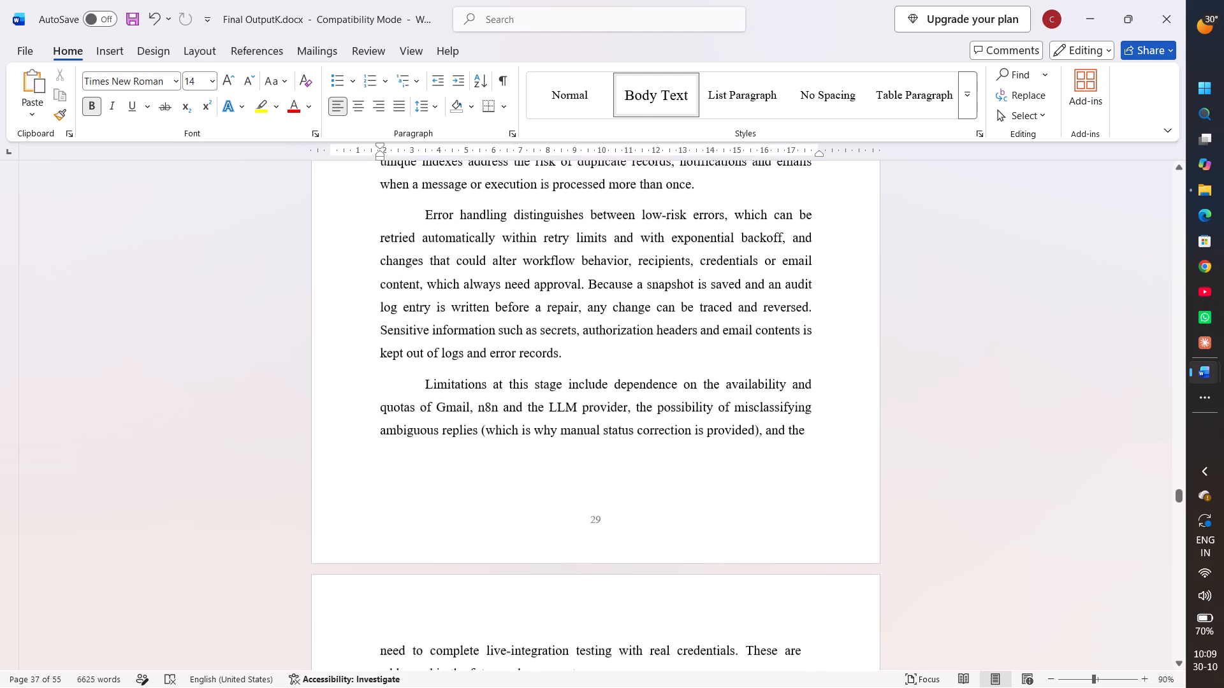
pyautogui.scroll(-1, 456, 315)
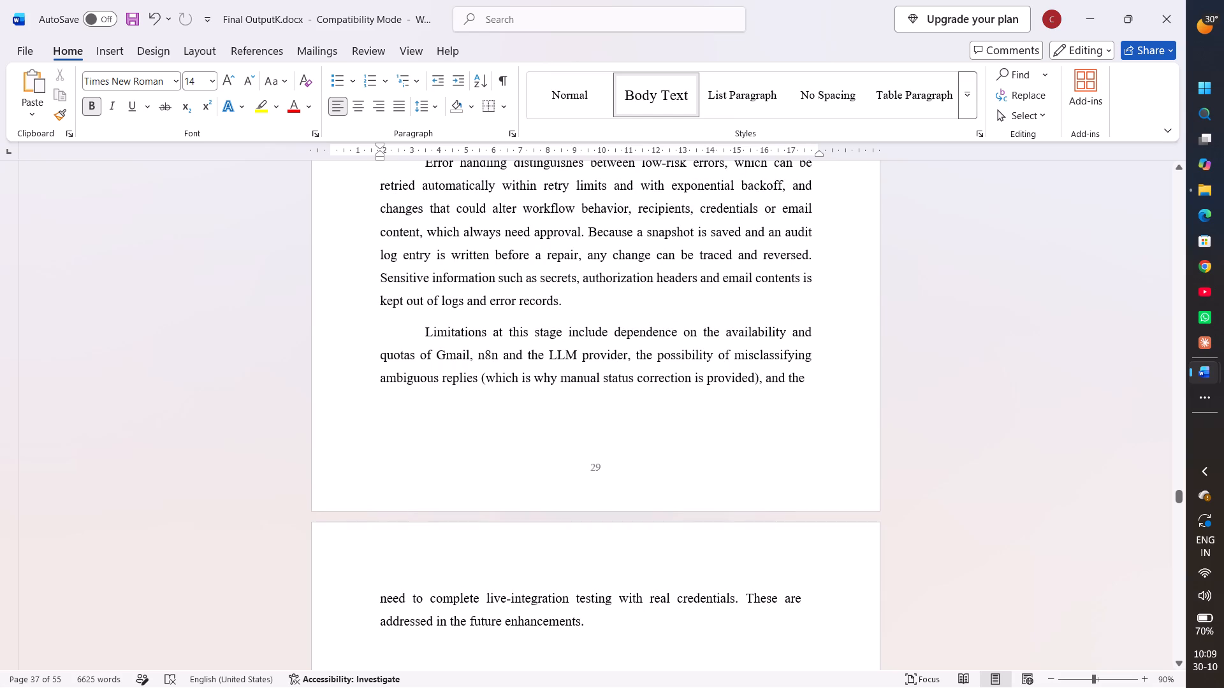
pyautogui.scroll(-4, 456, 315)
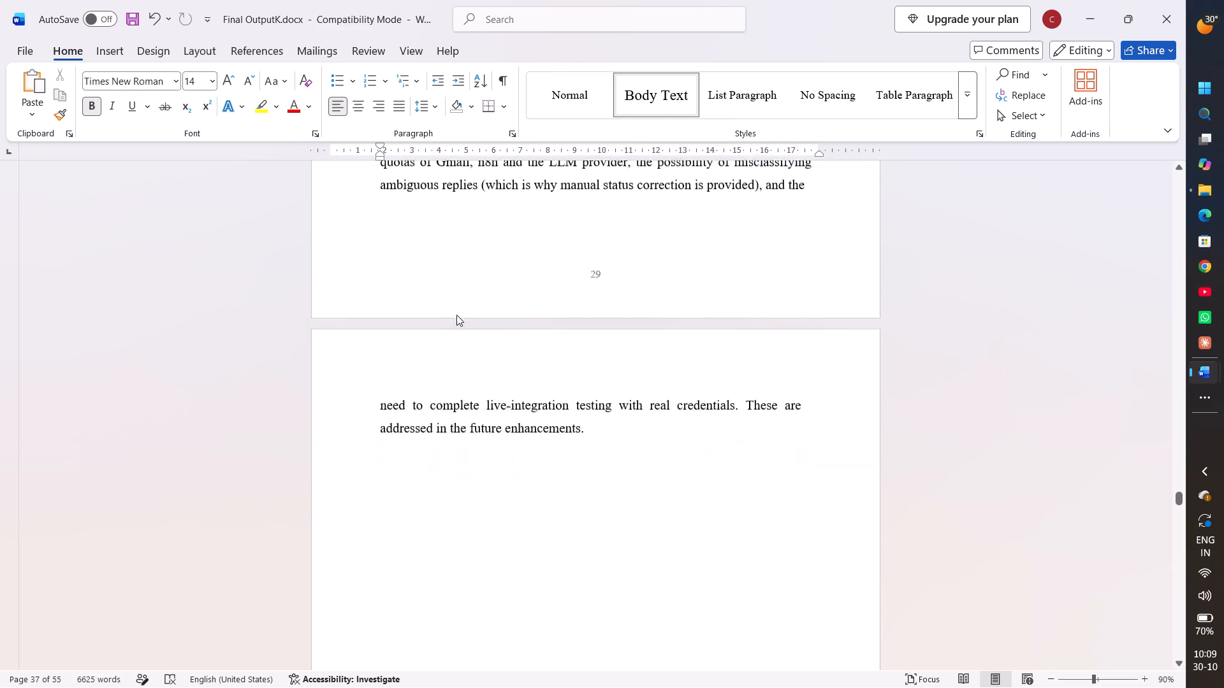
pyautogui.scroll(-1, 456, 315)
pyautogui.scroll(1, 456, 315)
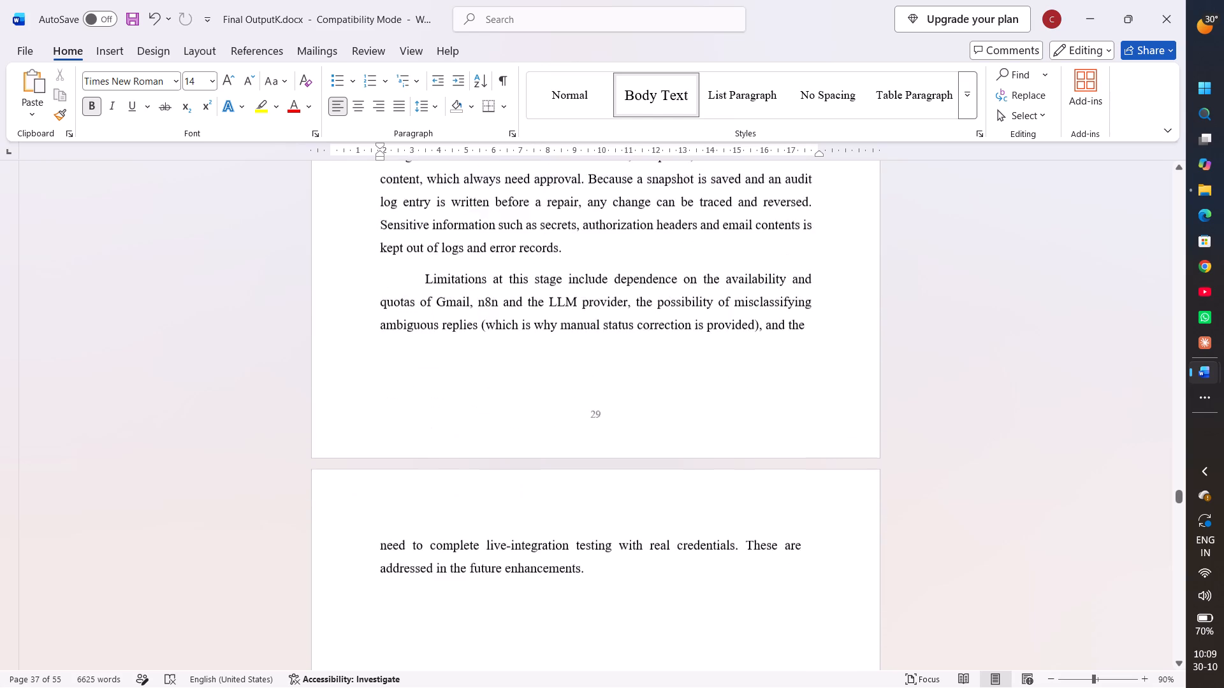
pyautogui.scroll(-5, 456, 315)
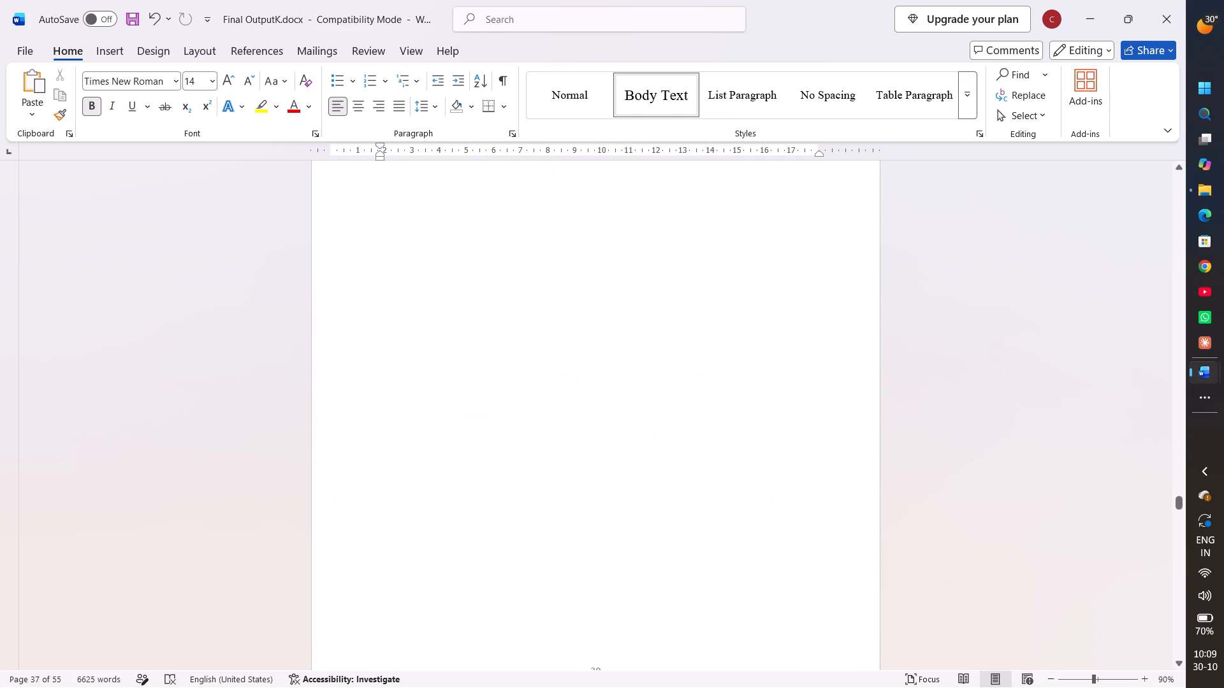
pyautogui.scroll(-1, 456, 315)
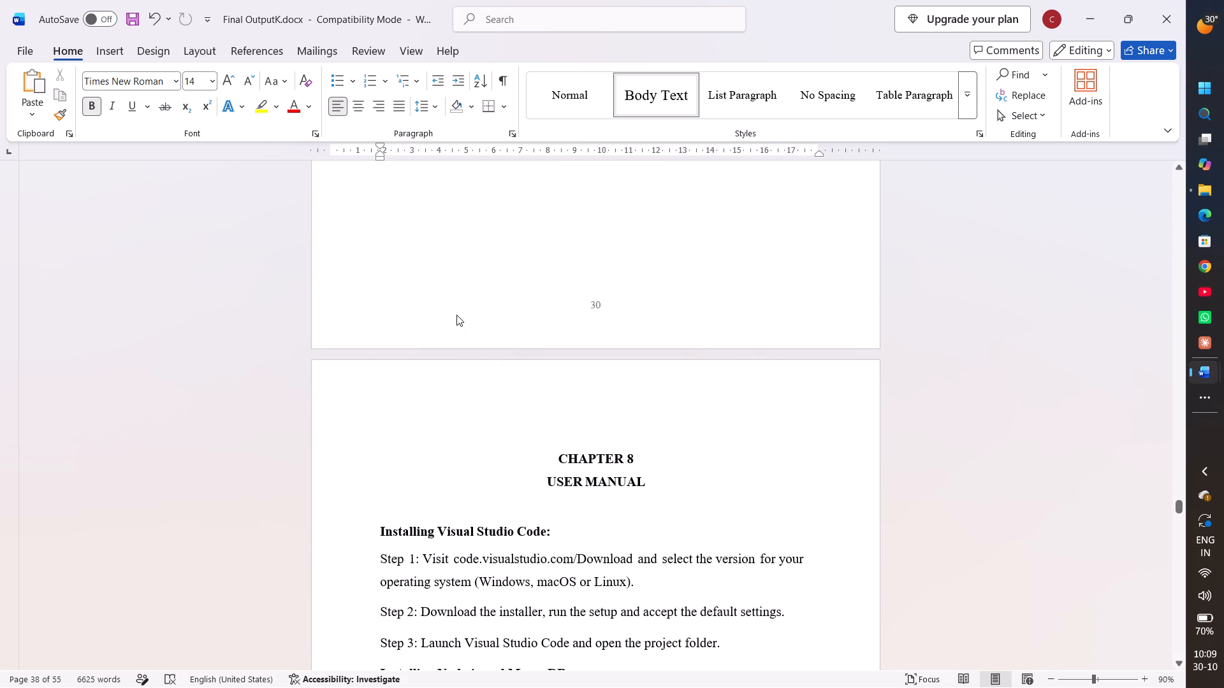
pyautogui.scroll(4, 456, 315)
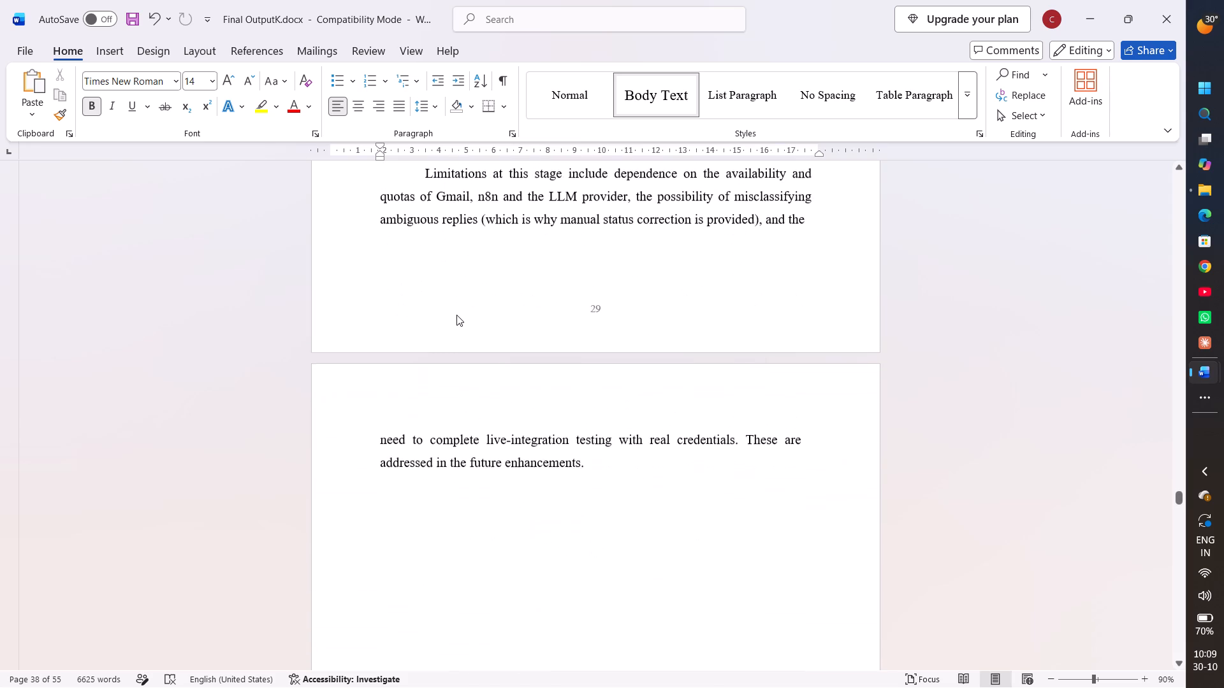
pyautogui.scroll(3, 456, 315)
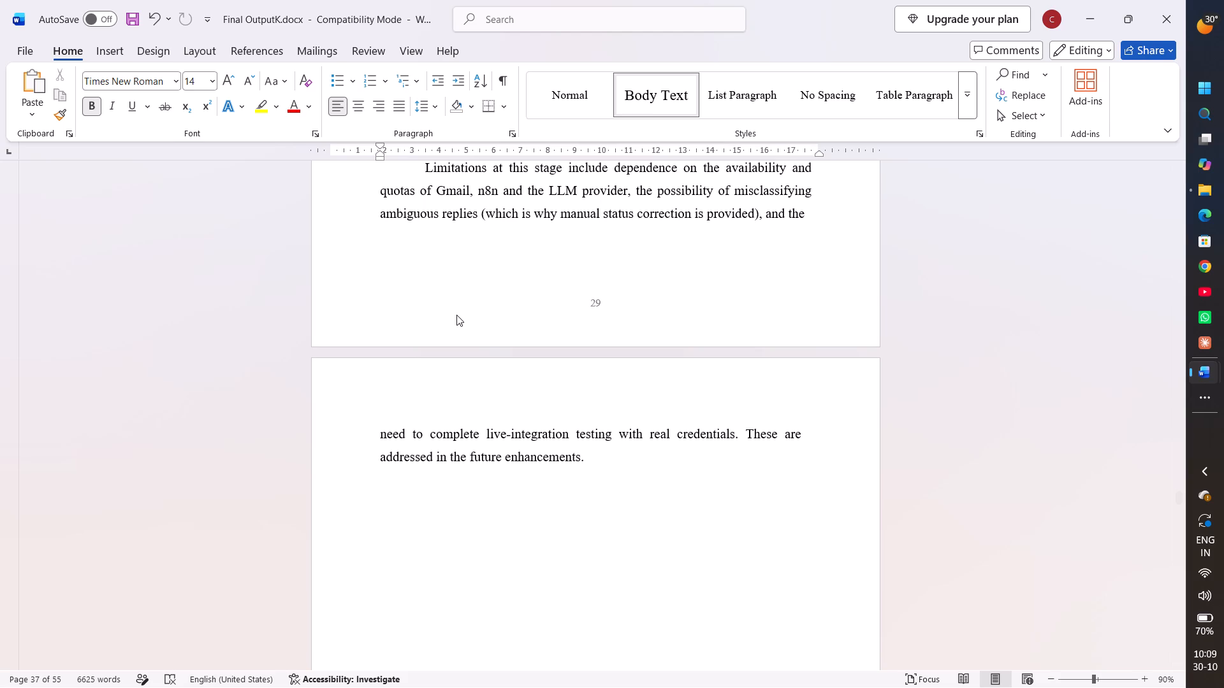
pyautogui.hscroll(1, 456, 315)
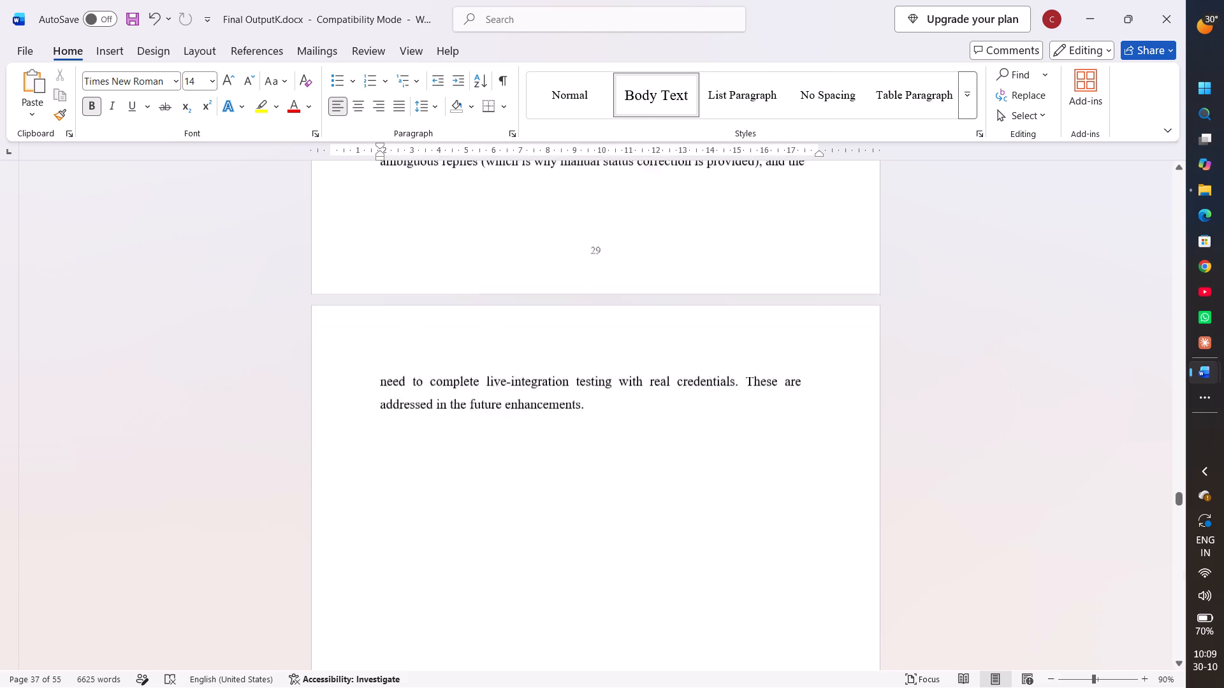
pyautogui.hscroll(1, 456, 315)
pyautogui.scroll(2, 456, 315)
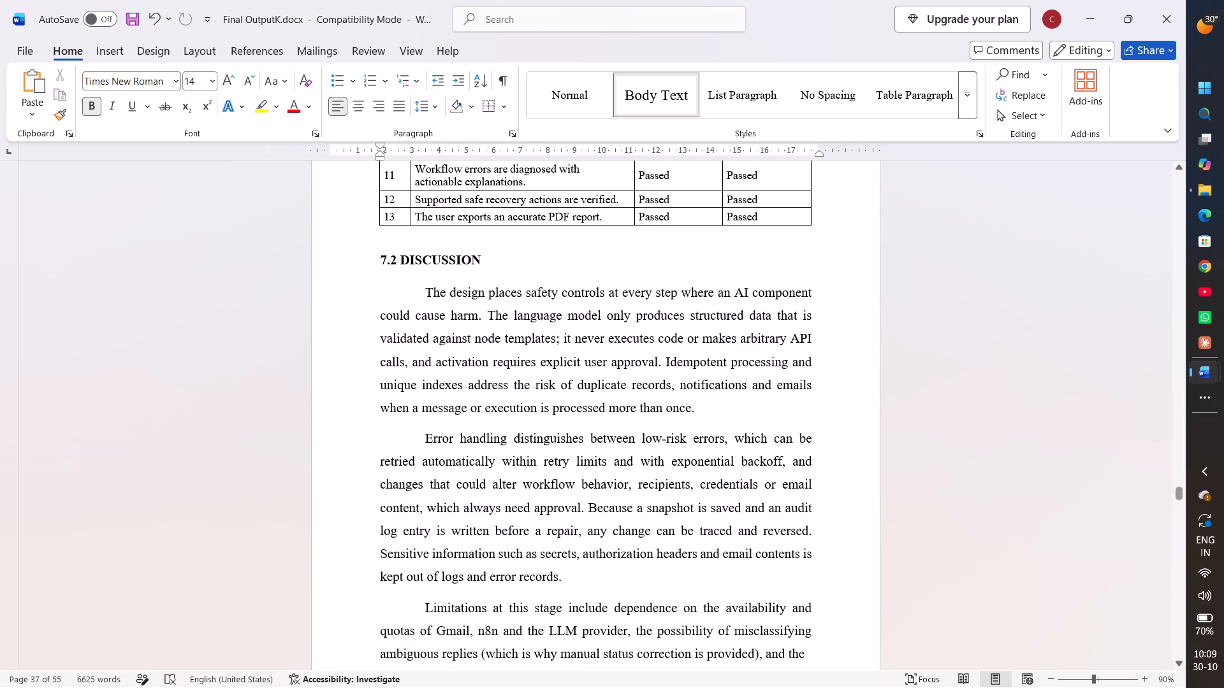
pyautogui.scroll(-3, 683, 410)
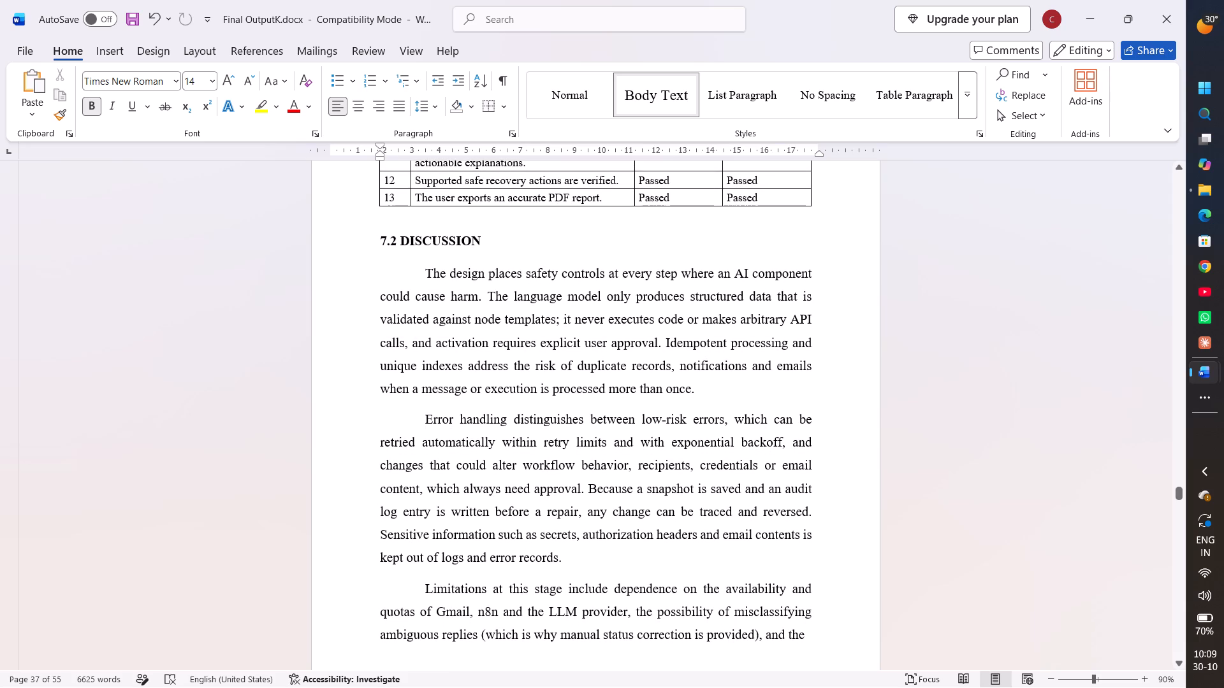
pyautogui.scroll(-5, 683, 410)
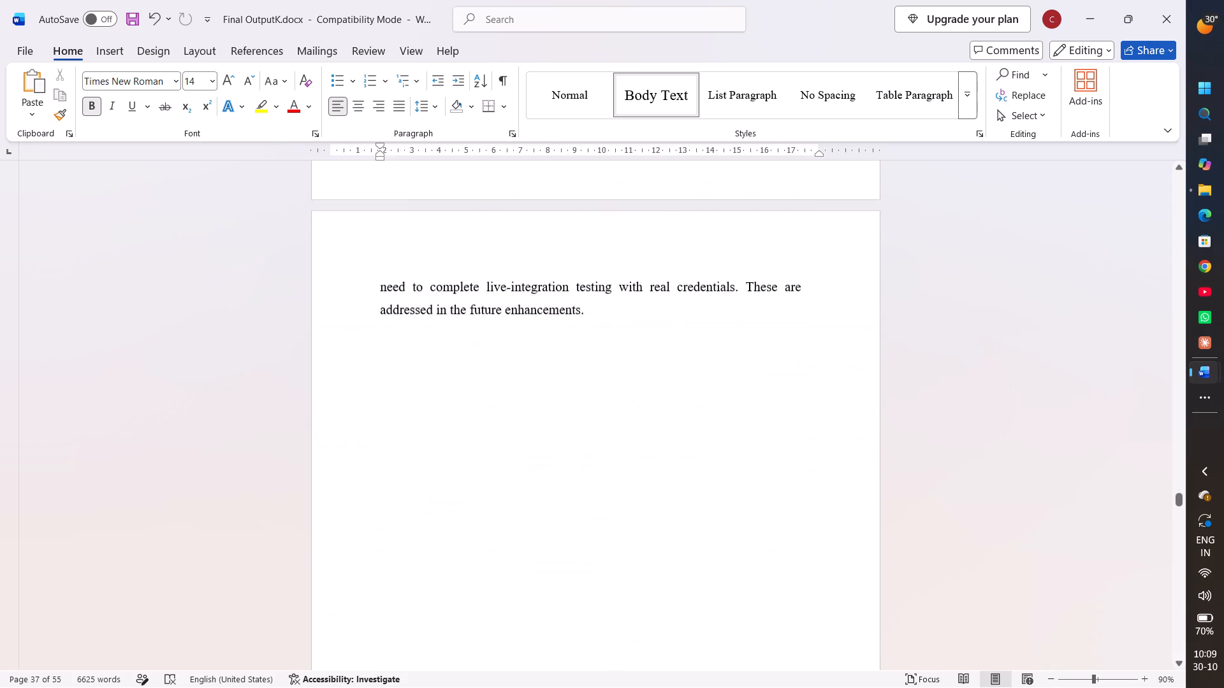
pyautogui.scroll(-1, 683, 410)
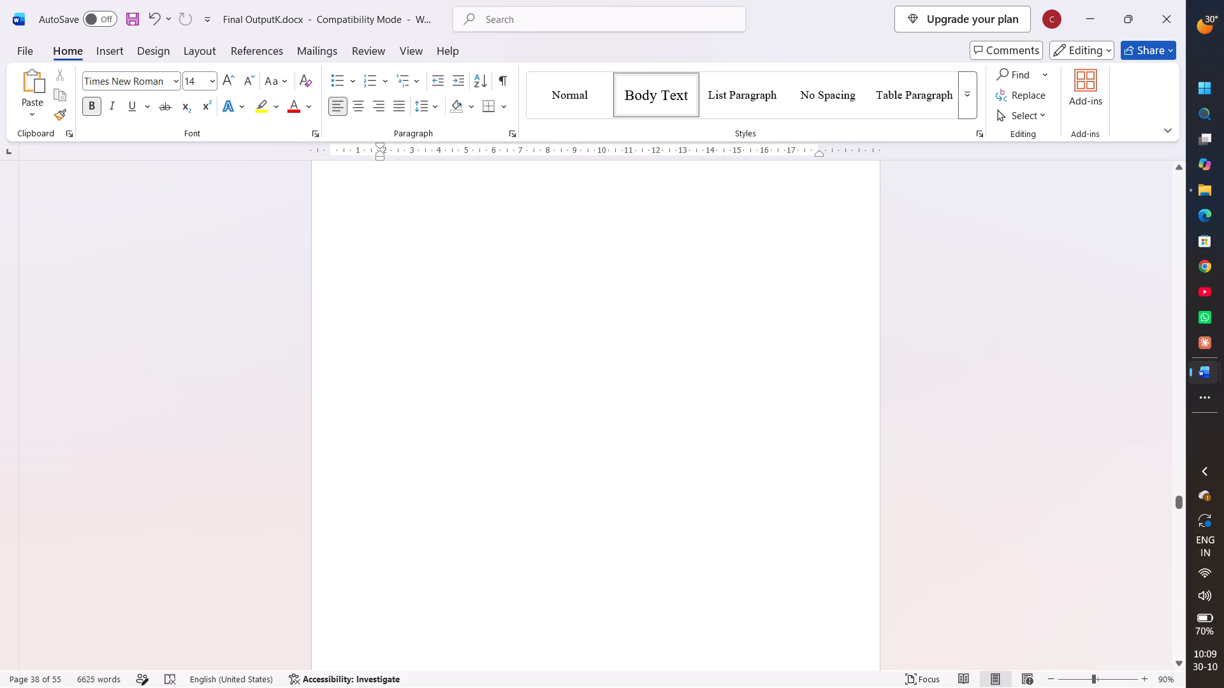
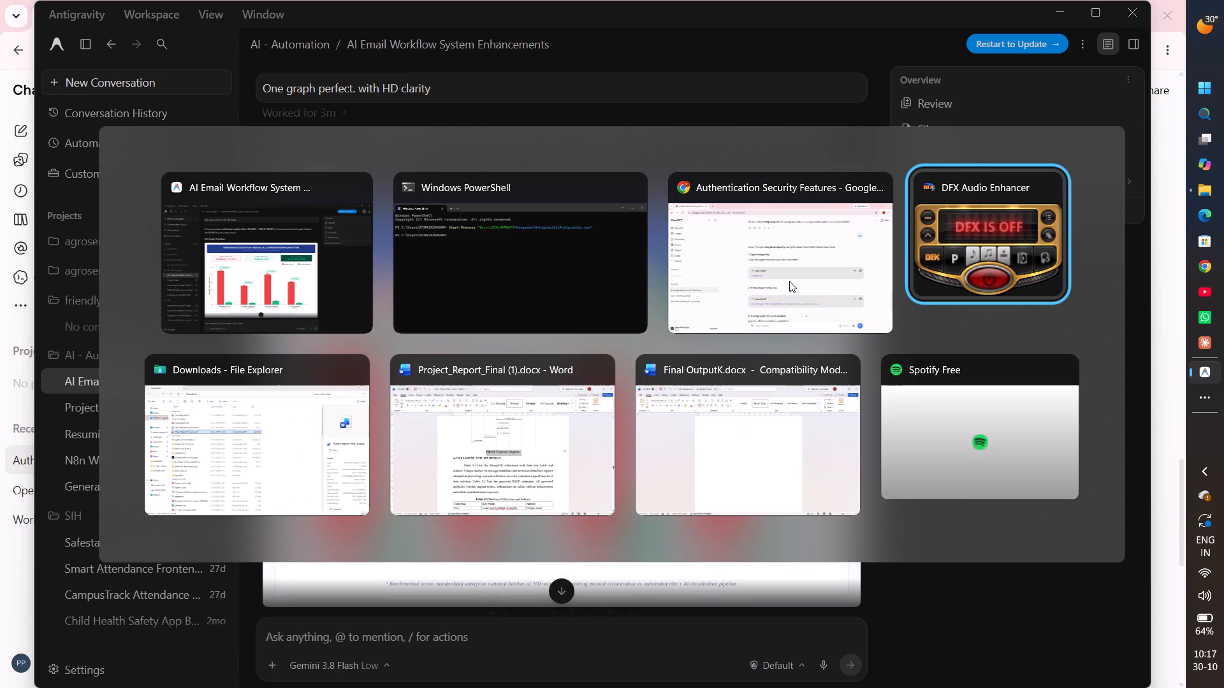
pyautogui.hotkey('alt', 'Tab')
pyautogui.hotkey('alt', 'Tab')
pyautogui.hotkey('alt', 'Tab')
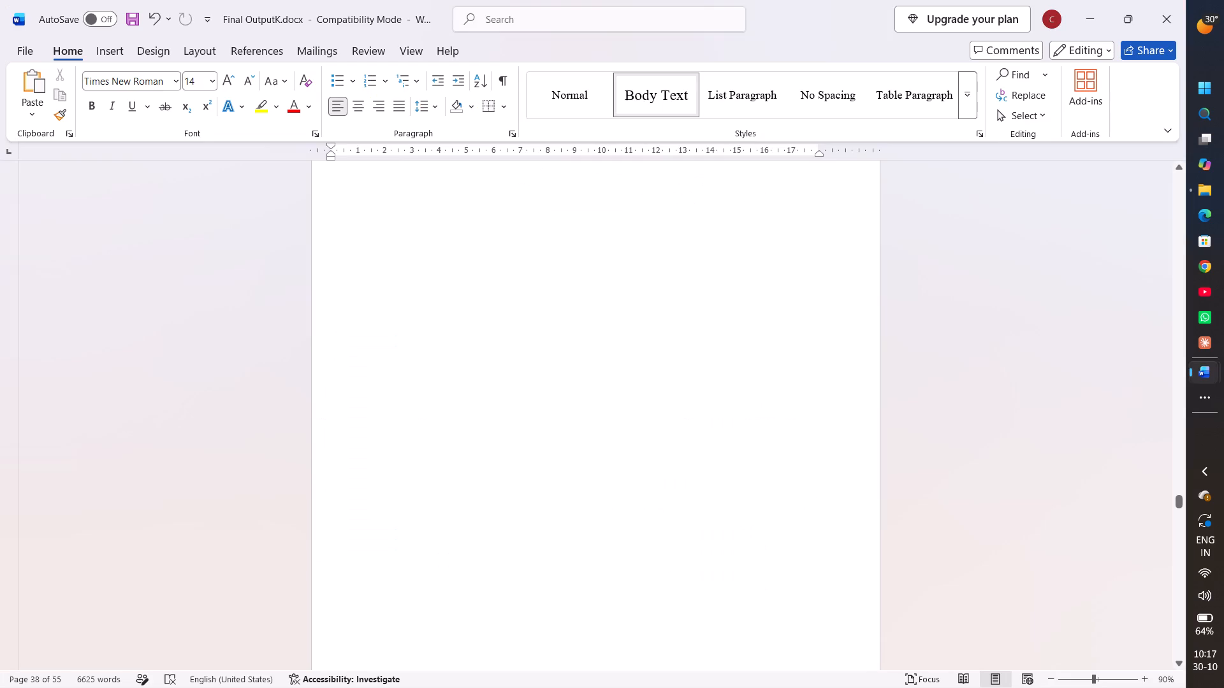
pyautogui.scroll(1, 680, 347)
pyautogui.hotkey('ctrl', 'v')
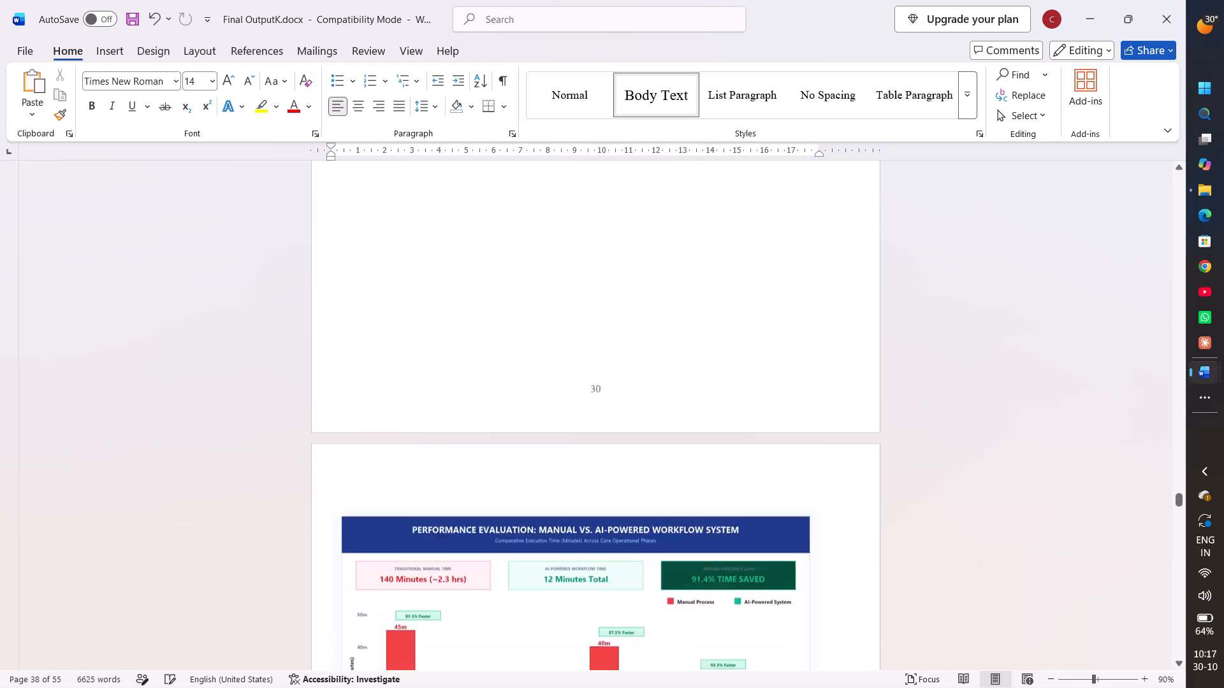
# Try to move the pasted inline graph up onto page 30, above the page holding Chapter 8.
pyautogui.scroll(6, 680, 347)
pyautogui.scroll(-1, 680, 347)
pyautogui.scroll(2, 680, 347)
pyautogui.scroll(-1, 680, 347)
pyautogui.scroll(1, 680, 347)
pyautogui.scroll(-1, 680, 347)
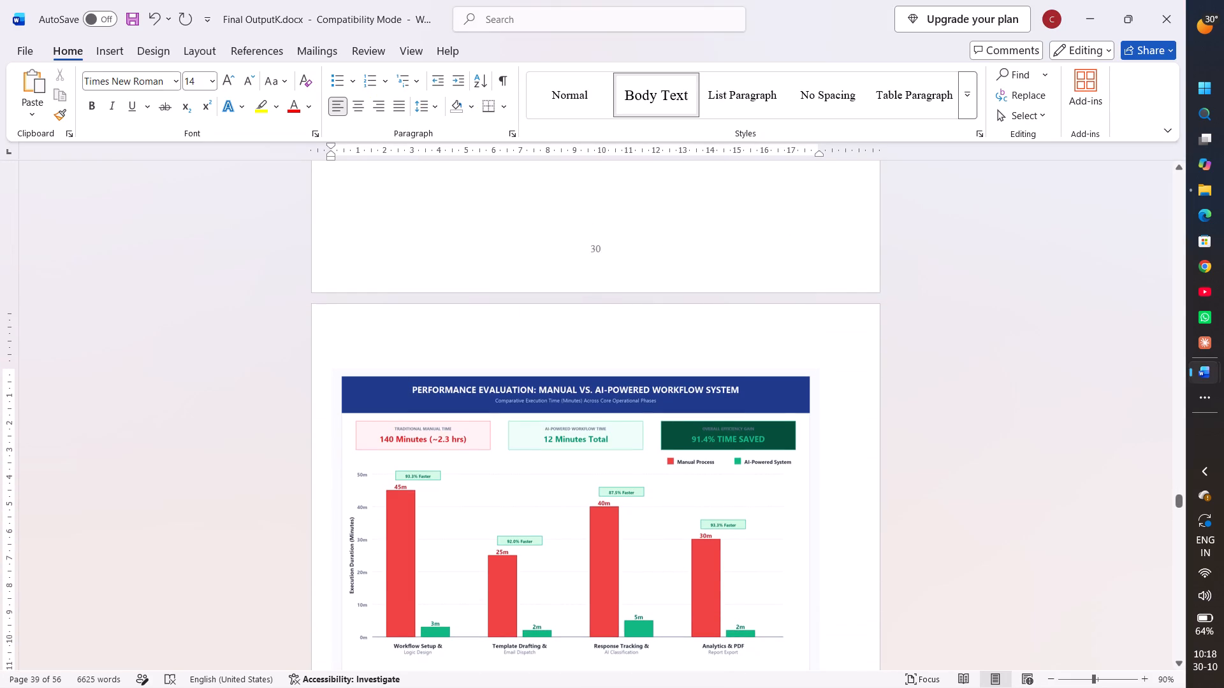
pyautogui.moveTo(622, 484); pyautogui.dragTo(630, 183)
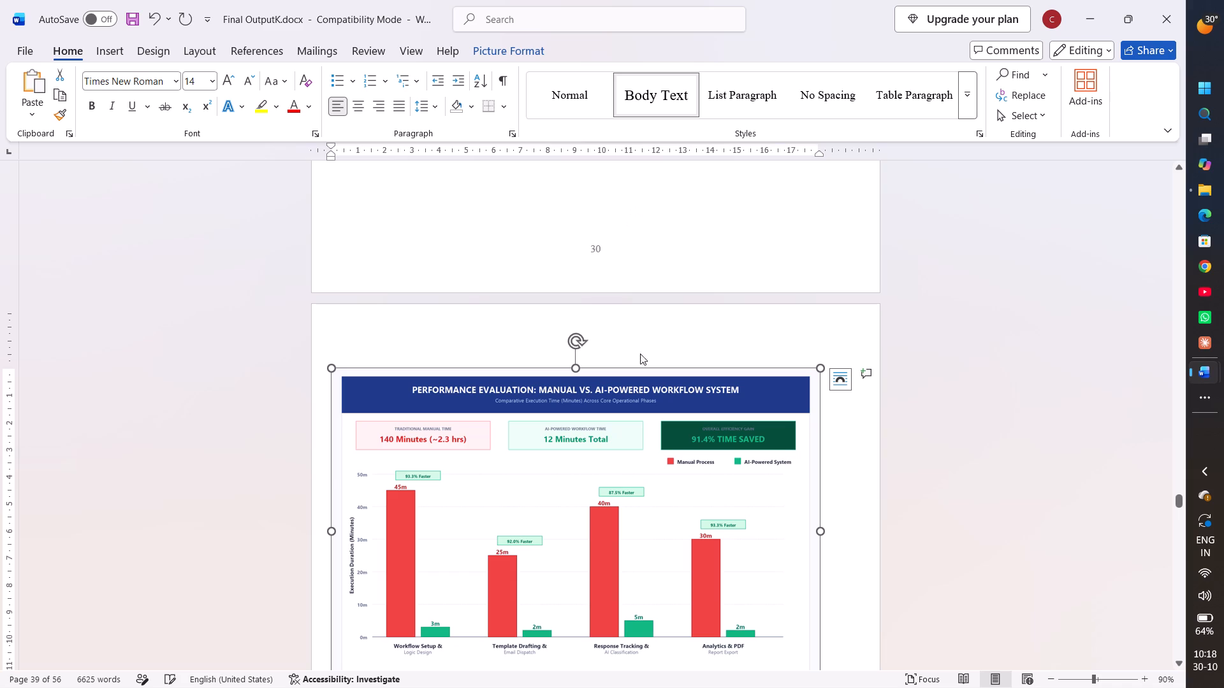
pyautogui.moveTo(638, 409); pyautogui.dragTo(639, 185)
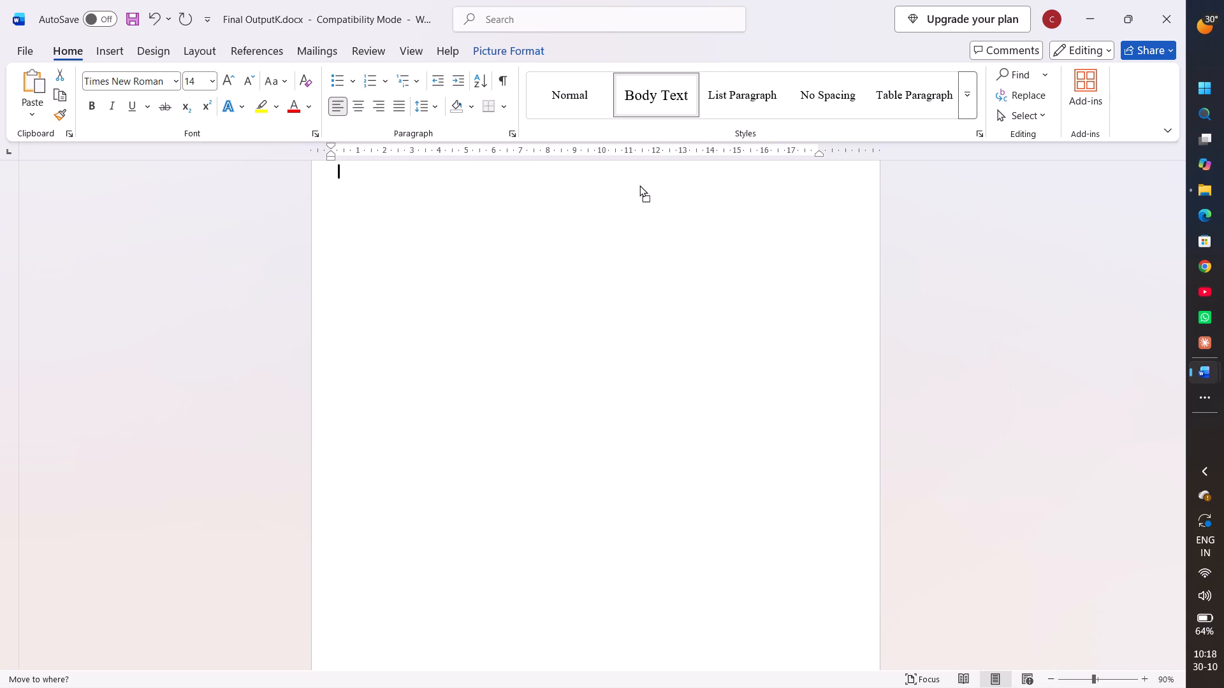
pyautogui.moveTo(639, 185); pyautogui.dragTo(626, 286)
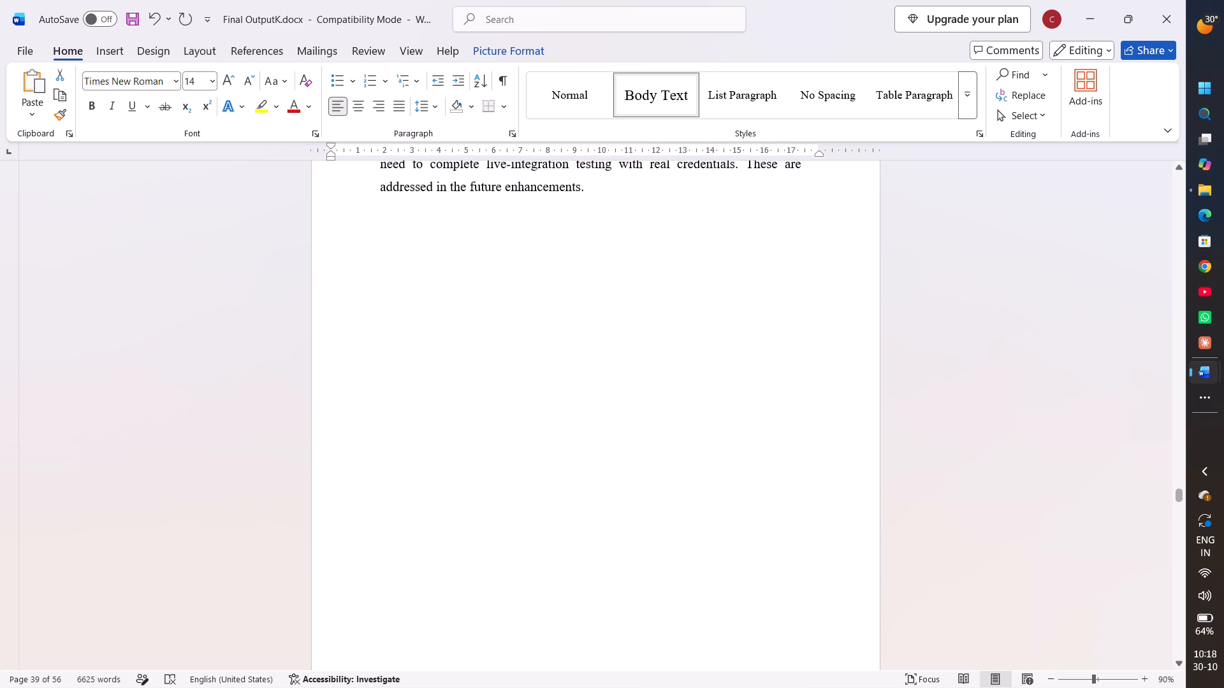
# Check where the graph sits relative to page 30 and the Chapter 8 User Manual heading.
pyautogui.scroll(-6, 626, 286)
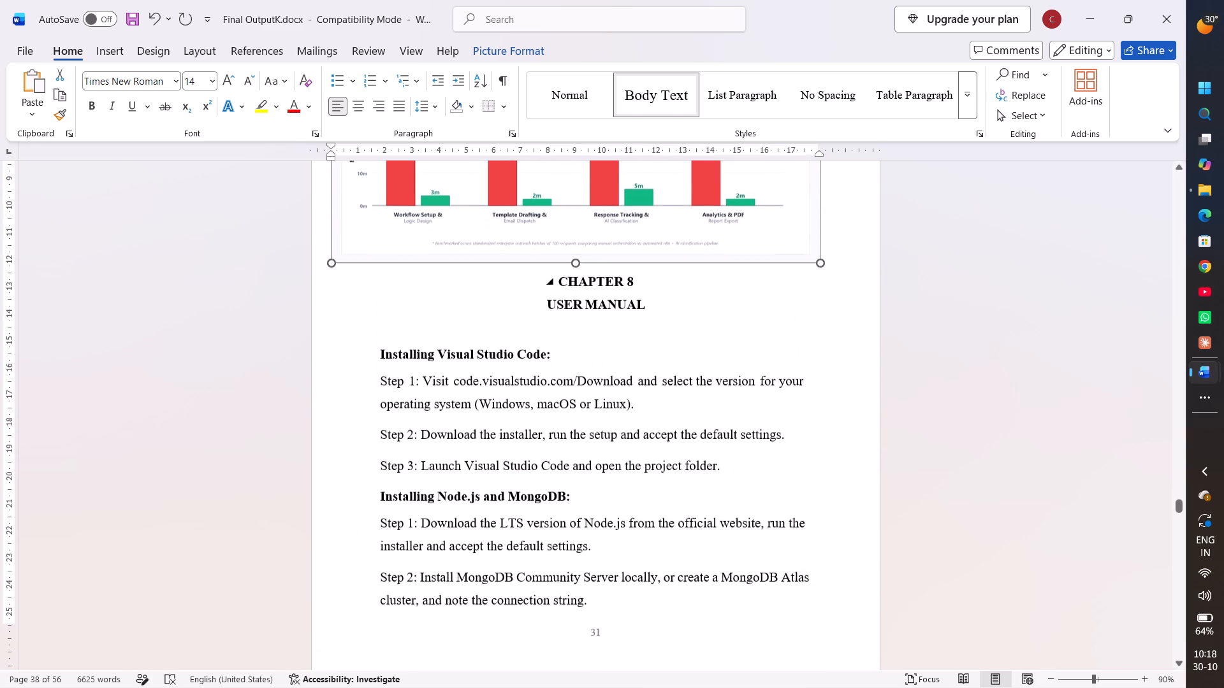
pyautogui.scroll(-1, 626, 286)
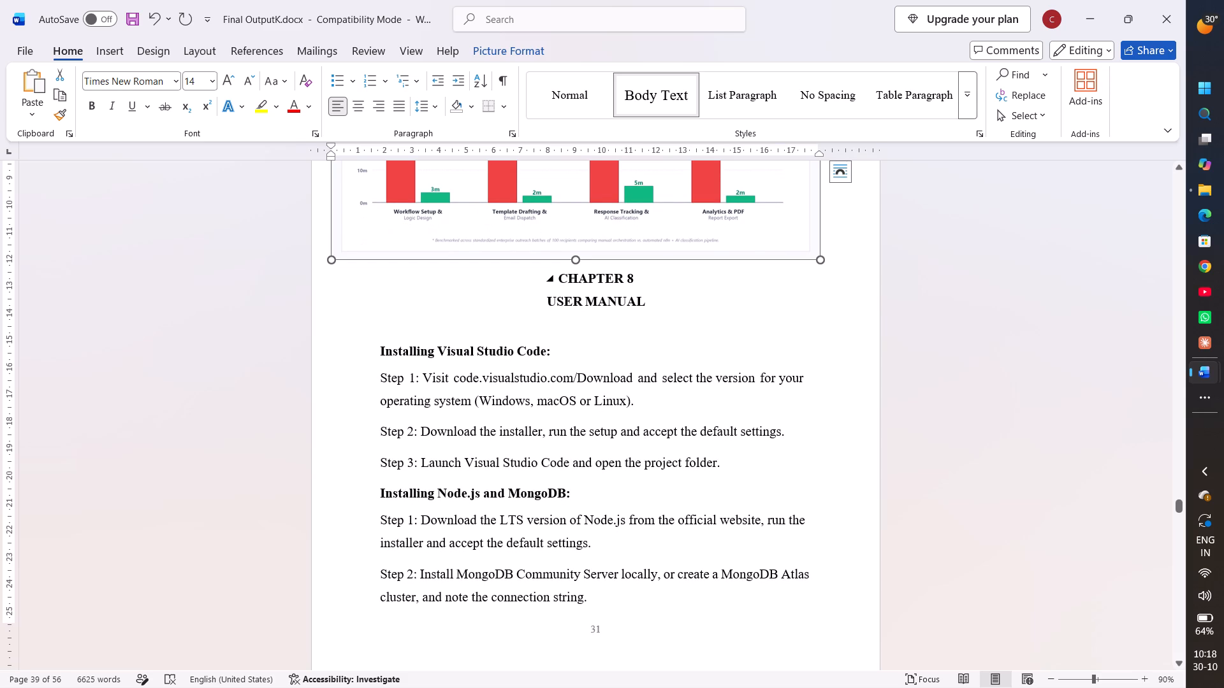
pyautogui.scroll(1, 626, 286)
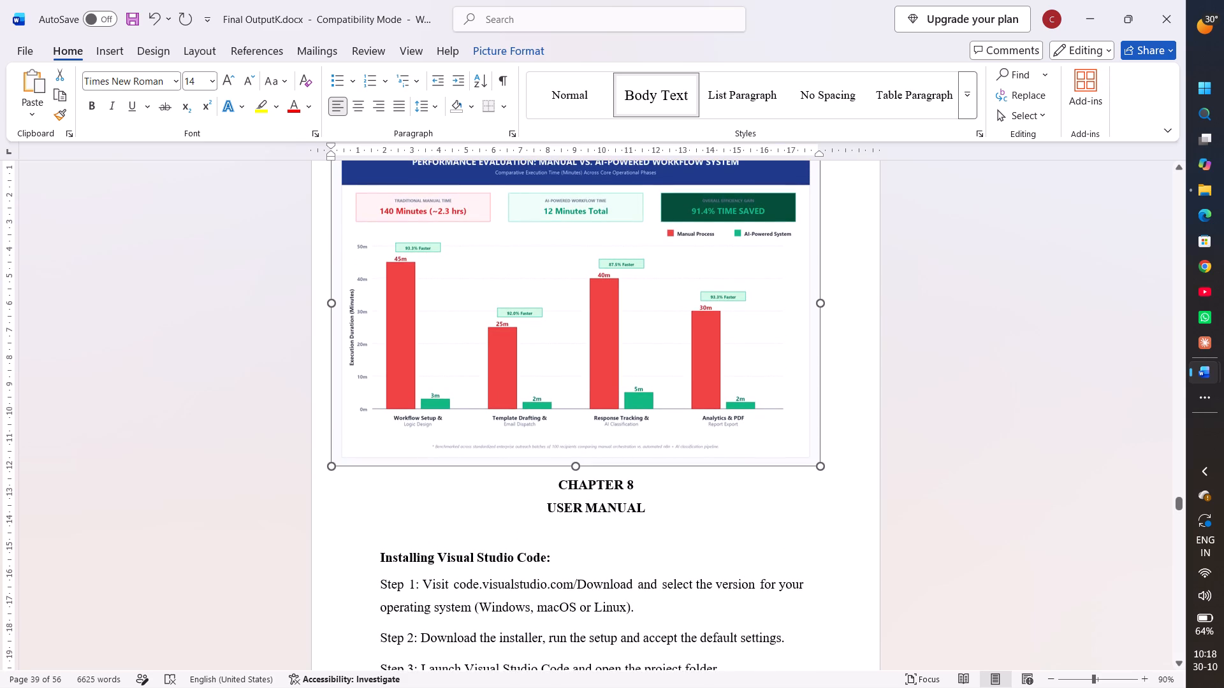
pyautogui.scroll(3, 626, 286)
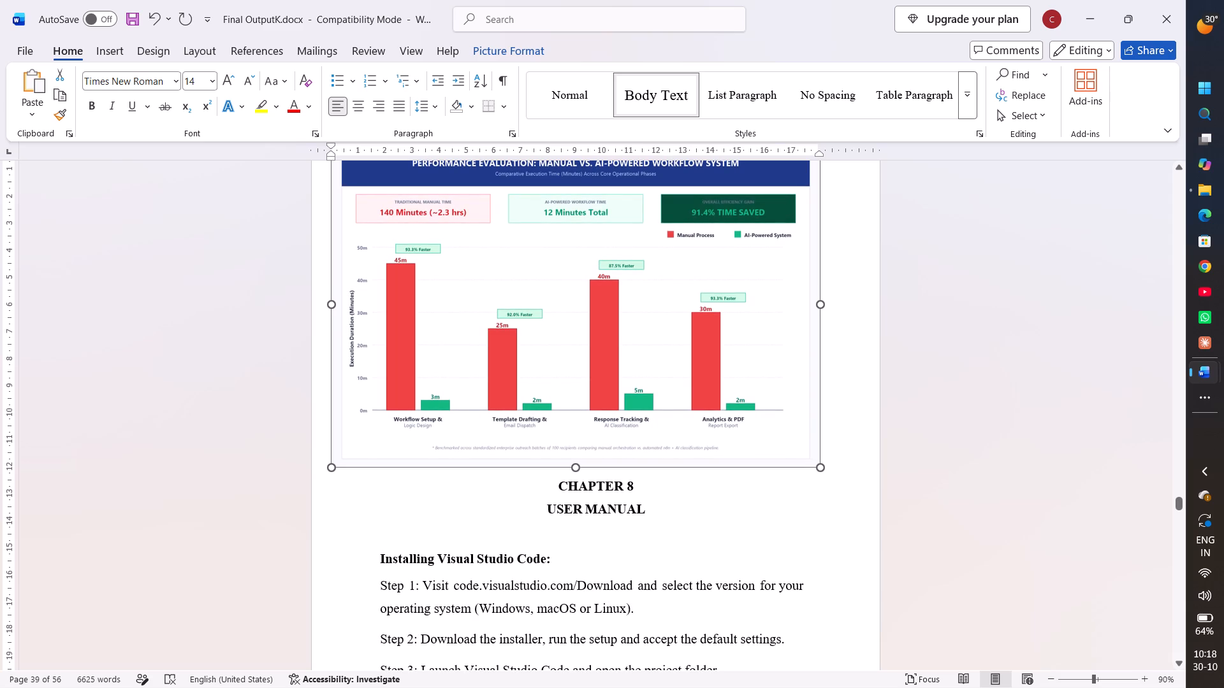
pyautogui.scroll(1, 808, 439)
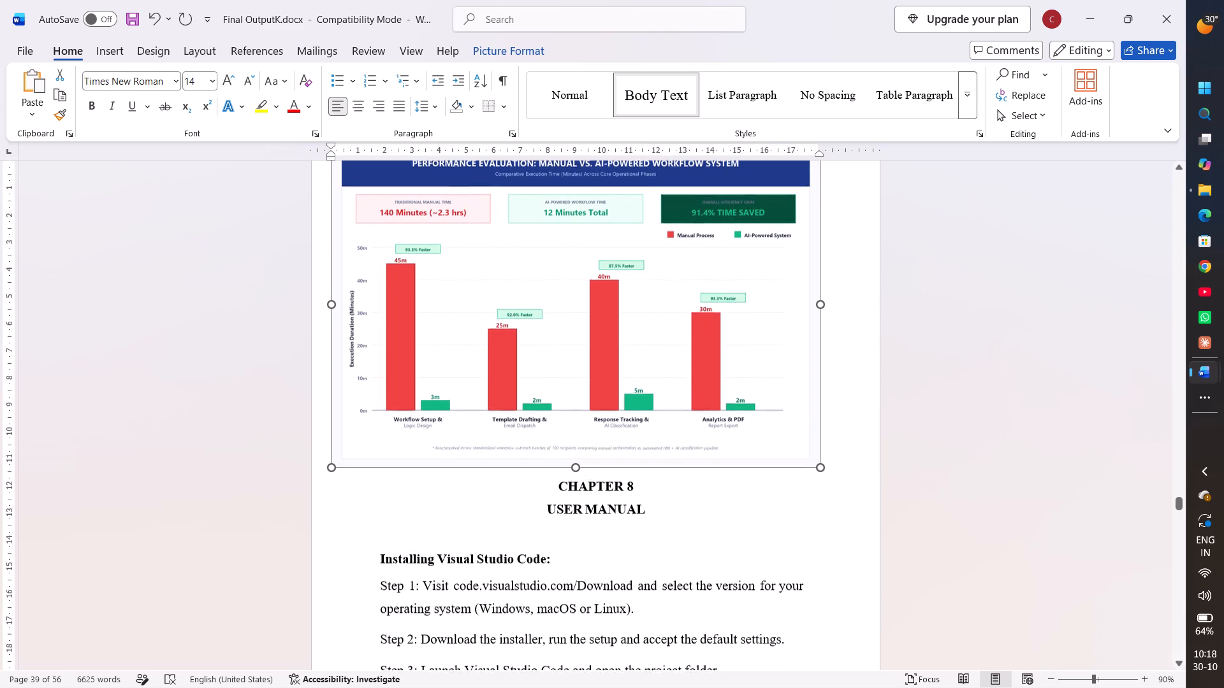
pyautogui.scroll(3, 808, 439)
pyautogui.scroll(-1, 808, 439)
pyautogui.scroll(1, 808, 439)
pyautogui.scroll(-1, 808, 439)
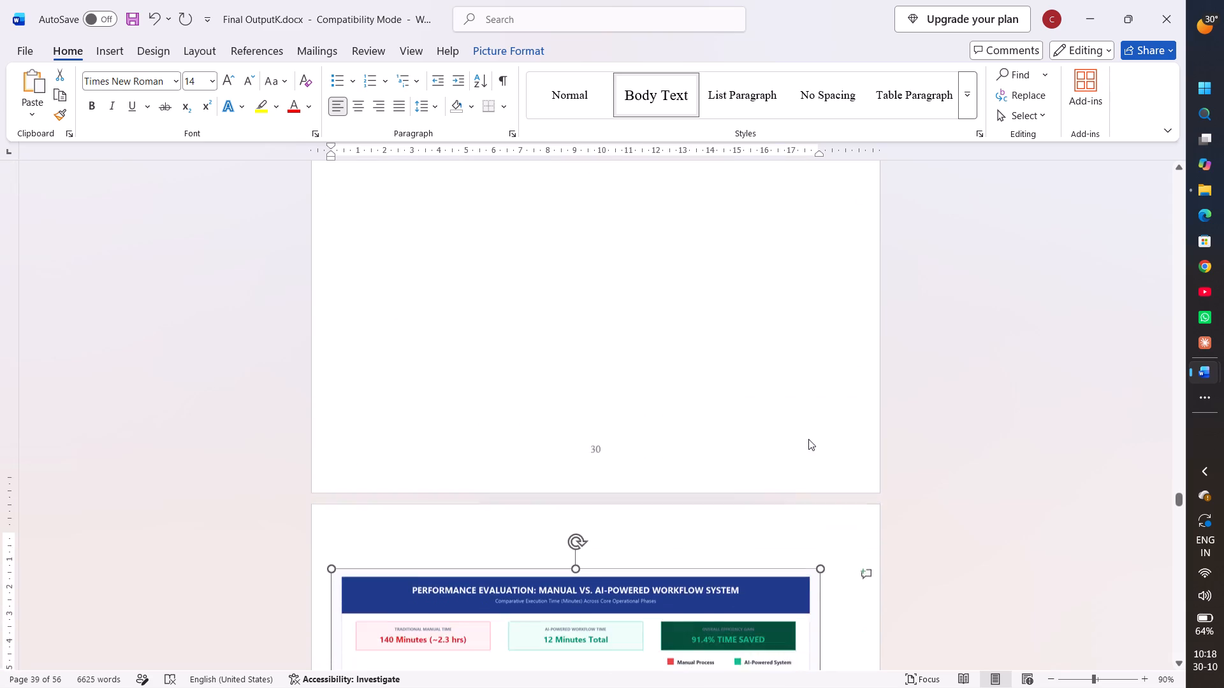
pyautogui.scroll(-2, 808, 439)
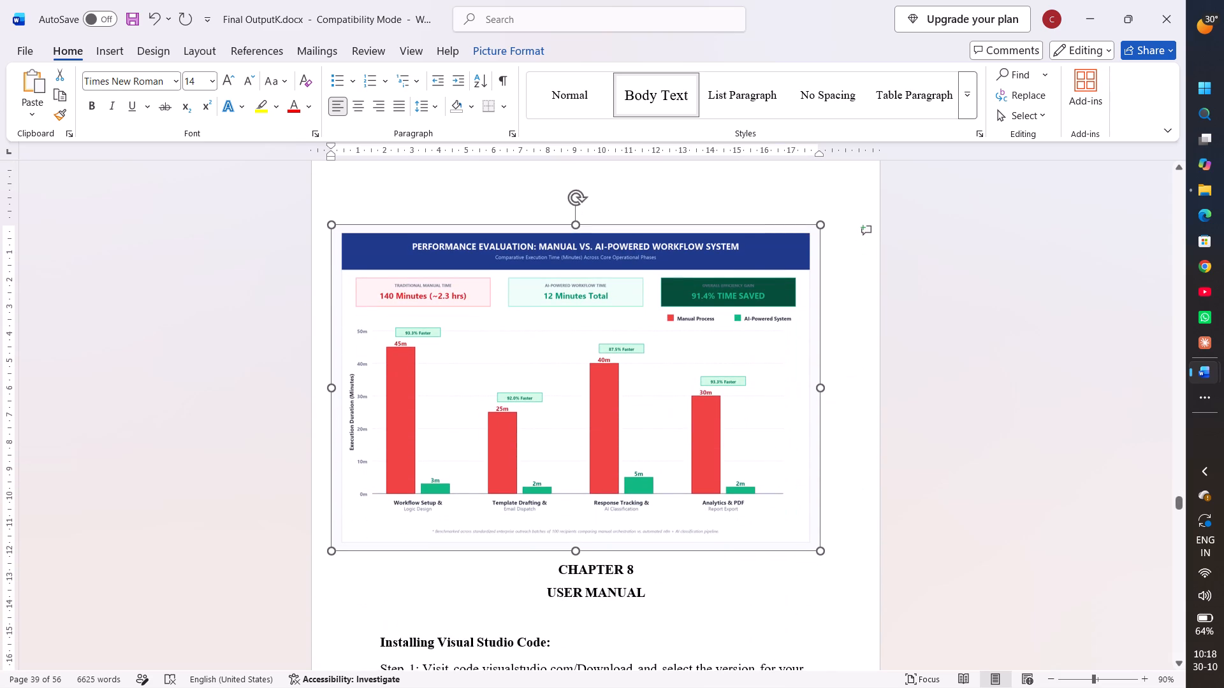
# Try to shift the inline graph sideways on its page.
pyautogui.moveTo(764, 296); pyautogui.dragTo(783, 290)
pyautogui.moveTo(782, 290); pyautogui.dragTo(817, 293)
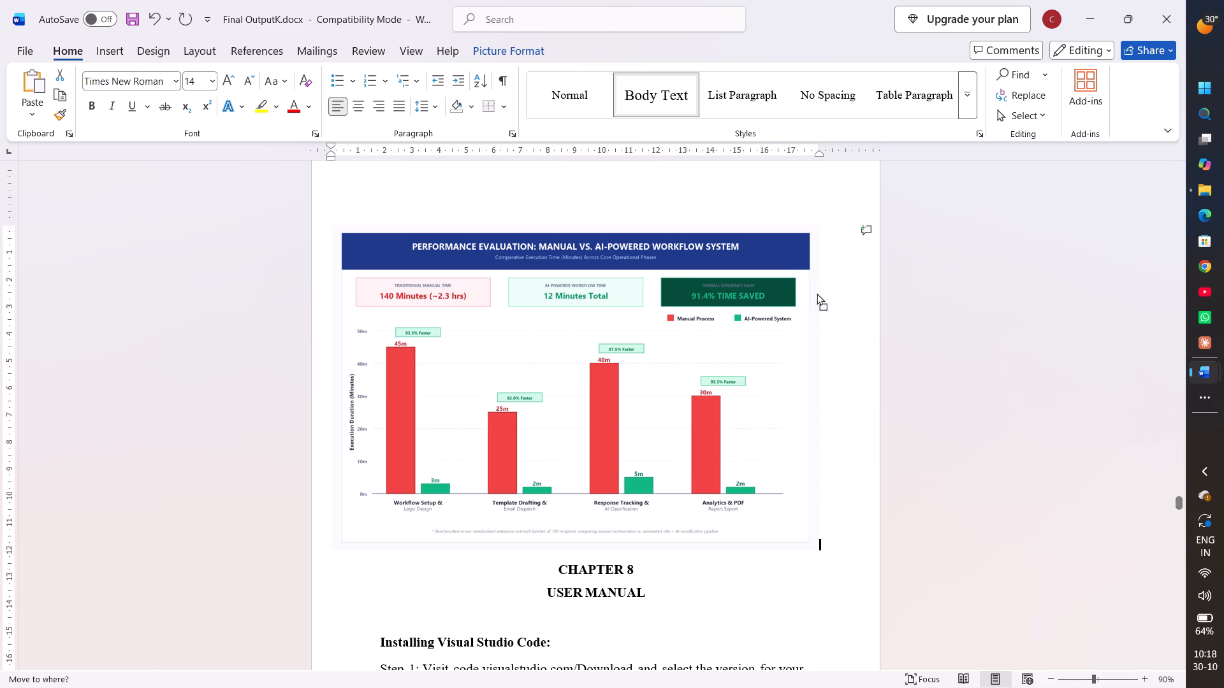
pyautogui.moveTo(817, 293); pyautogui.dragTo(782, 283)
# Set the graph's text wrapping to Top and Bottom.
pyautogui.click(839, 231)
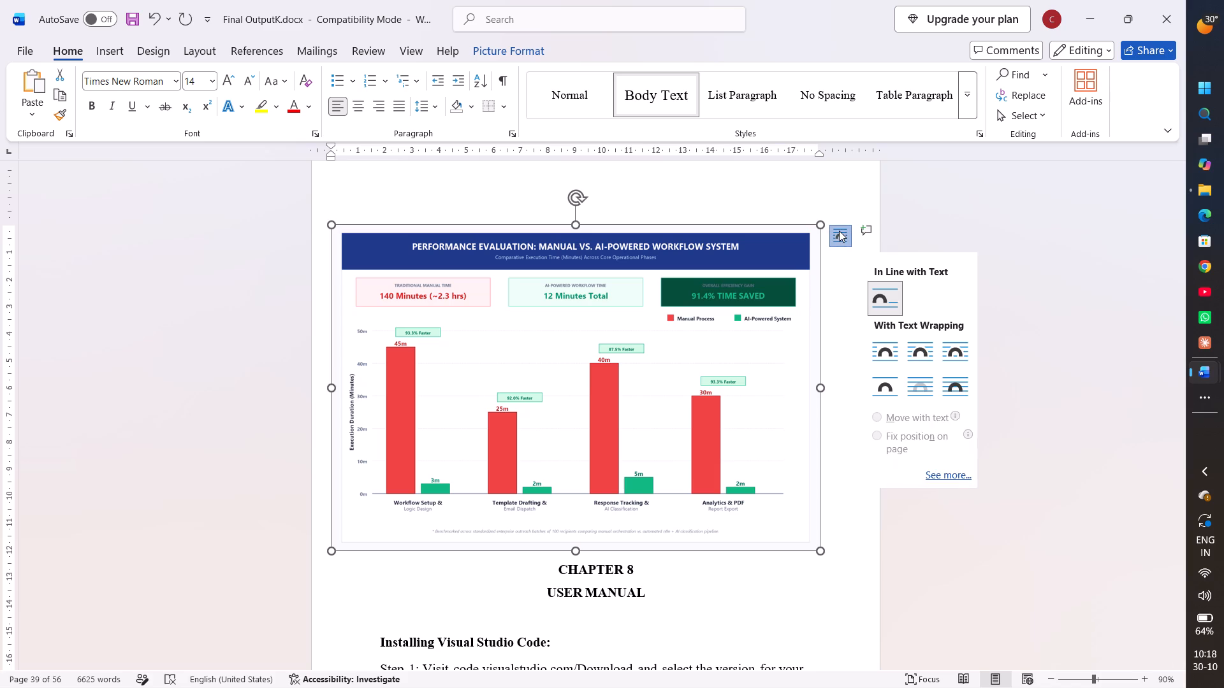
pyautogui.click(894, 395)
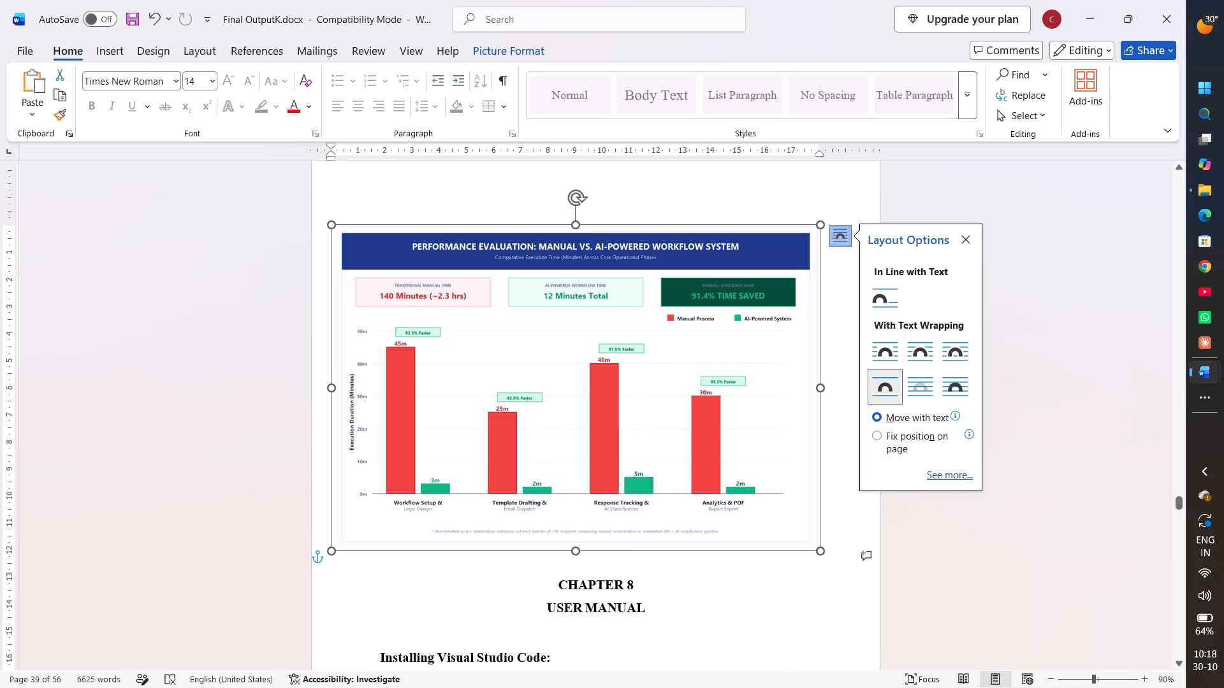
pyautogui.moveTo(715, 391); pyautogui.dragTo(792, 396)
pyautogui.scroll(1, 711, 417)
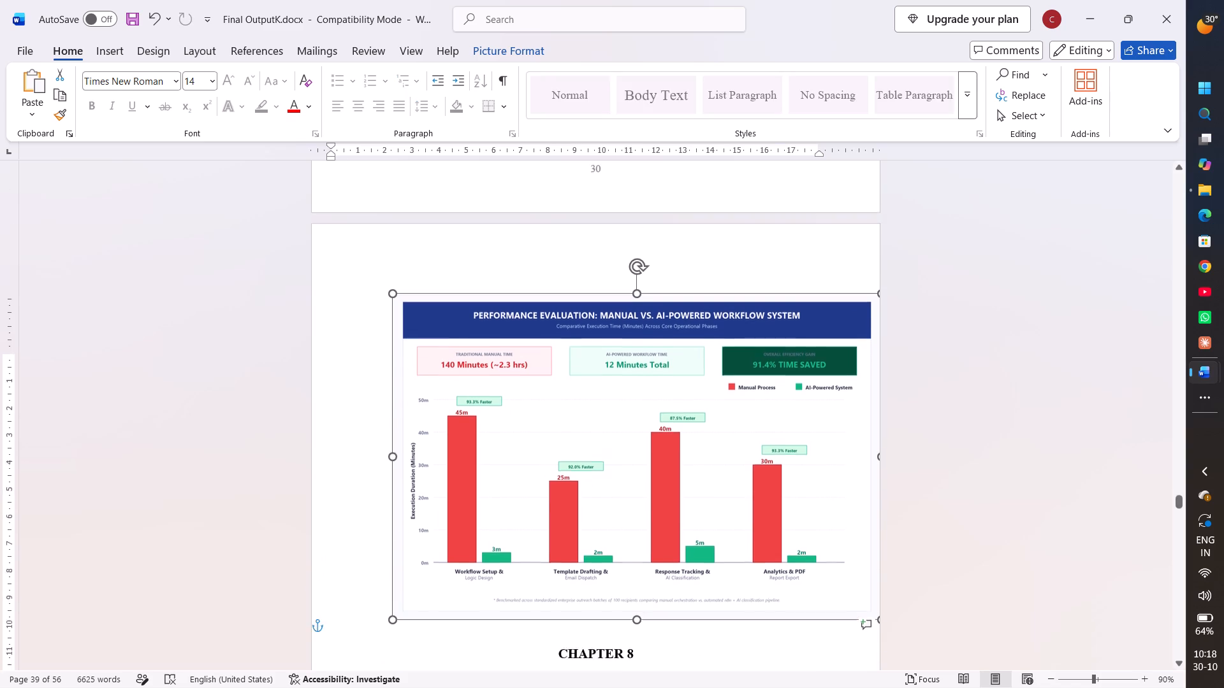
pyautogui.scroll(1, 711, 417)
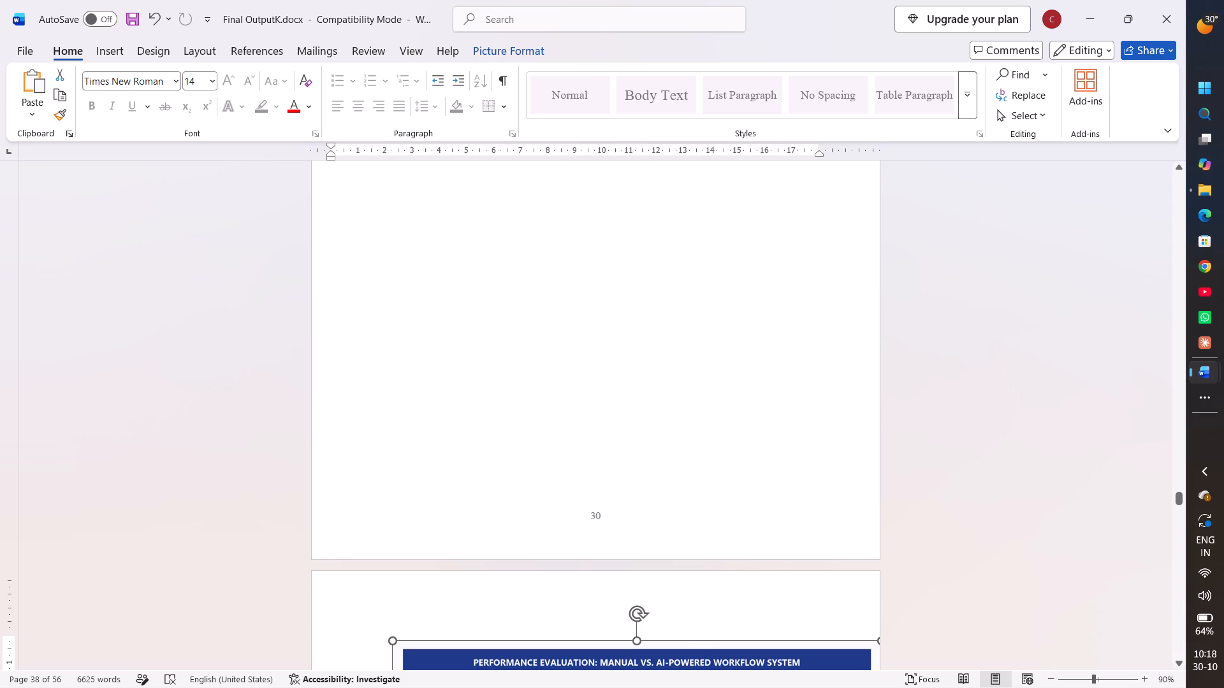
pyautogui.moveTo(685, 662); pyautogui.dragTo(653, 418)
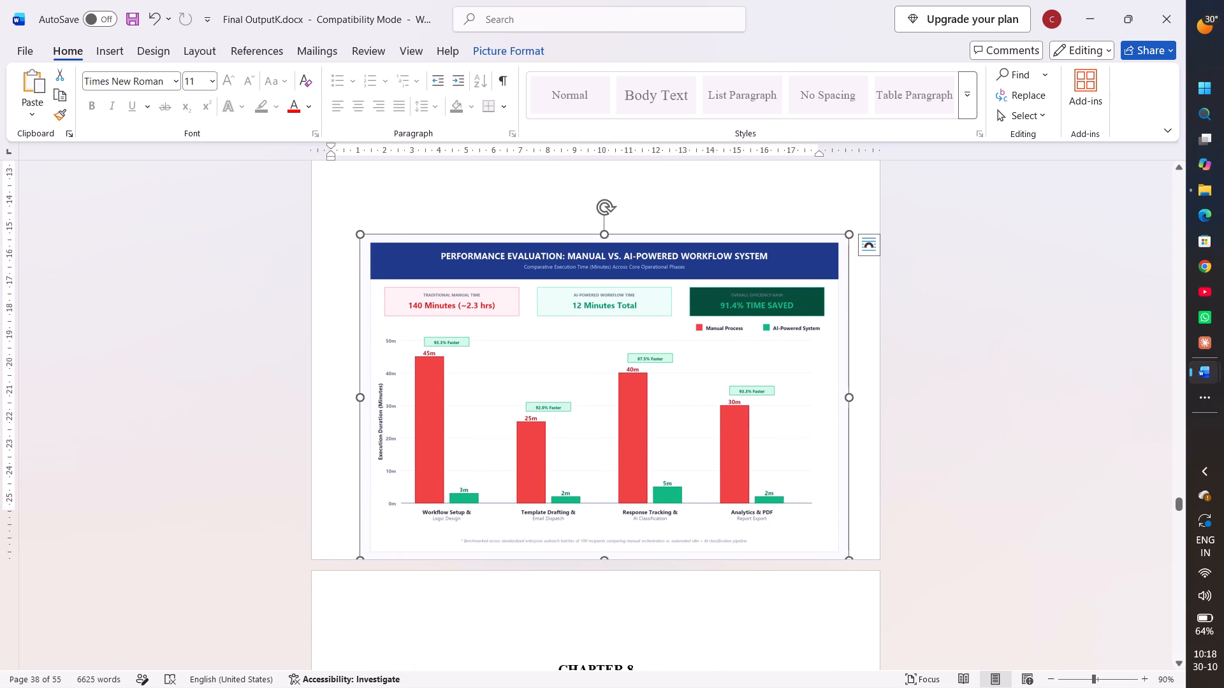
pyautogui.scroll(1, 653, 418)
pyautogui.moveTo(653, 470); pyautogui.dragTo(650, 301)
pyautogui.scroll(2, 668, 438)
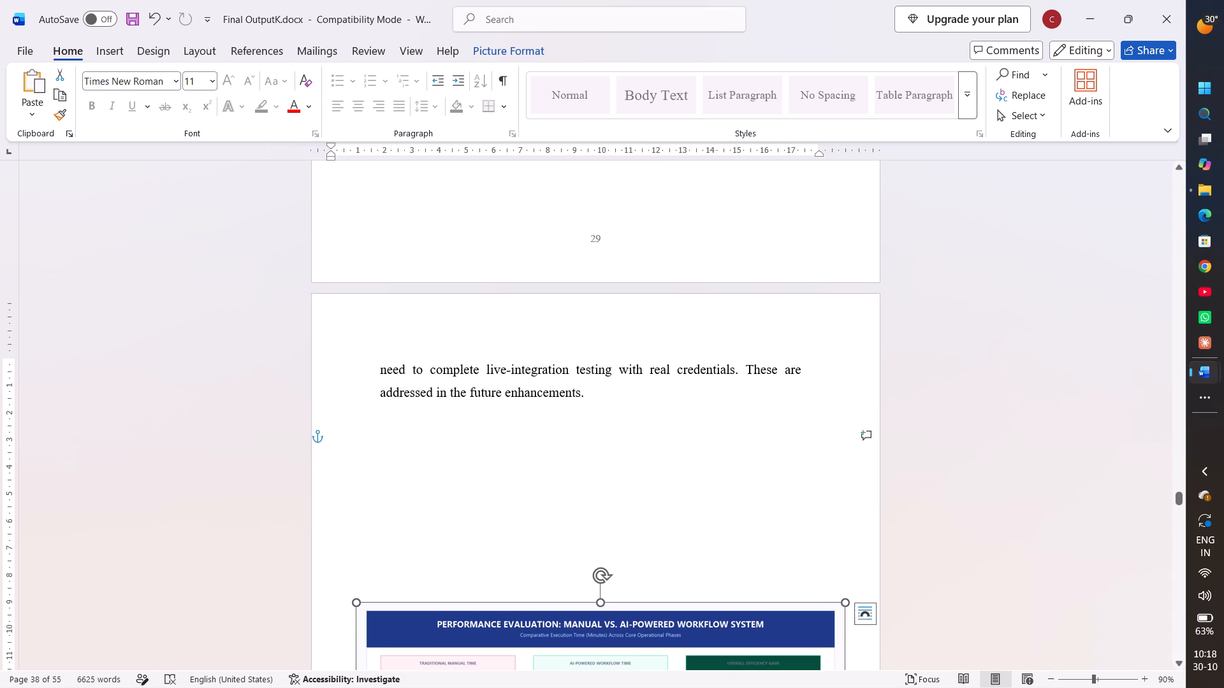
pyautogui.moveTo(579, 606); pyautogui.dragTo(574, 520)
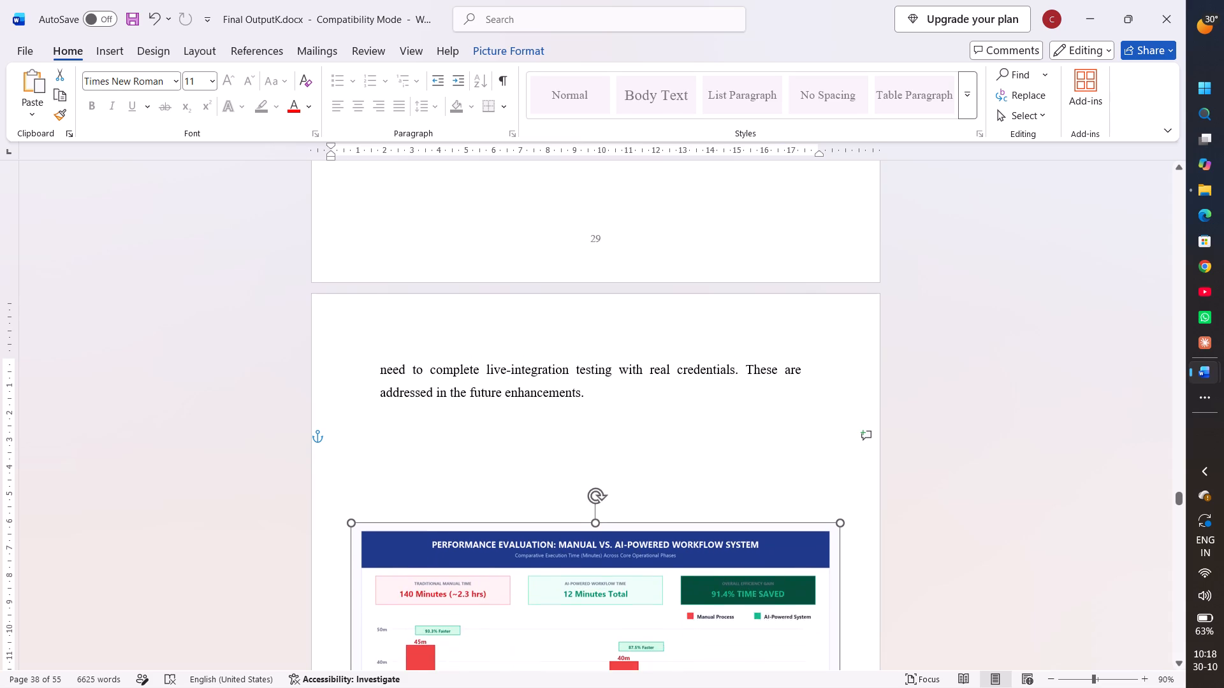
pyautogui.moveTo(574, 520); pyautogui.dragTo(571, 436)
pyautogui.click(920, 494)
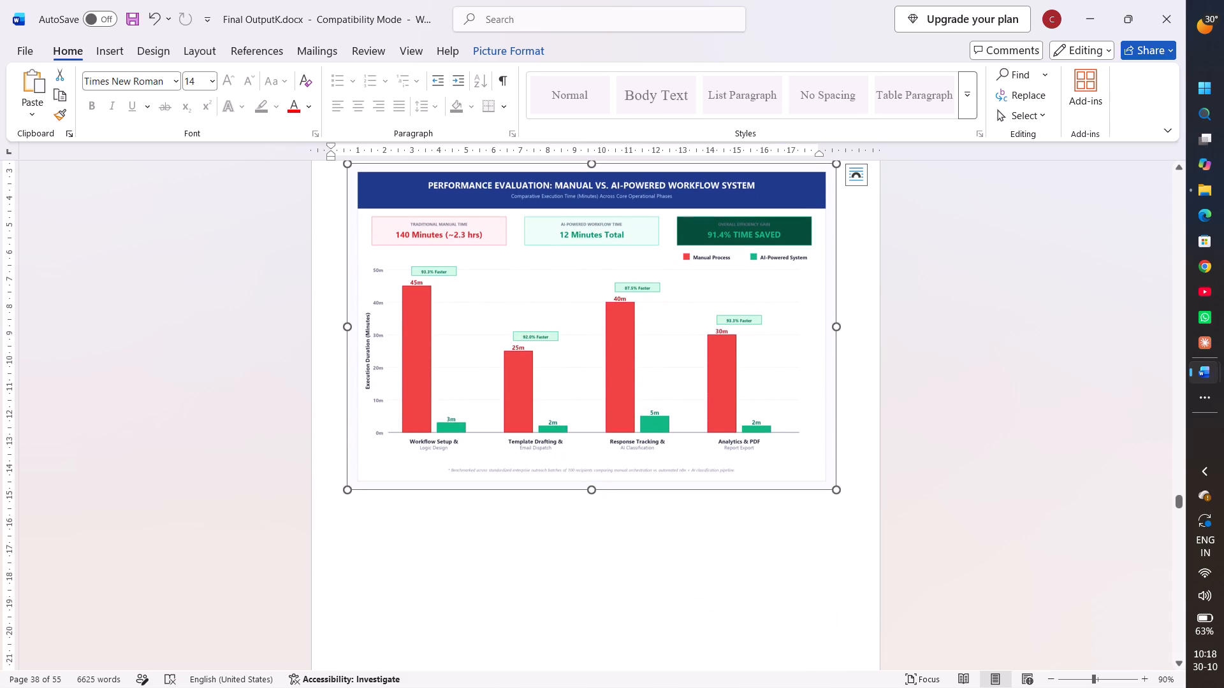
pyautogui.scroll(-3, 920, 494)
pyautogui.scroll(1, 920, 494)
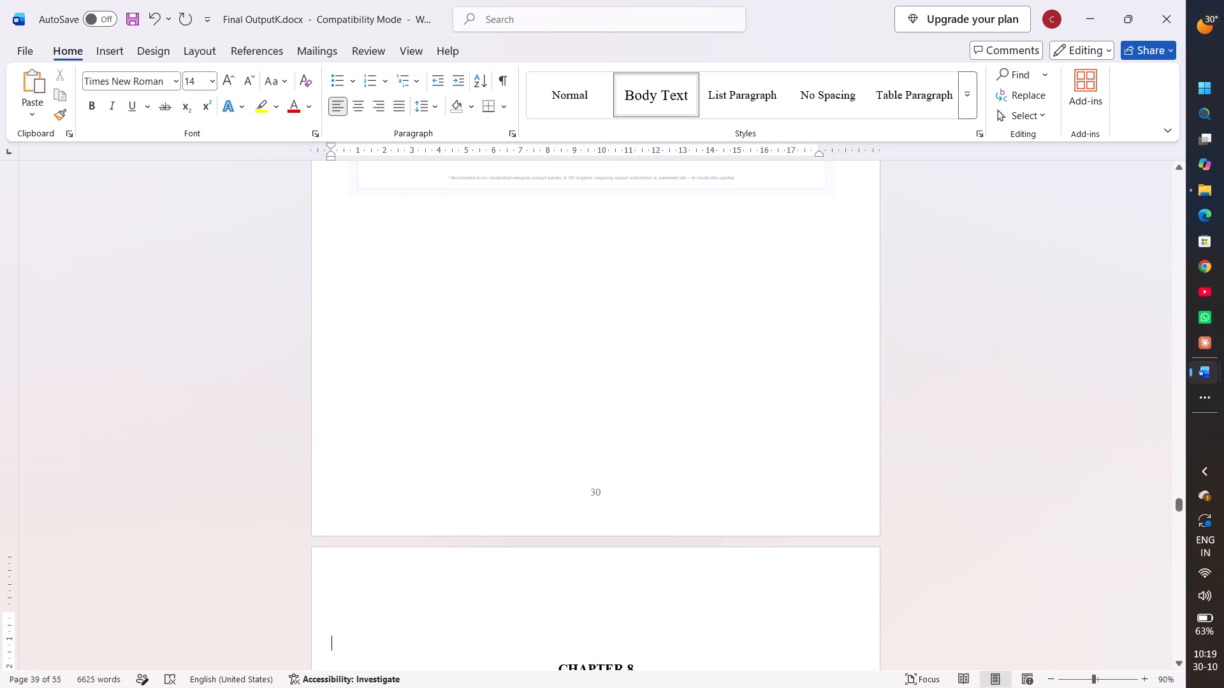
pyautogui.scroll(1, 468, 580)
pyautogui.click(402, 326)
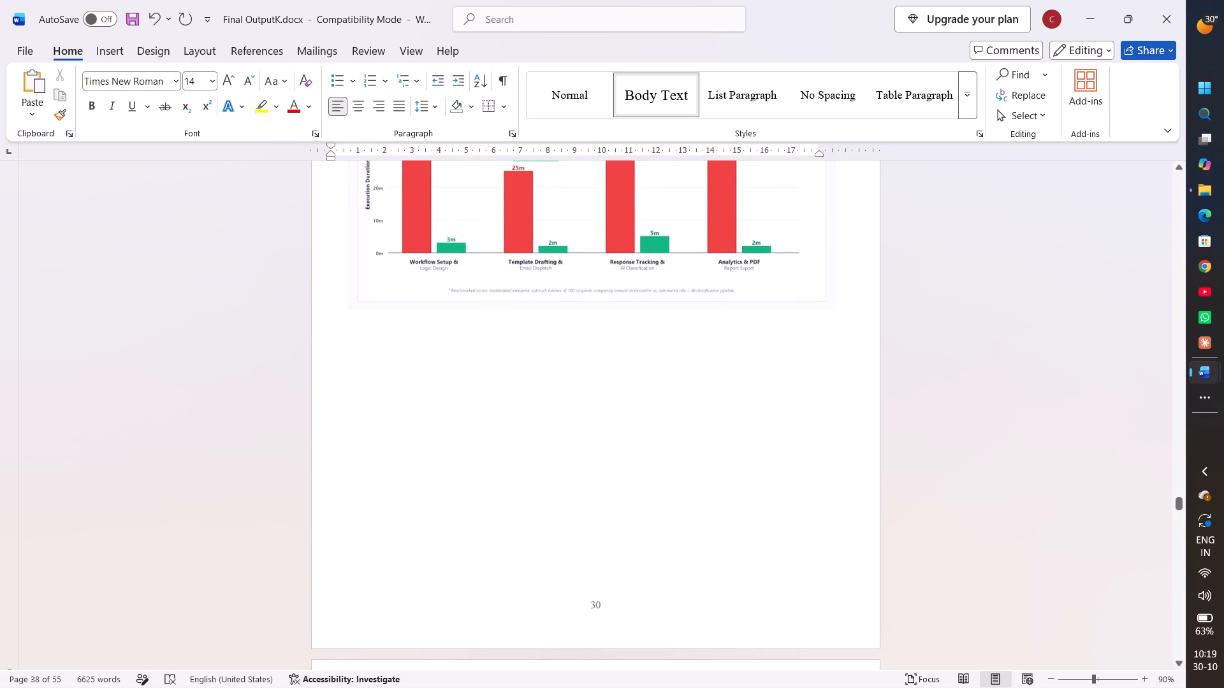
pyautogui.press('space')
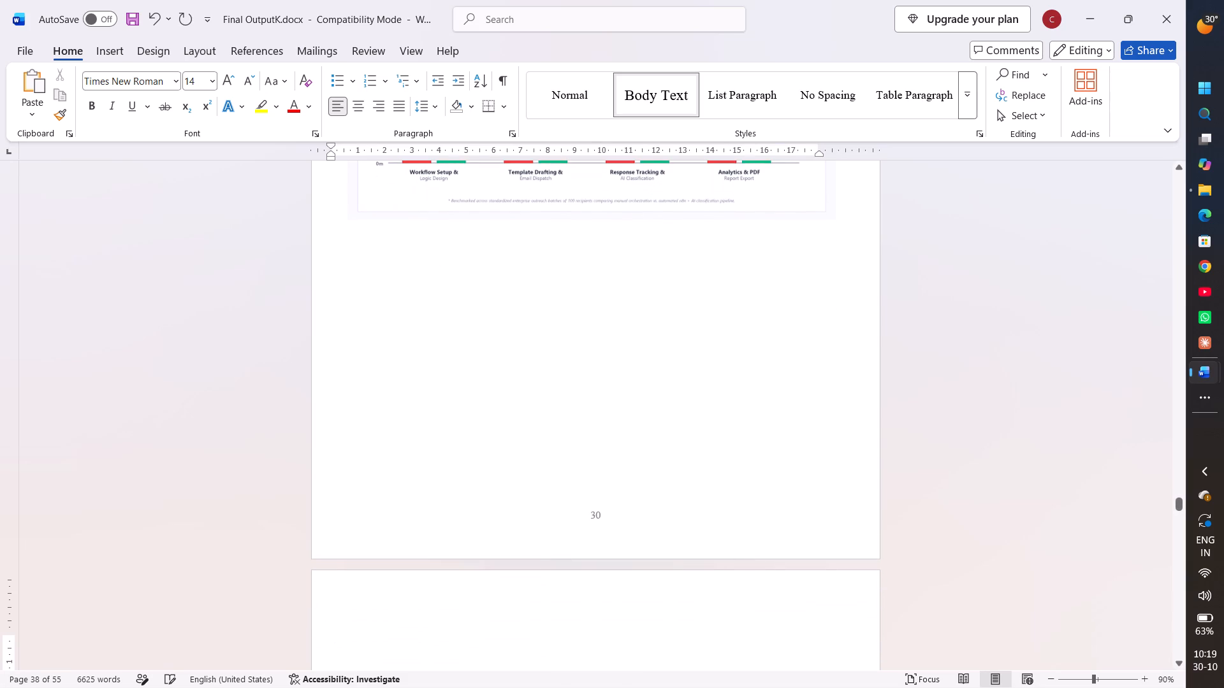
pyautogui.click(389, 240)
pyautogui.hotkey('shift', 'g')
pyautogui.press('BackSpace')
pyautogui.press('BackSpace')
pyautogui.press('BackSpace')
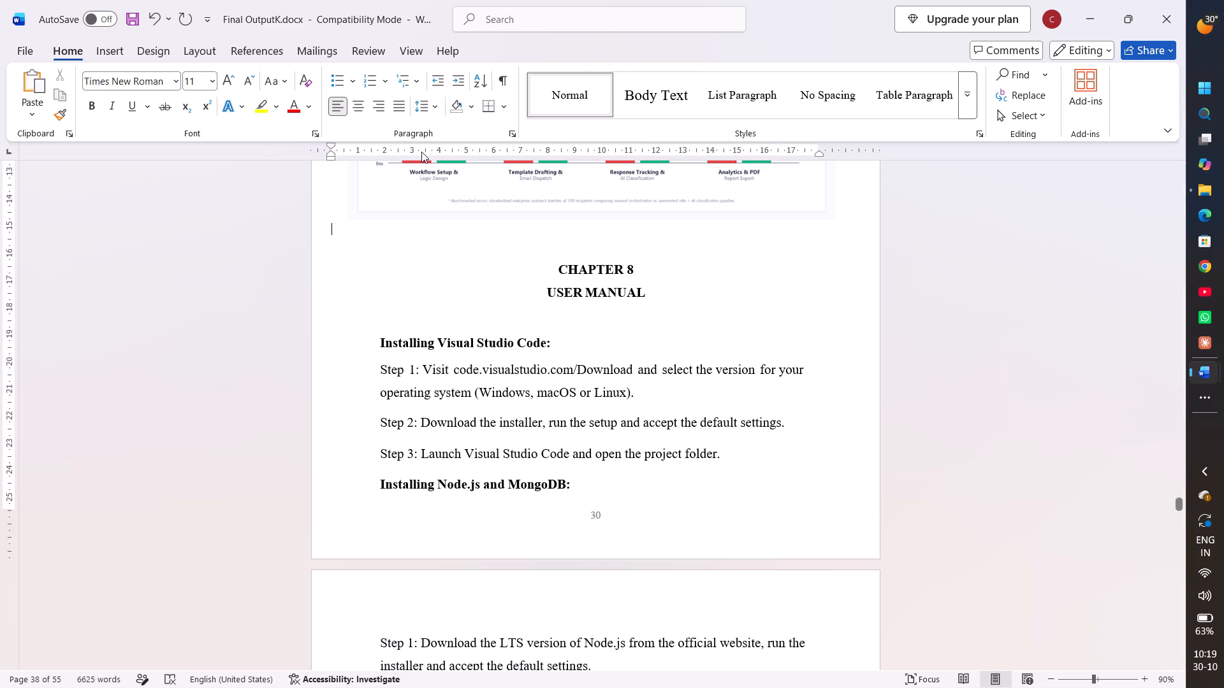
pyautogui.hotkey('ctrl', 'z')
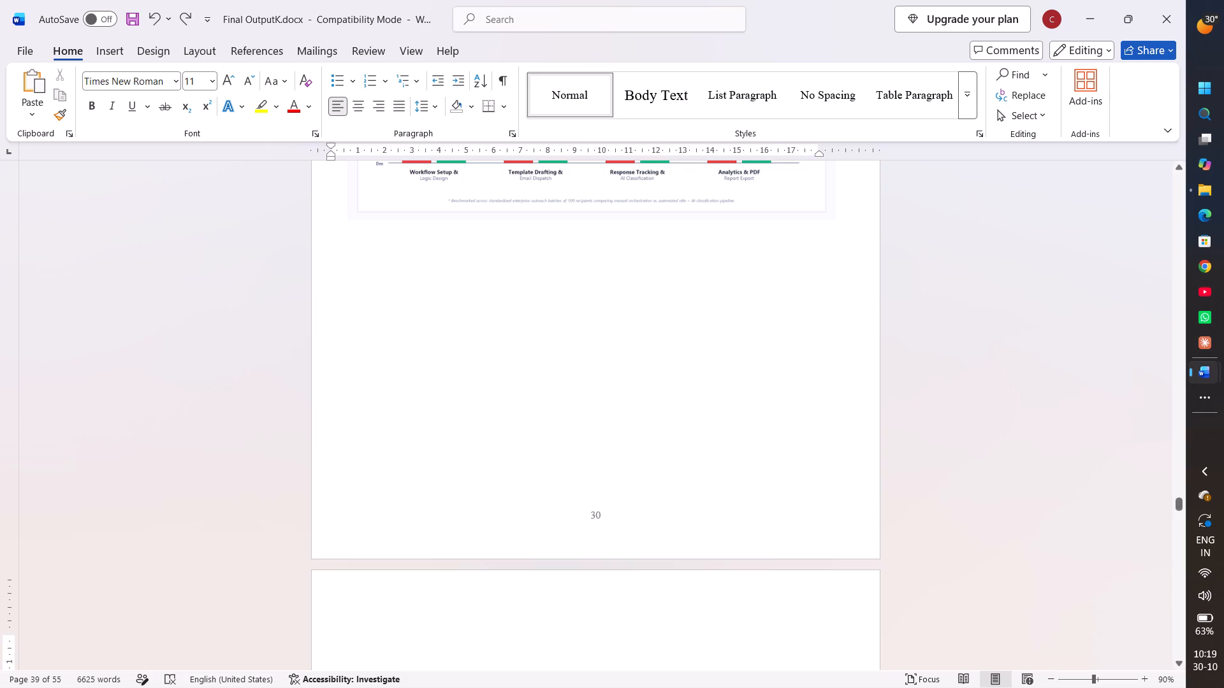
# Insert a blank line between the paragraph ending "addressed in the future enhancements." and the graph.
pyautogui.scroll(1, 456, 275)
pyautogui.scroll(-1, 456, 275)
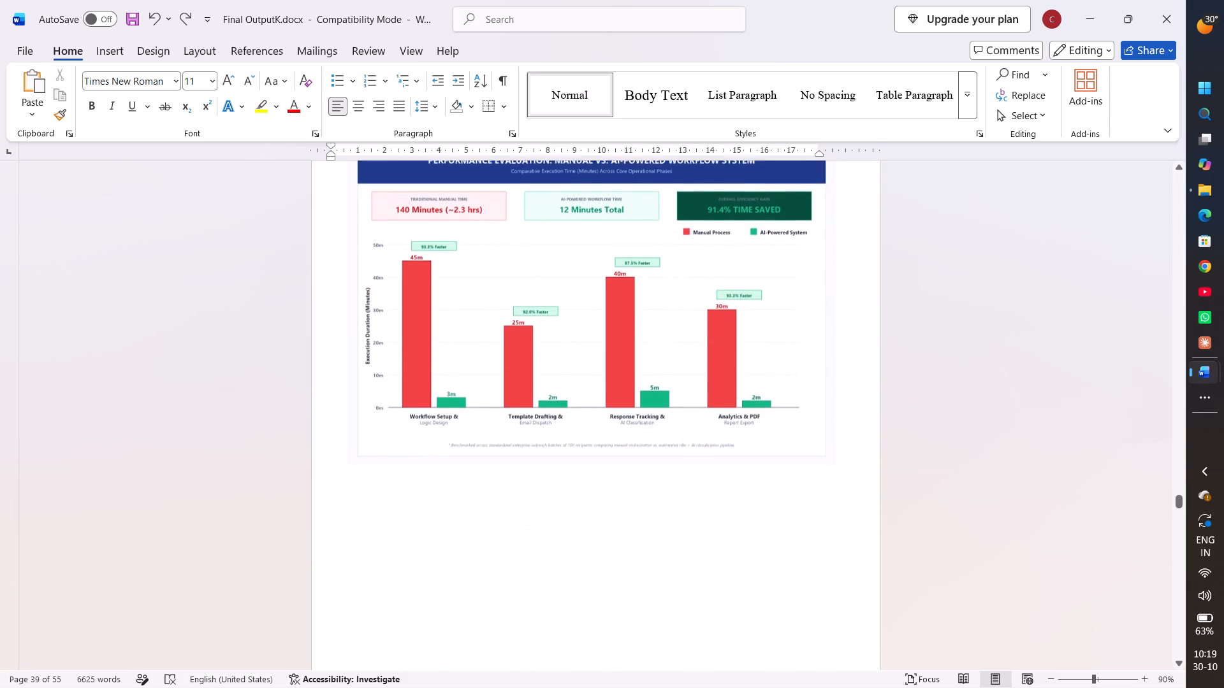
pyautogui.click(484, 300)
pyautogui.click(400, 505)
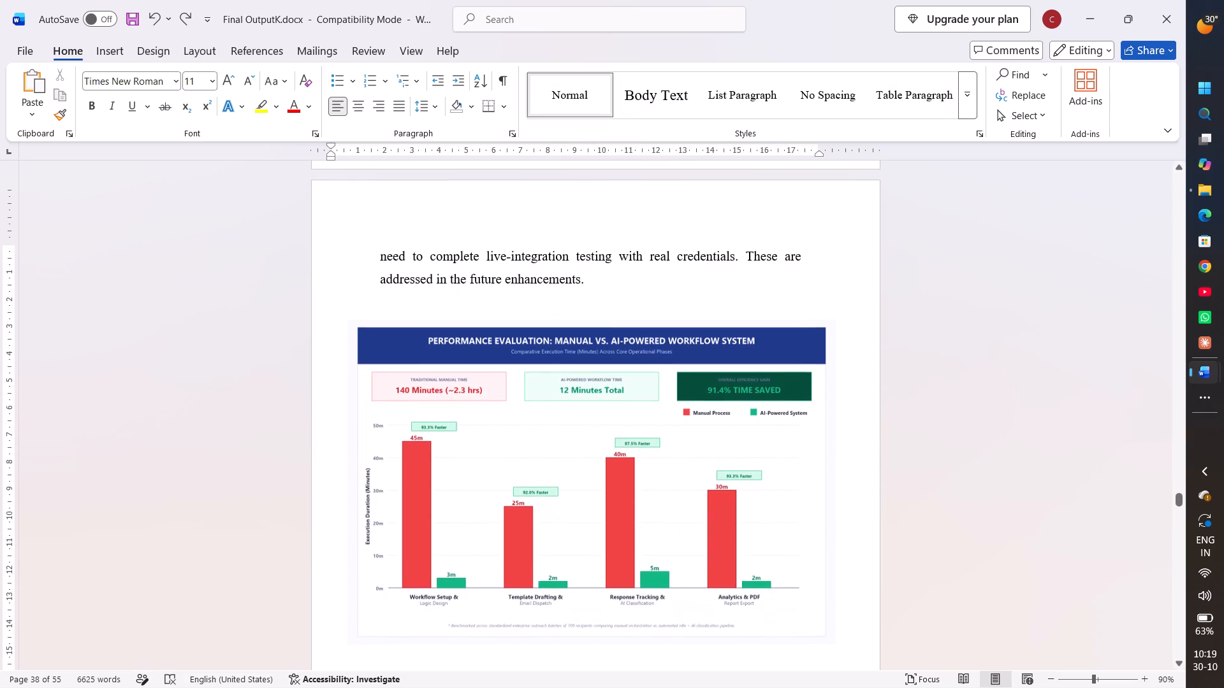
pyautogui.click(585, 297)
pyautogui.press('Return')
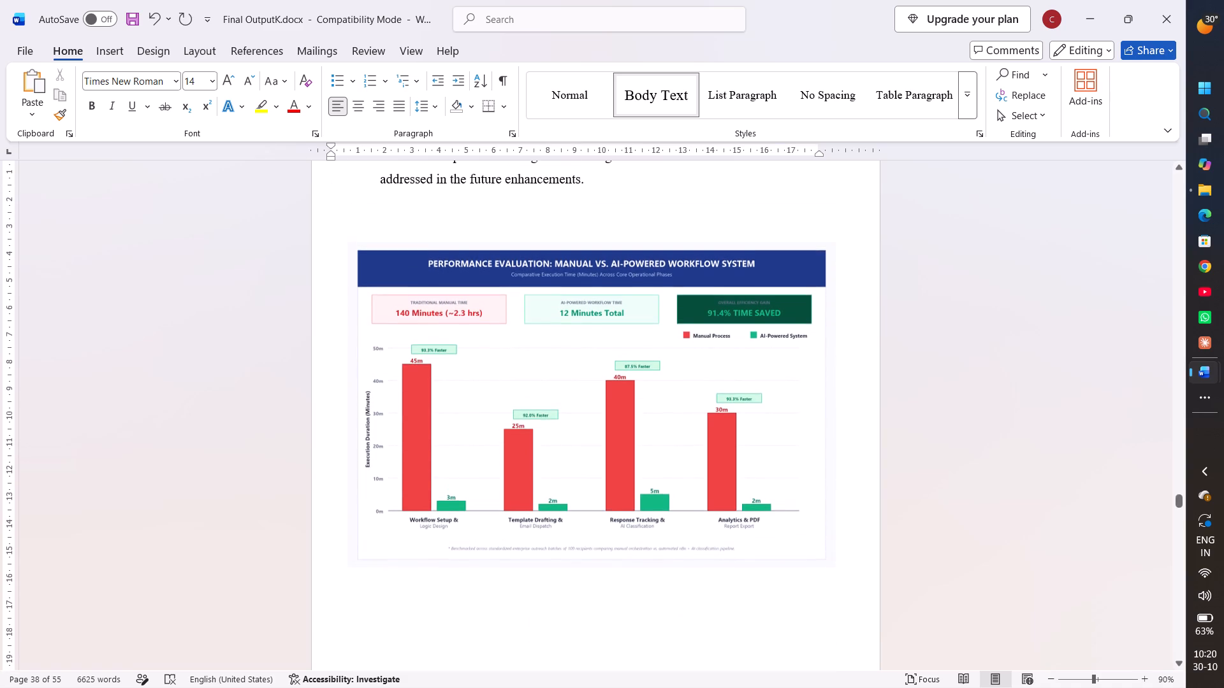
# Delete the extra empty line just above the Chapter 8 heading.
pyautogui.scroll(-1, 685, 408)
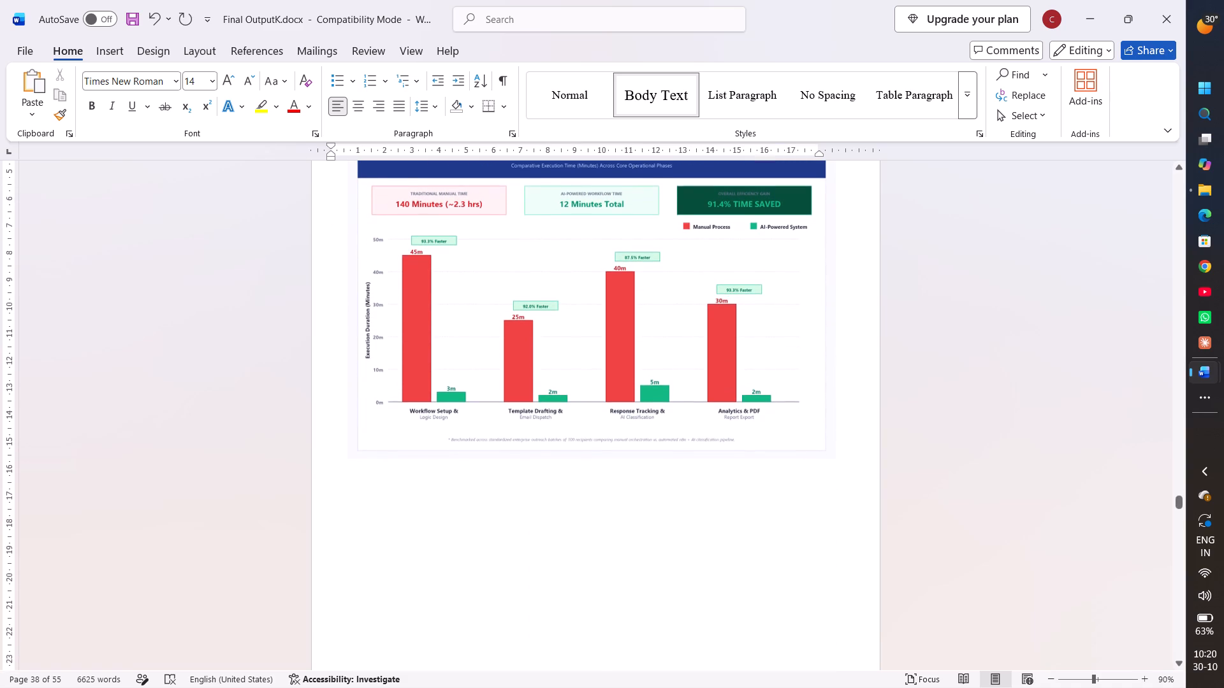
pyautogui.scroll(-2, 685, 408)
pyautogui.click(459, 375)
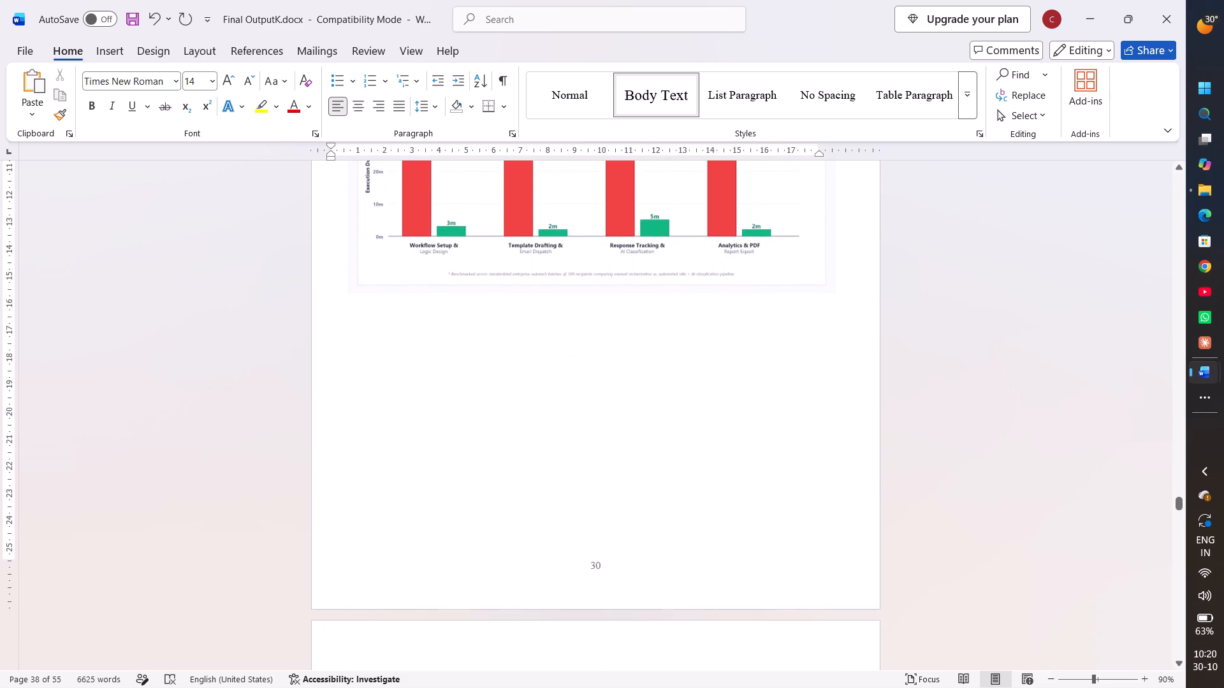
pyautogui.scroll(-1, 459, 375)
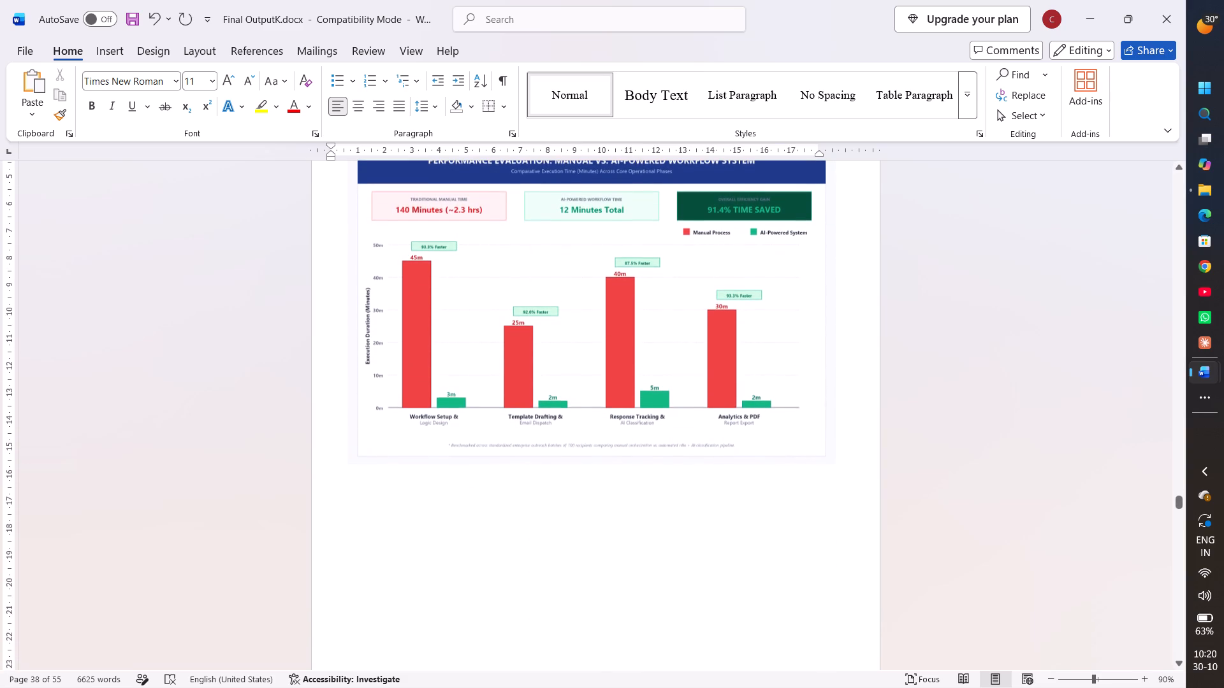
pyautogui.click(466, 474)
pyautogui.scroll(-1, 483, 522)
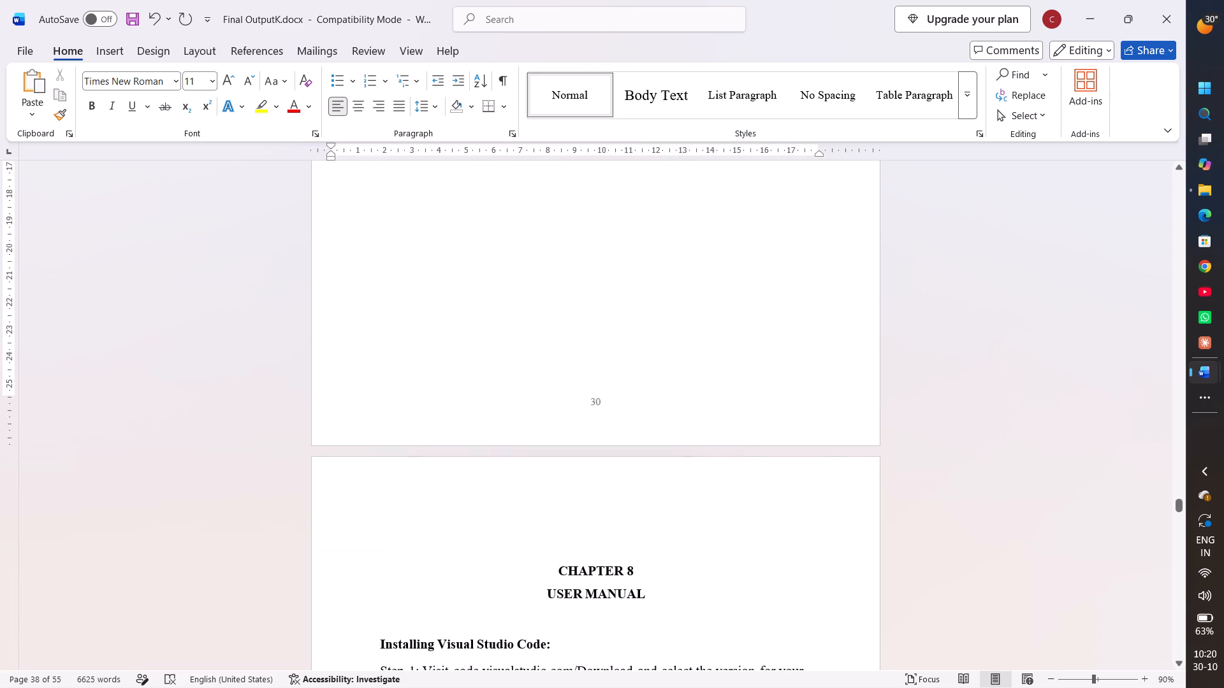
pyautogui.scroll(-1, 483, 522)
pyautogui.click(483, 522)
pyautogui.press('BackSpace')
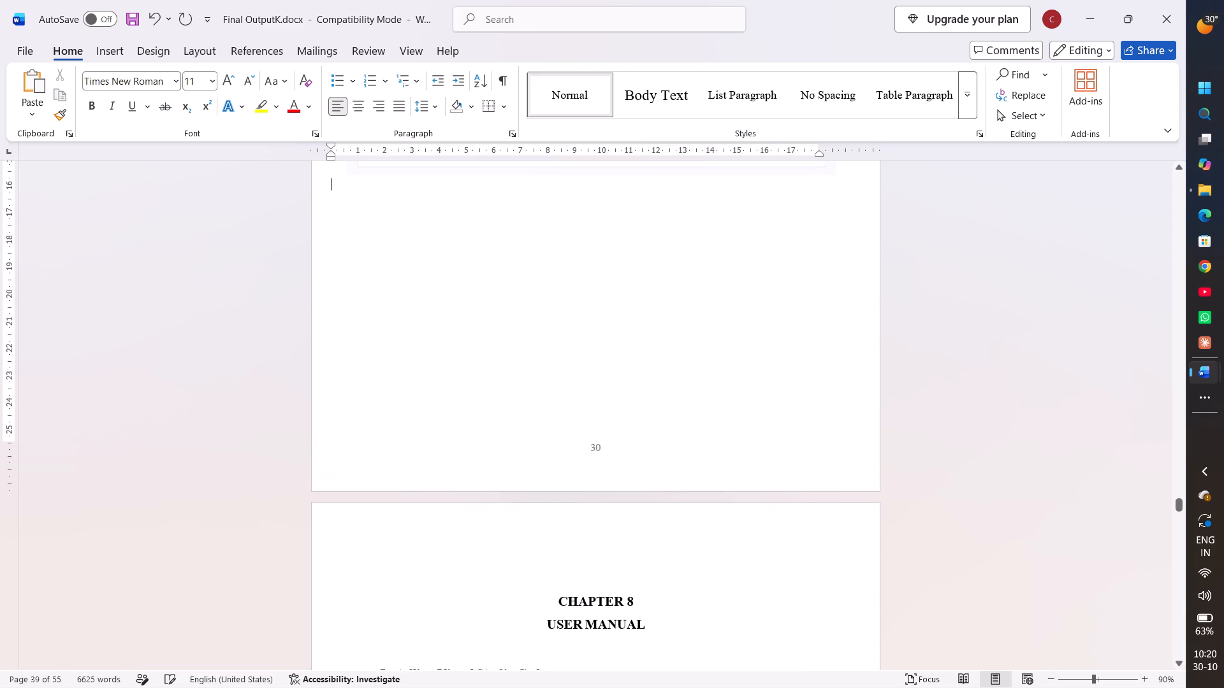
# Add the caption "Fig: Result Analysis" in size 14 text between the graph and the Chapter 8 heading.
pyautogui.scroll(1, 483, 522)
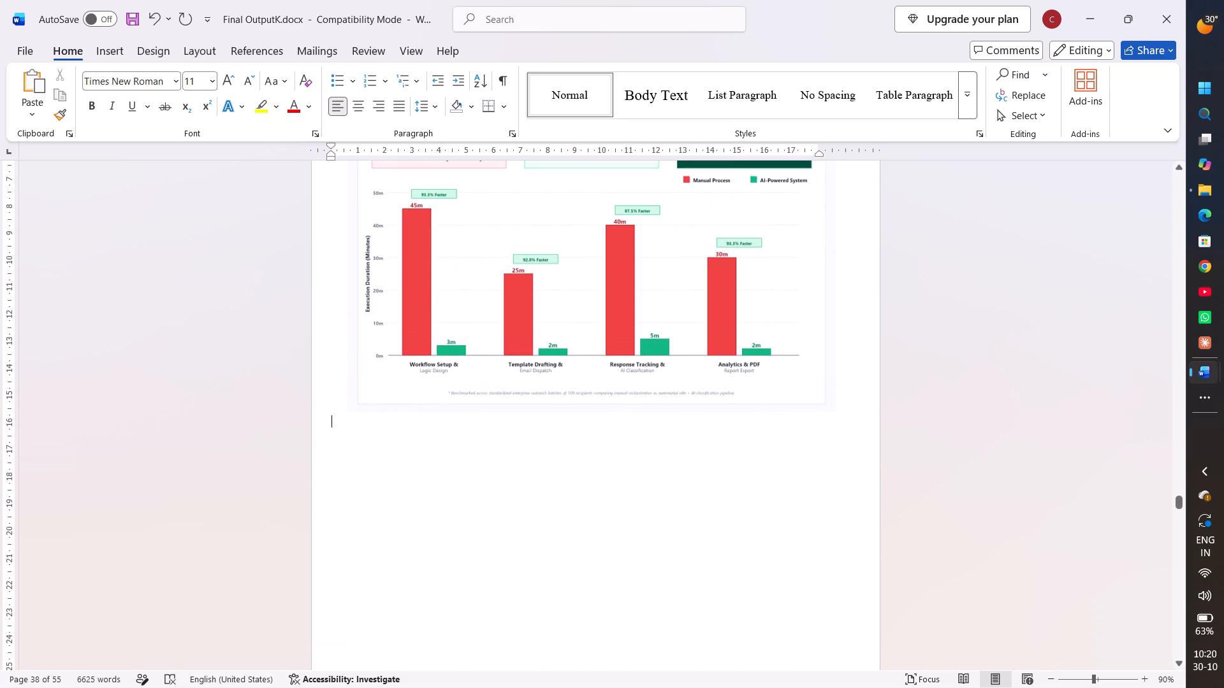
pyautogui.press('f')
pyautogui.press('BackSpace')
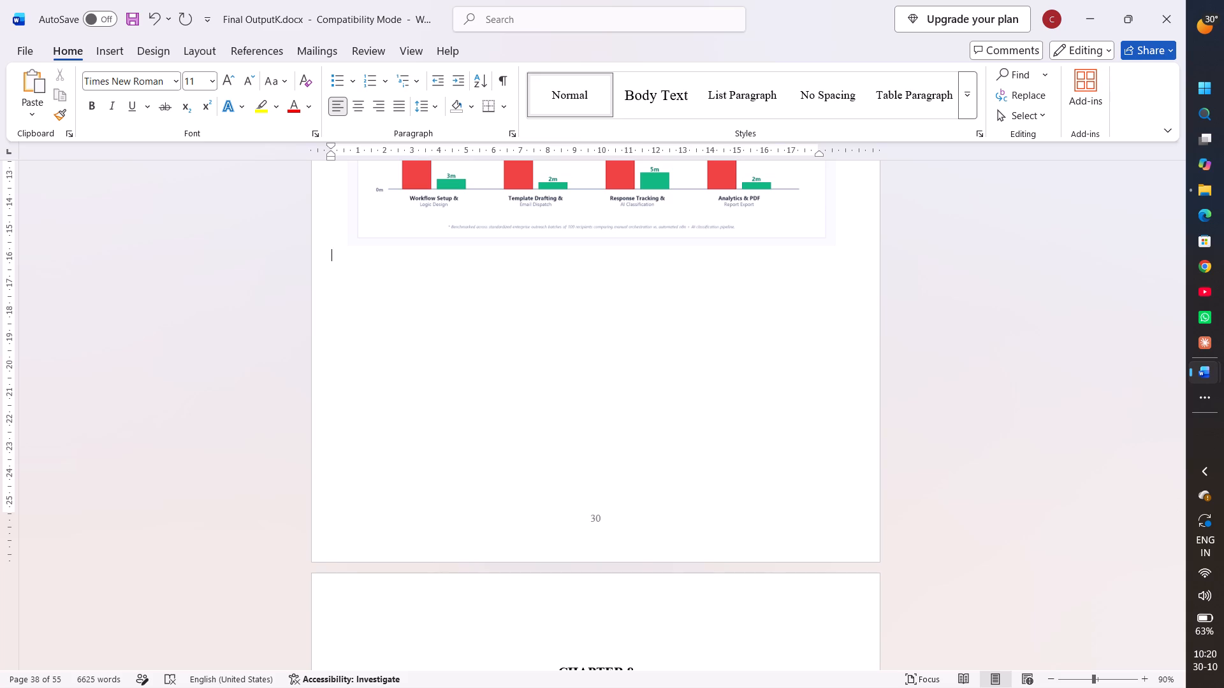
pyautogui.click(210, 87)
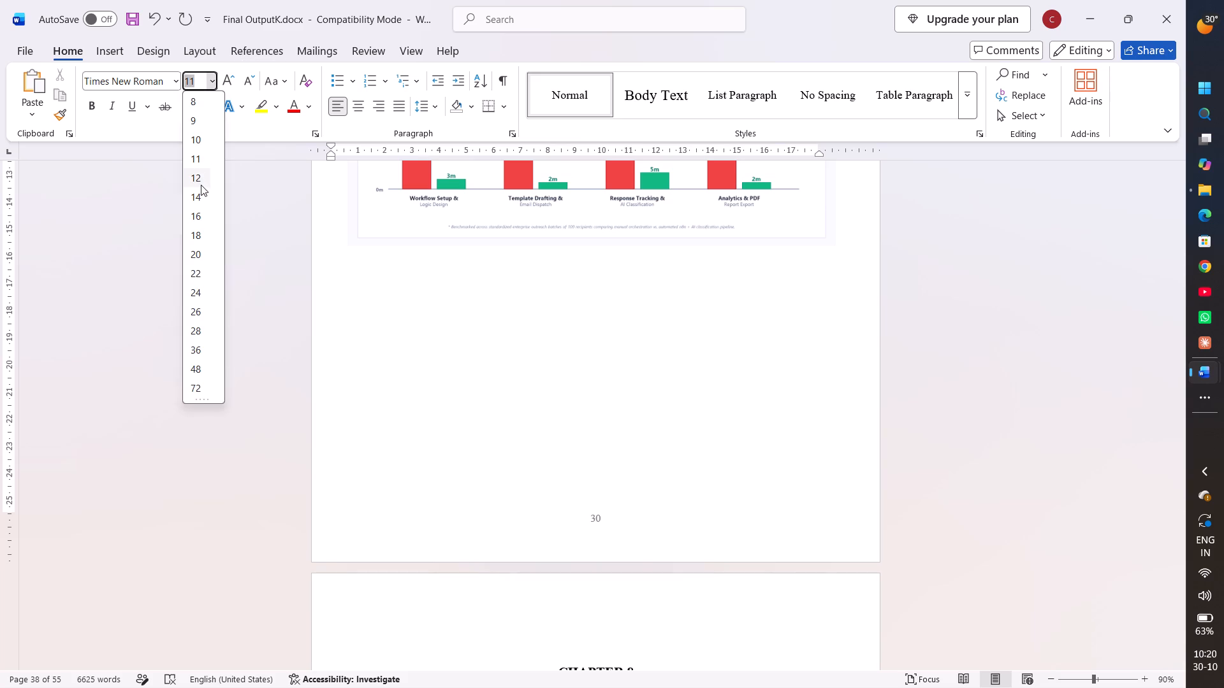
pyautogui.click(200, 190)
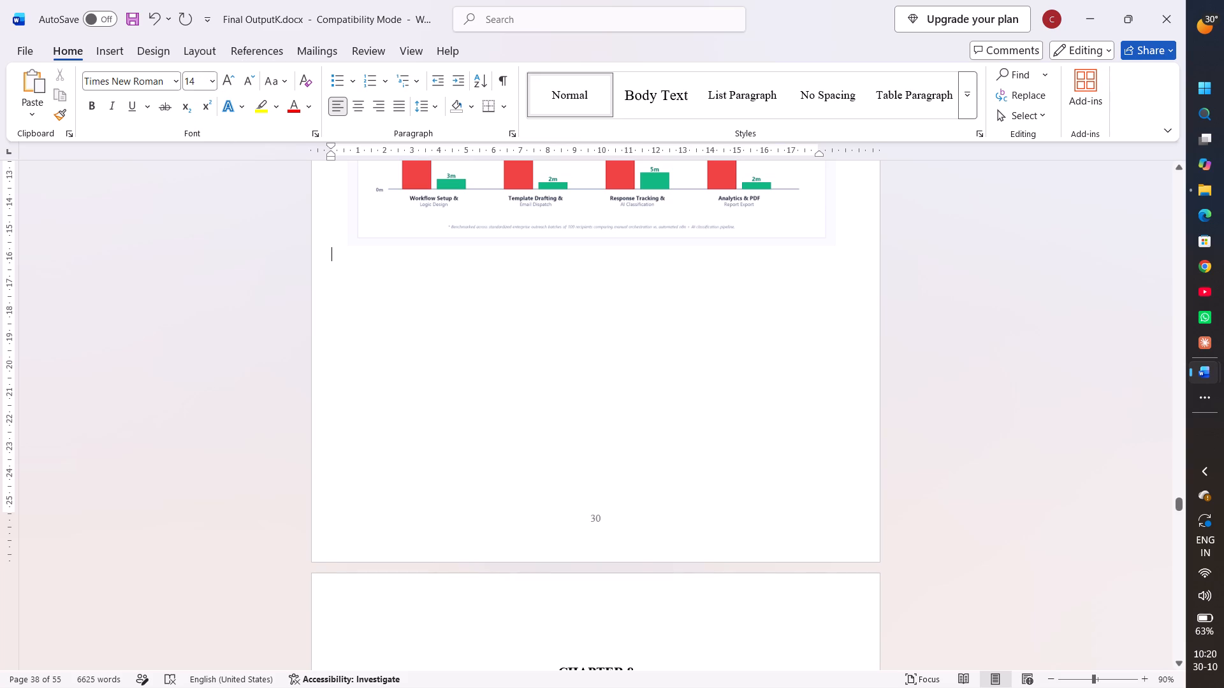
pyautogui.write('fi')
pyautogui.press('BackSpace')
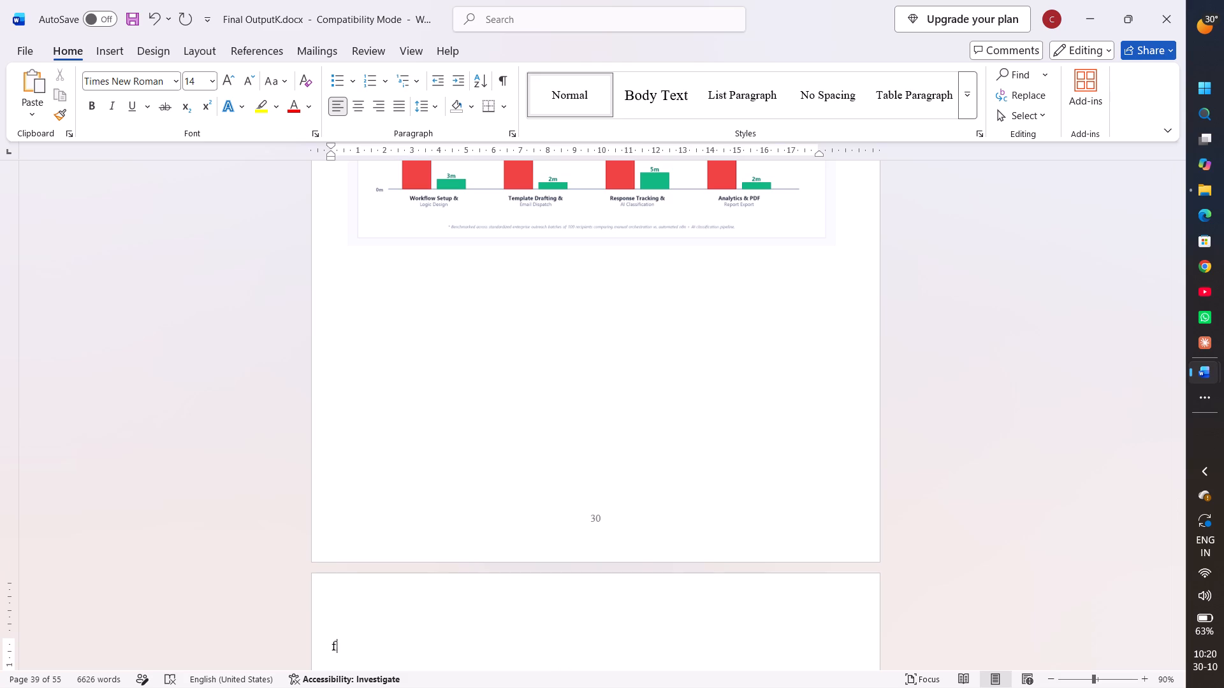
pyautogui.press('BackSpace')
pyautogui.hotkey('shift', 'f')
pyautogui.write('igure')
pyautogui.press('BackSpace')
pyautogui.press('BackSpace')
pyautogui.press('BackSpace')
pyautogui.write(':')
pyautogui.press('space')
pyautogui.write('Result A')
pyautogui.write('na')
pyautogui.write('lysy')
pyautogui.press('BackSpace')
pyautogui.write('is')
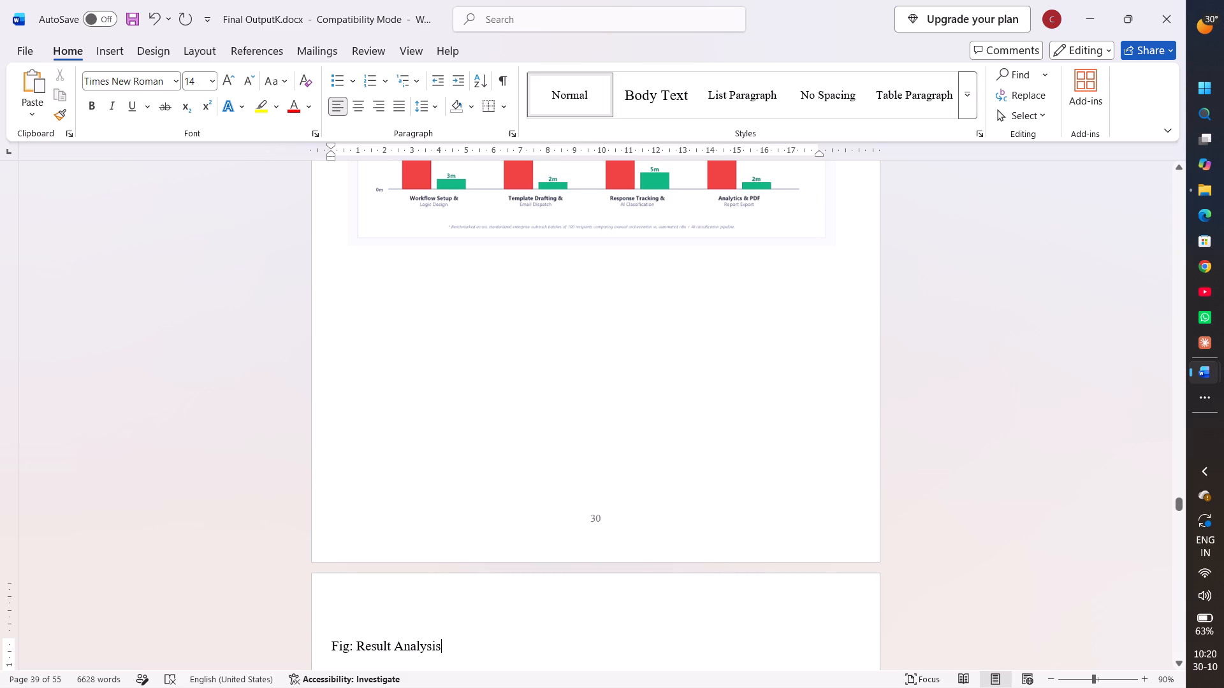
# Make only the word "Fig" bold in the Result Analysis caption, keeping its colon in regular weight.
pyautogui.scroll(4, 514, 432)
pyautogui.hscroll(1, 514, 432)
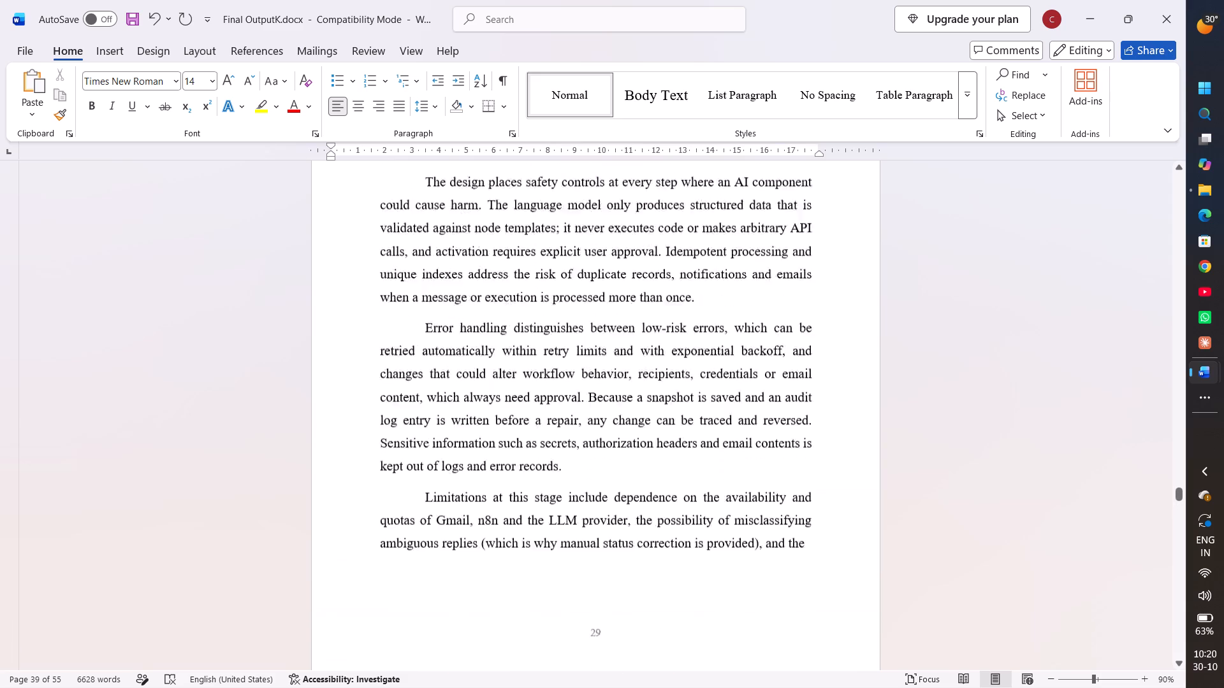
pyautogui.hscroll(1, 514, 432)
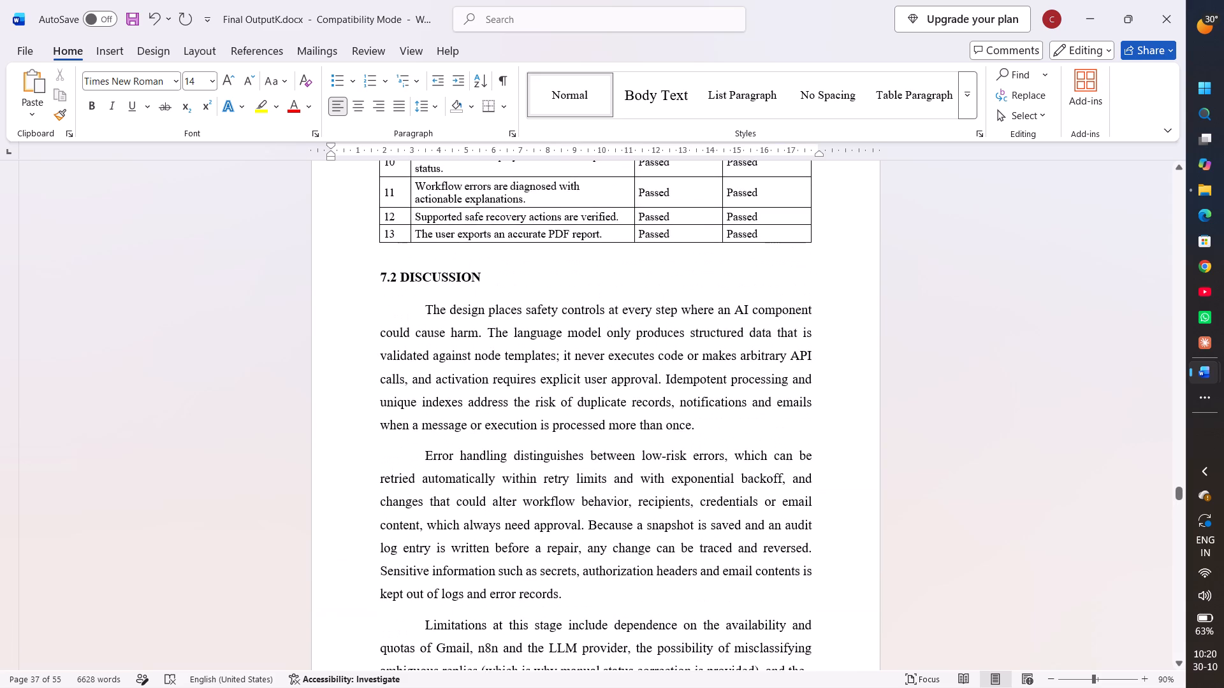
pyautogui.hscroll(1, 514, 432)
pyautogui.scroll(-1, 514, 432)
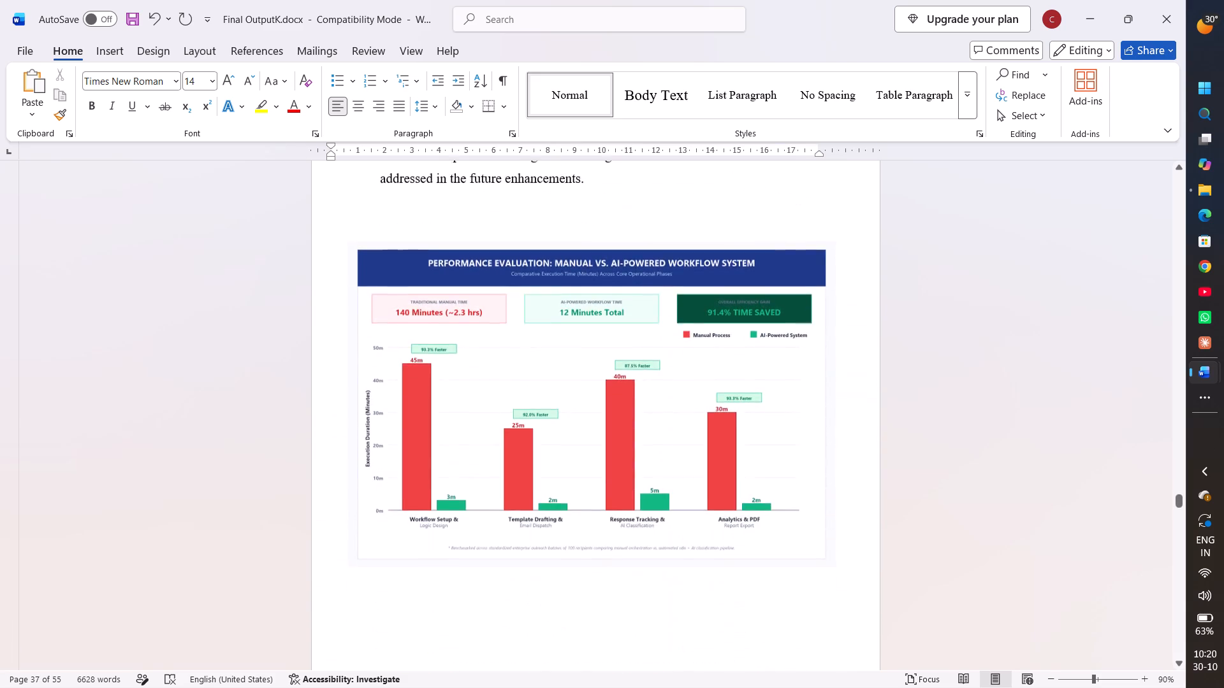
pyautogui.scroll(-3, 514, 432)
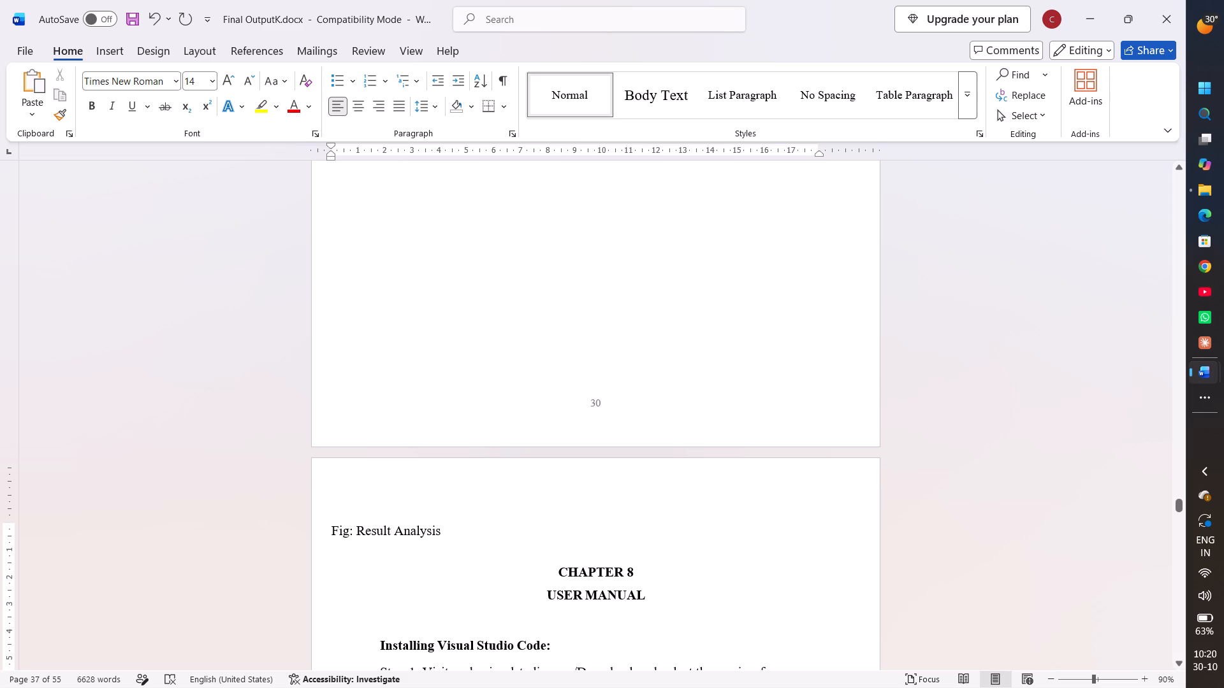
pyautogui.moveTo(352, 533); pyautogui.dragTo(334, 528)
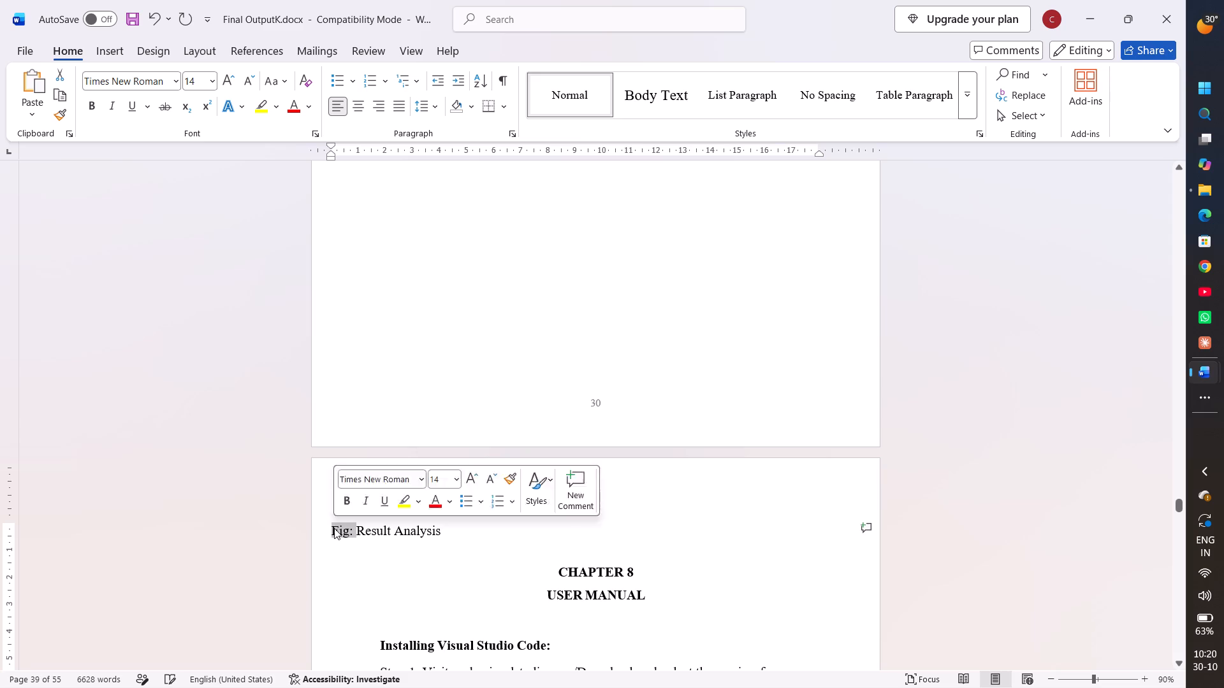
pyautogui.hotkey('ctrl', 'b')
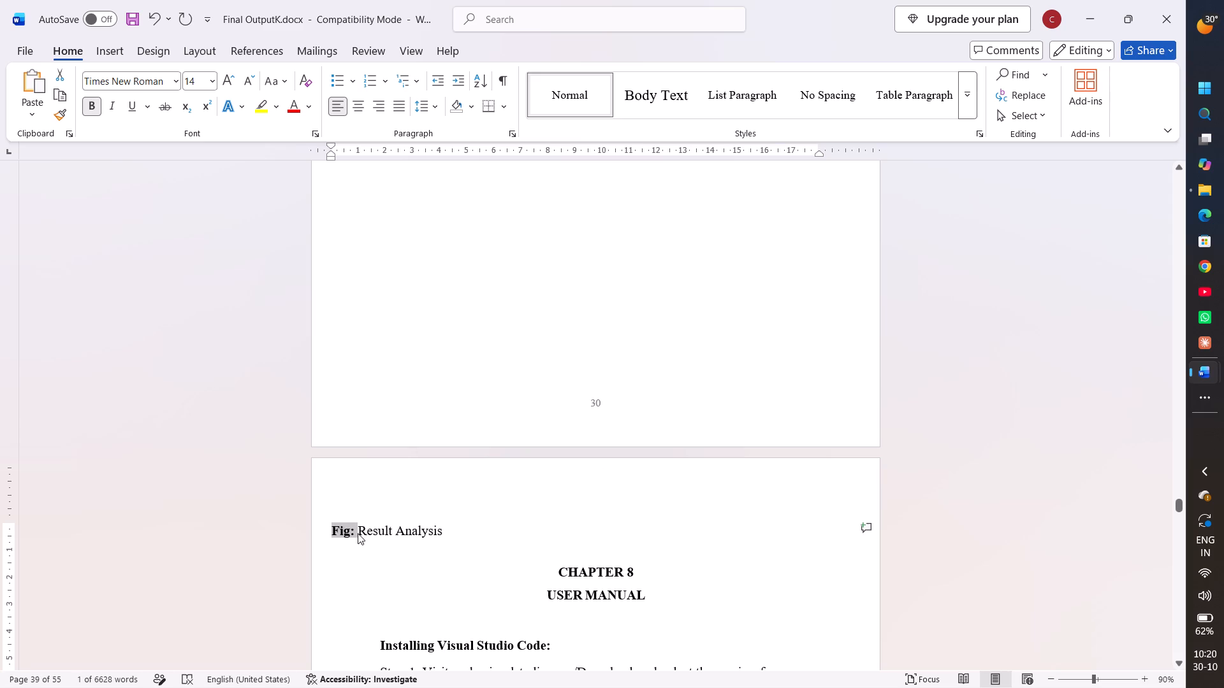
pyautogui.click(358, 533)
pyautogui.click(354, 531)
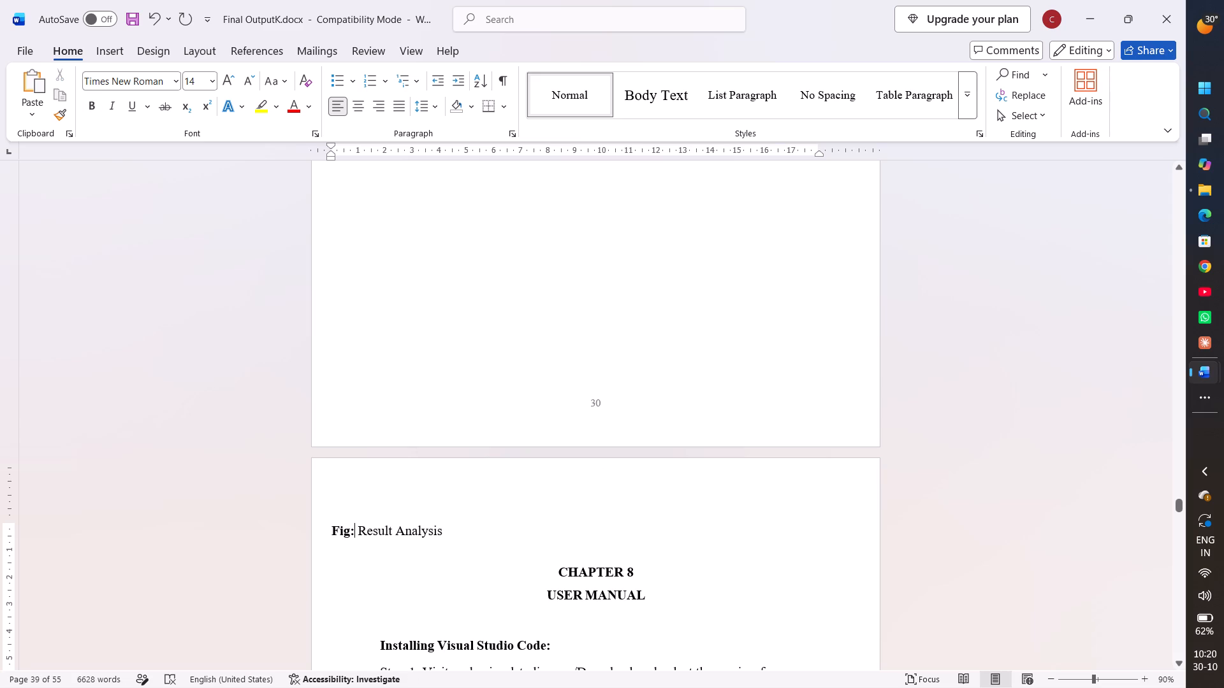
pyautogui.hotkey('ctrl', 'b')
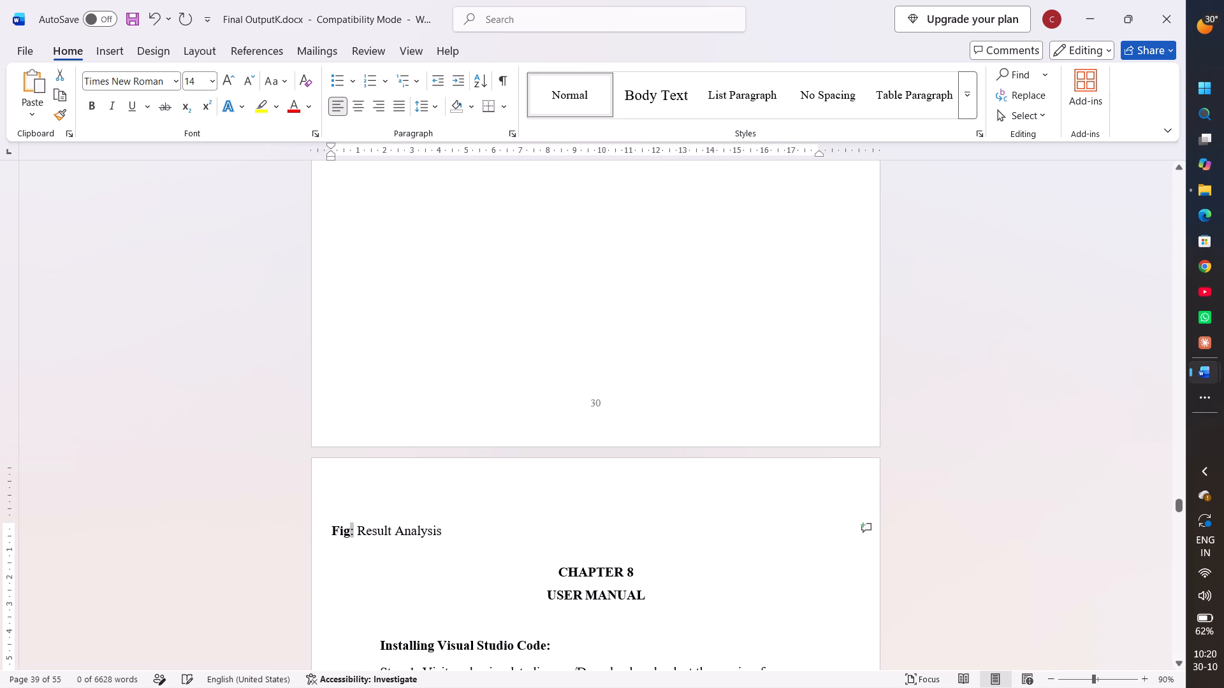
pyautogui.click(464, 510)
# Remove the break before the "Fig: Result Analysis" caption to place it directly beneath the graph on page 30.
pyautogui.click(333, 529)
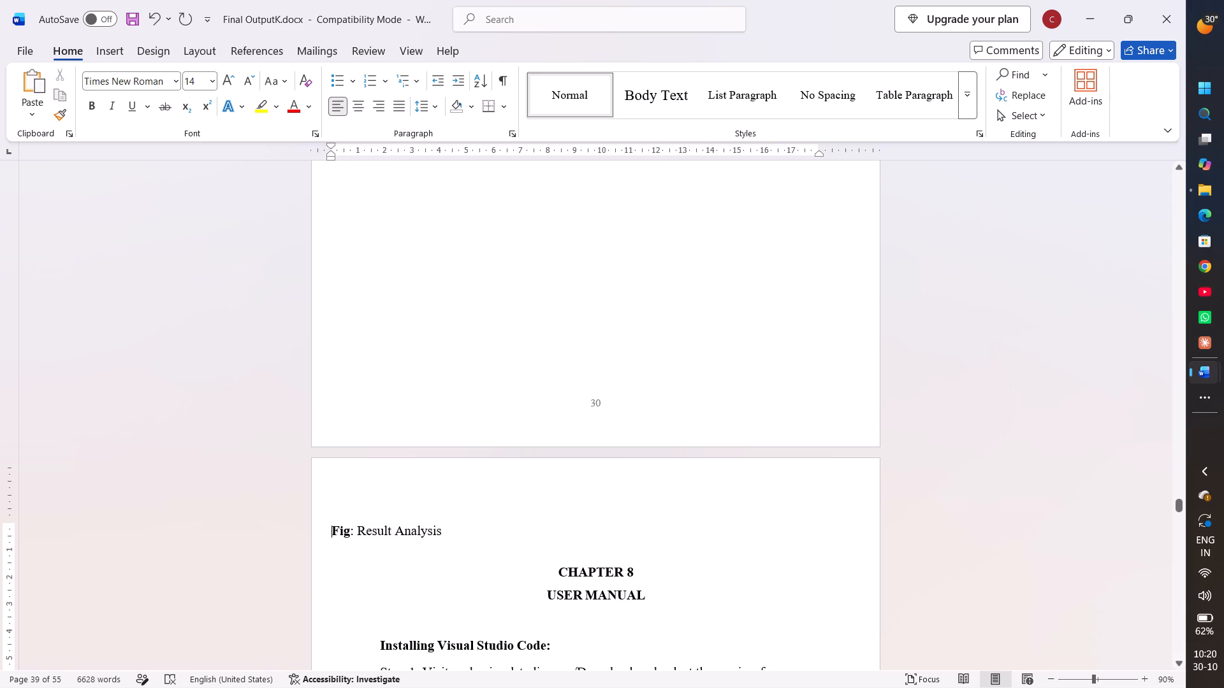
pyautogui.press('BackSpace')
pyautogui.scroll(2, 333, 529)
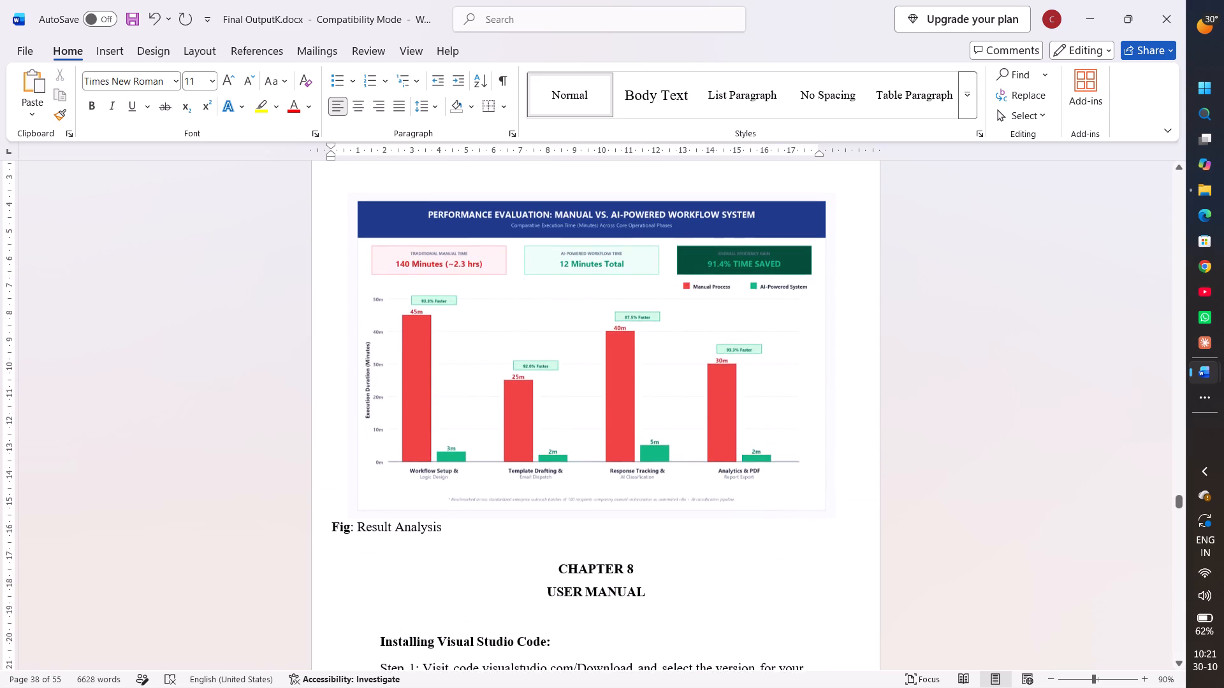
pyautogui.scroll(5, 333, 529)
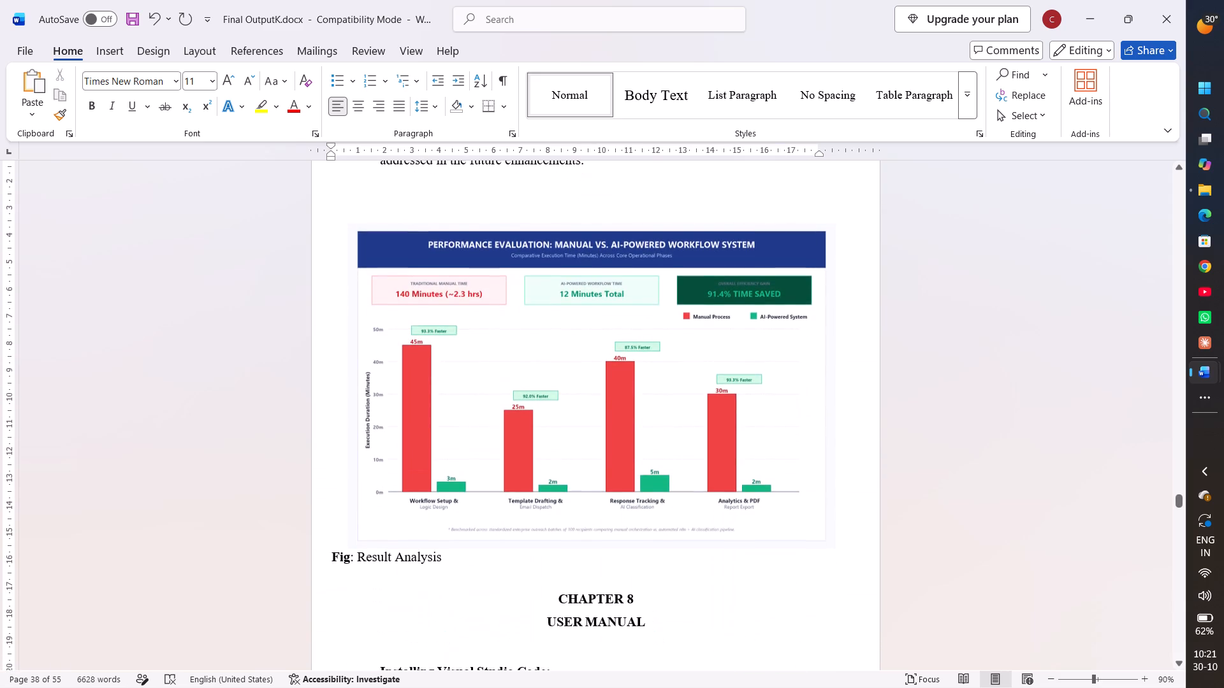
# Review the Chapter 7 Results and Discussion pages through to the performance graph and the start of Chapter 8.
pyautogui.scroll(1, 333, 529)
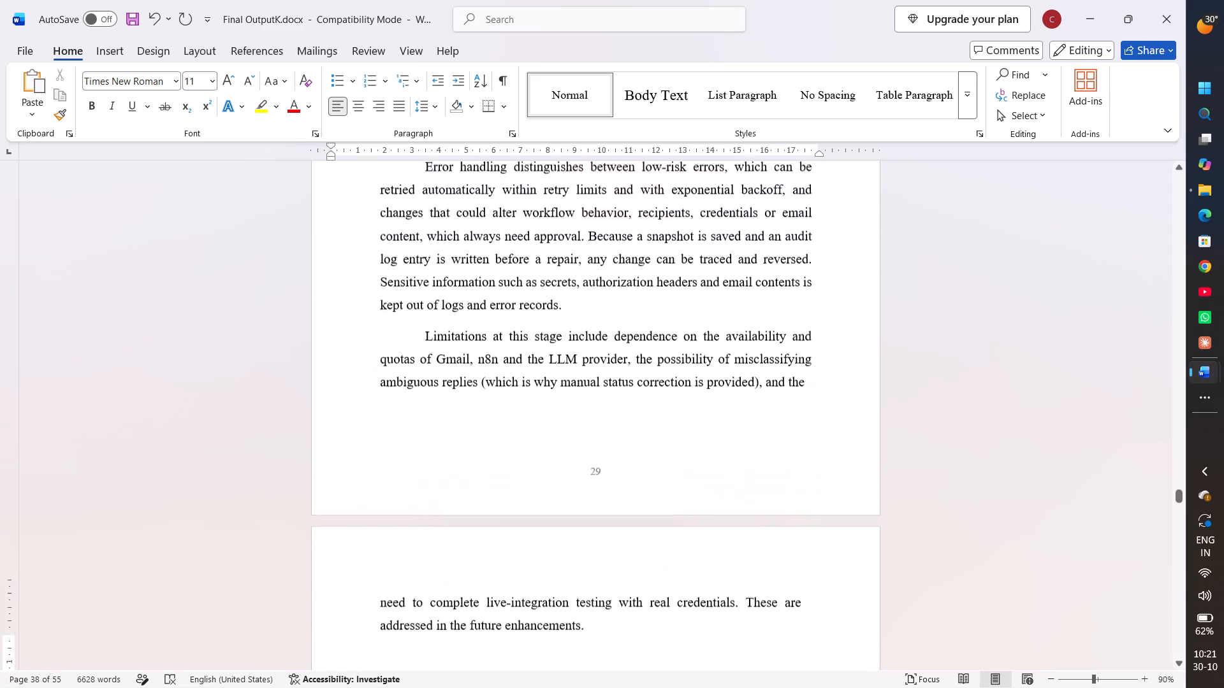
pyautogui.scroll(1, 333, 529)
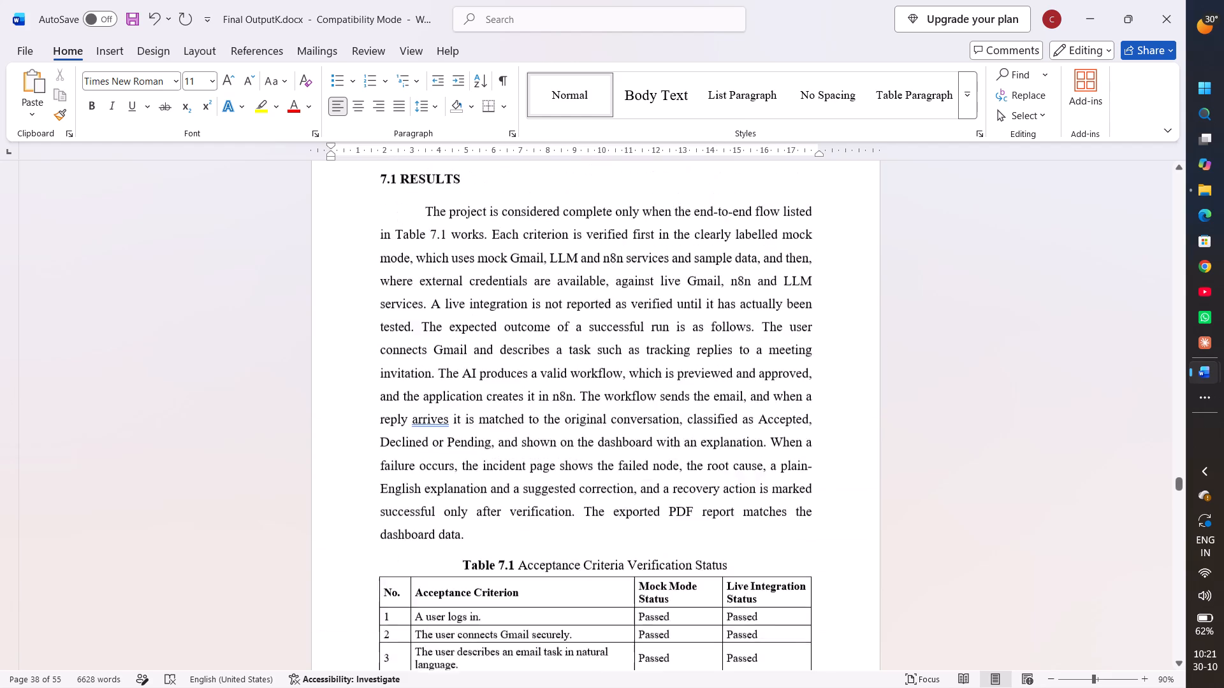
pyautogui.scroll(-3, 333, 529)
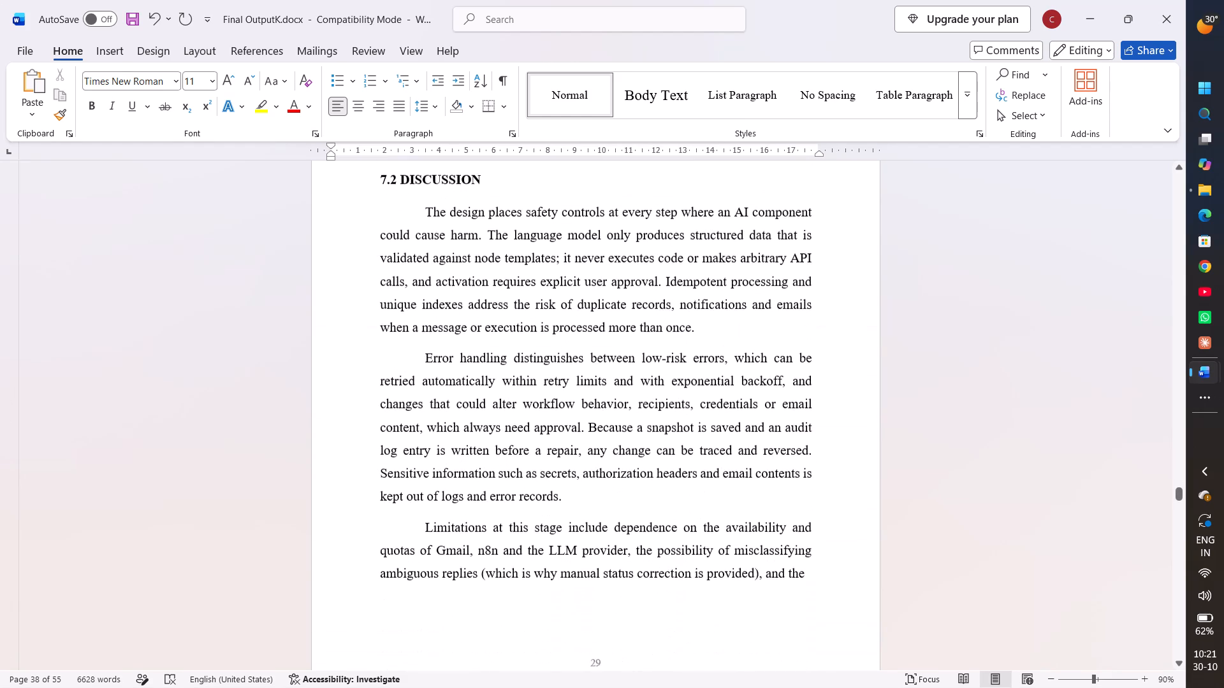
pyautogui.scroll(-4, 333, 529)
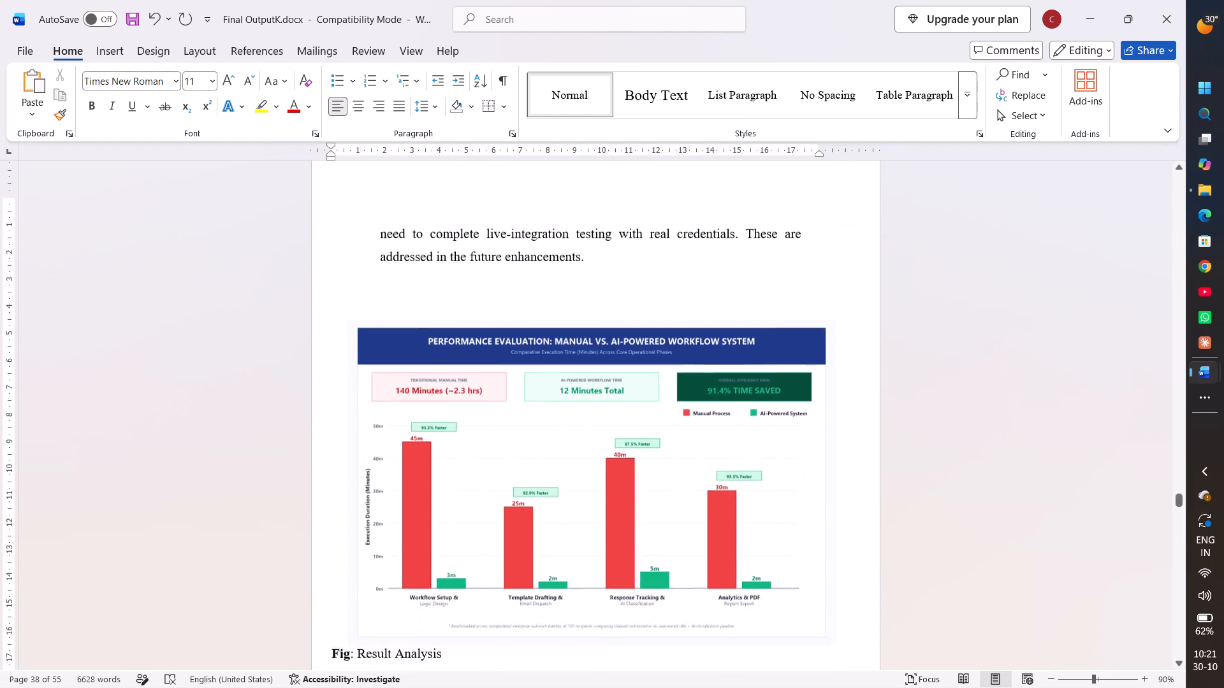
pyautogui.scroll(-2, 333, 529)
# Indent the "Fig: Result Analysis" caption with leading spaces so it sits centred beneath the performance graph.
pyautogui.scroll(1, 333, 529)
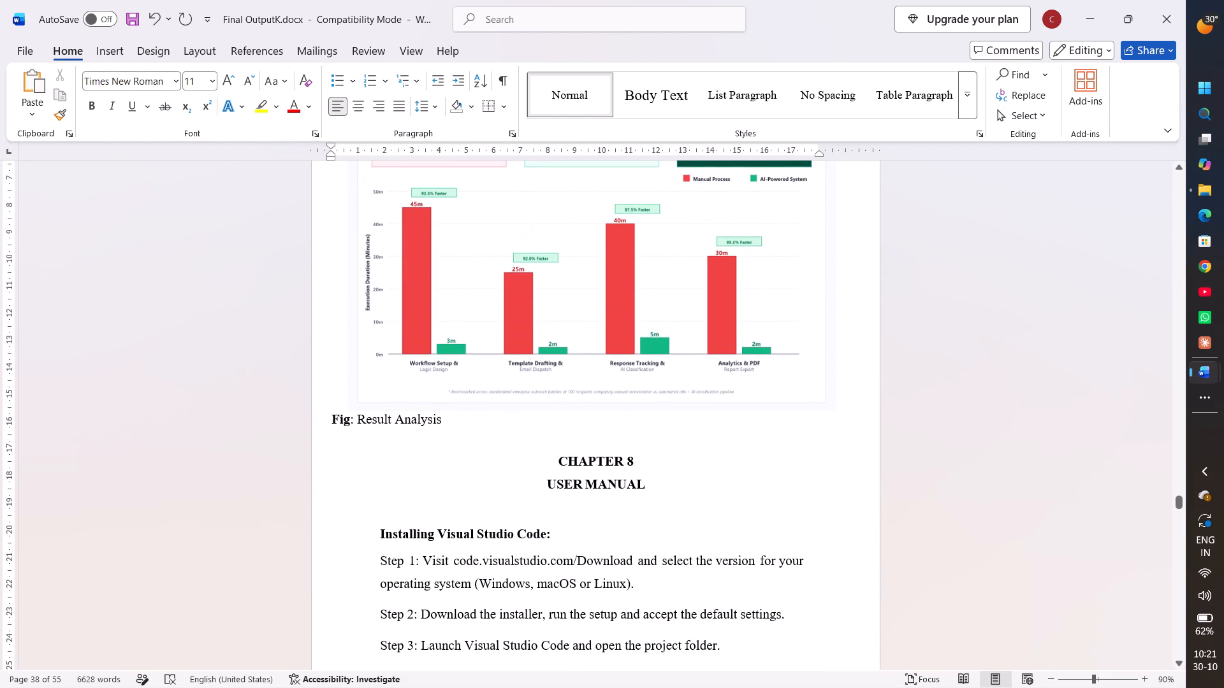
pyautogui.scroll(1, 333, 529)
pyautogui.press('space')
pyautogui.press('space')
pyautogui.press('space')
pyautogui.press('space')
pyautogui.press('space')
pyautogui.press('space')
pyautogui.press('space')
pyautogui.press('space')
pyautogui.press('space')
pyautogui.press('space')
pyautogui.press('space')
pyautogui.press('space')
pyautogui.press('space')
pyautogui.press('space')
pyautogui.press('space')
pyautogui.press('space')
pyautogui.press('space')
pyautogui.press('space')
pyautogui.press('space')
pyautogui.press('space')
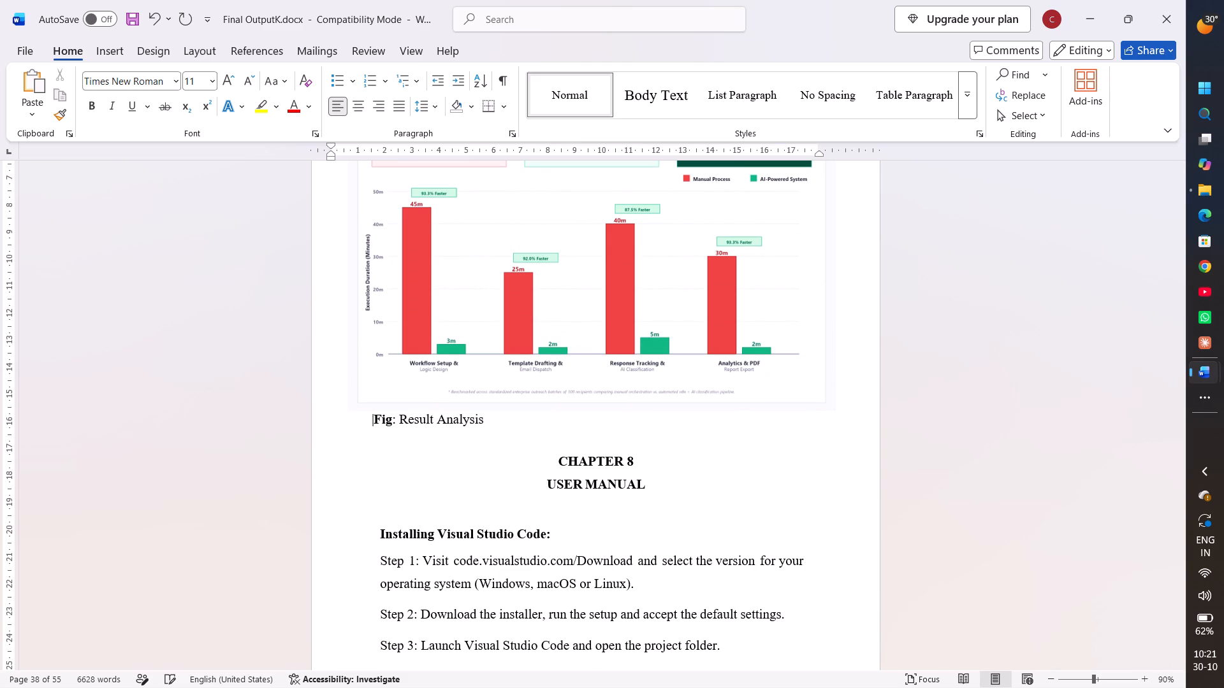
pyautogui.press('space')
pyautogui.press('space')
pyautogui.press('space')
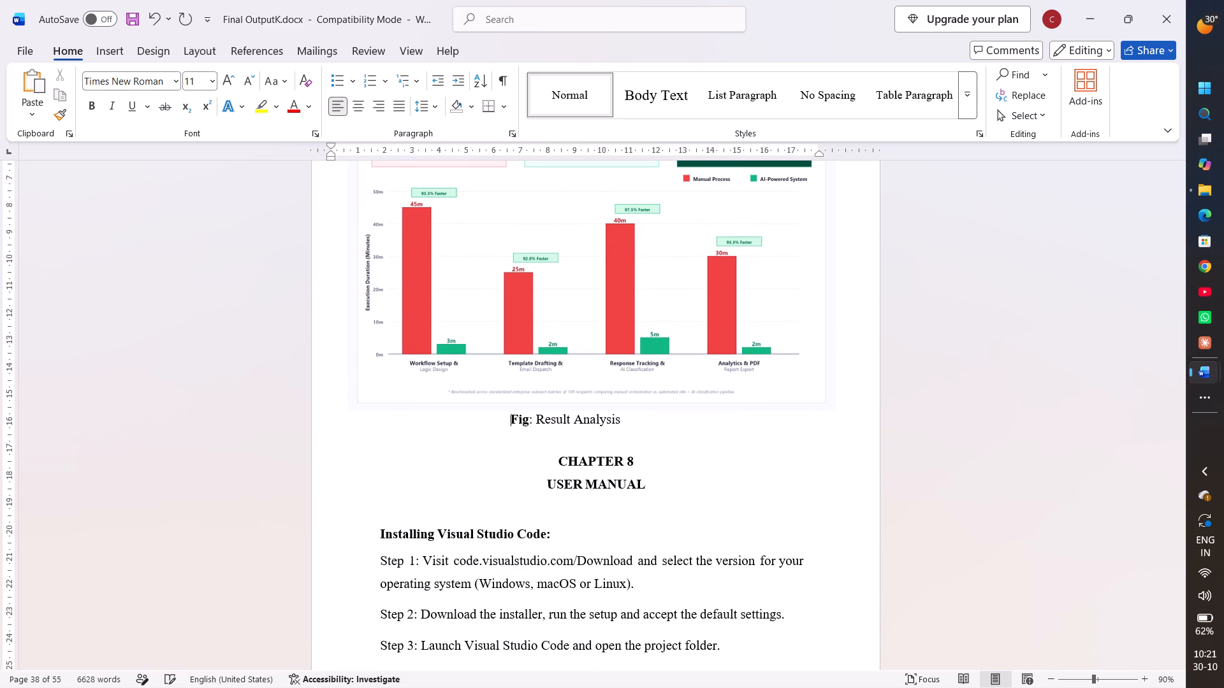
pyautogui.press('space')
pyautogui.press('space')
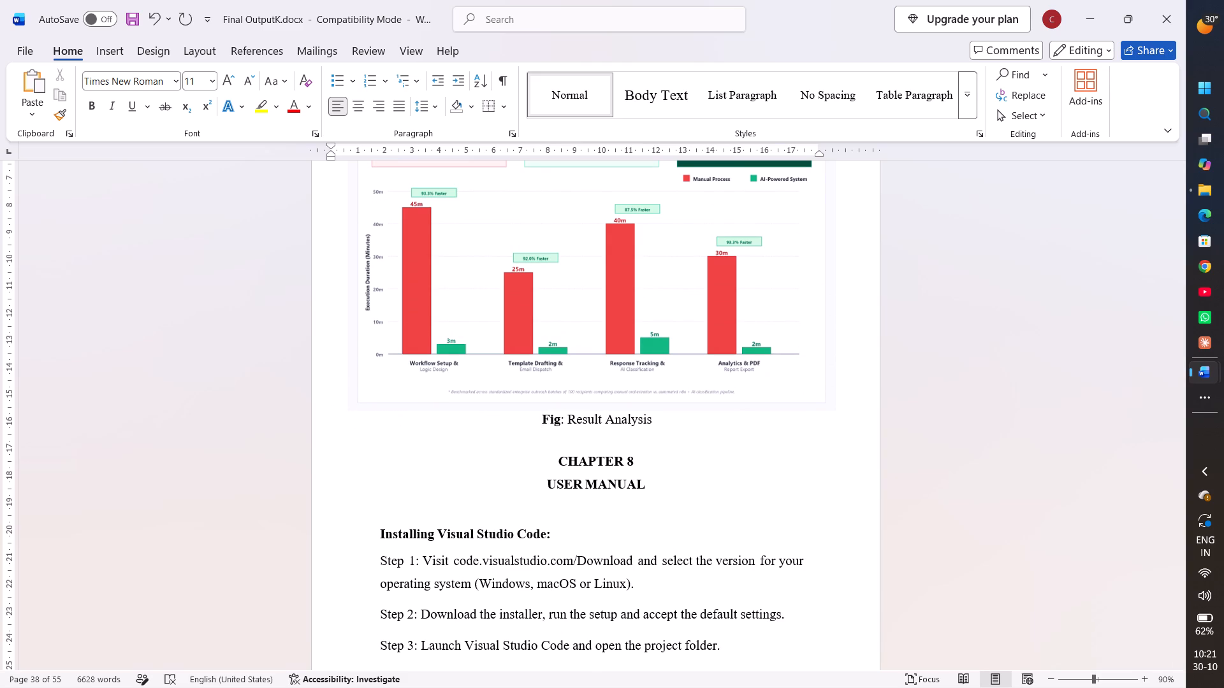
pyautogui.scroll(2, 391, 492)
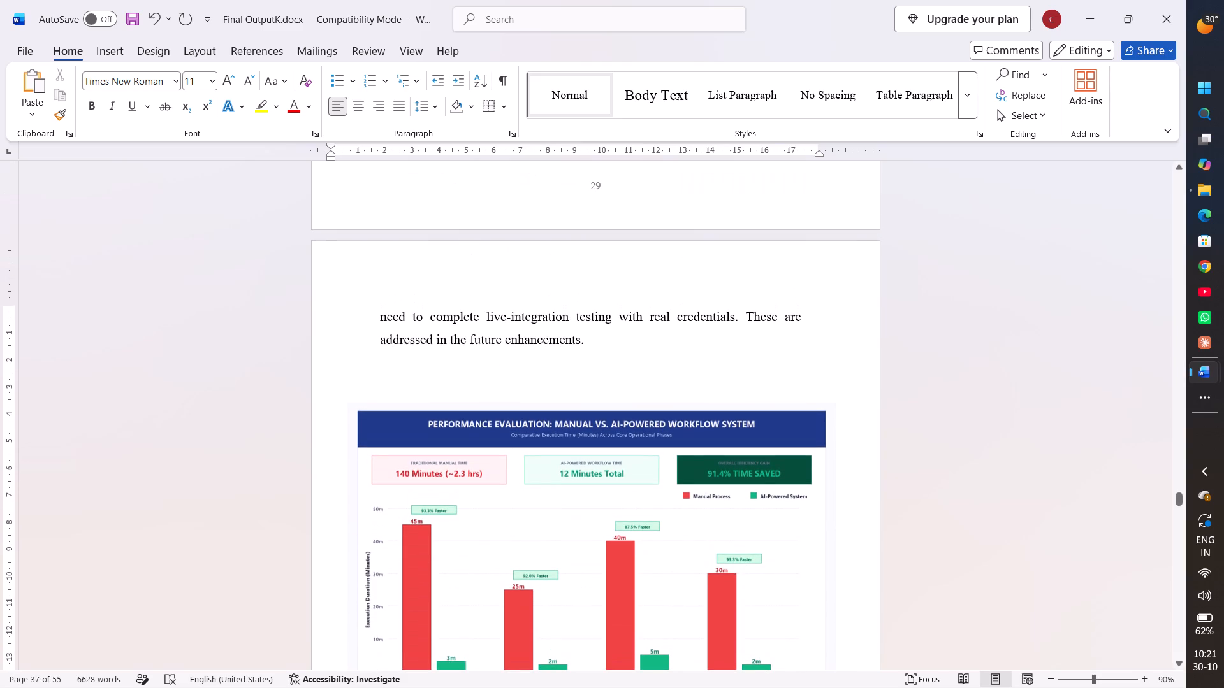
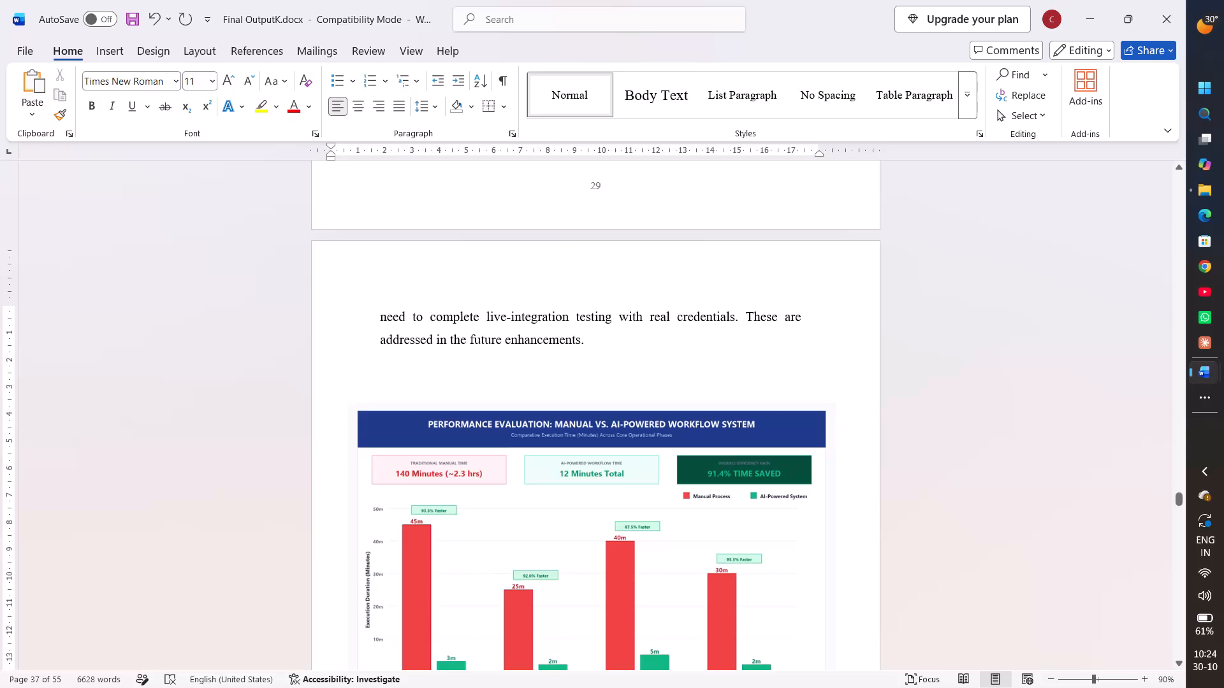
# Review the pages from the test results table and section 7.2 Discussion through to the performance graph and Chapter 8 heading.
pyautogui.scroll(-2, 553, 440)
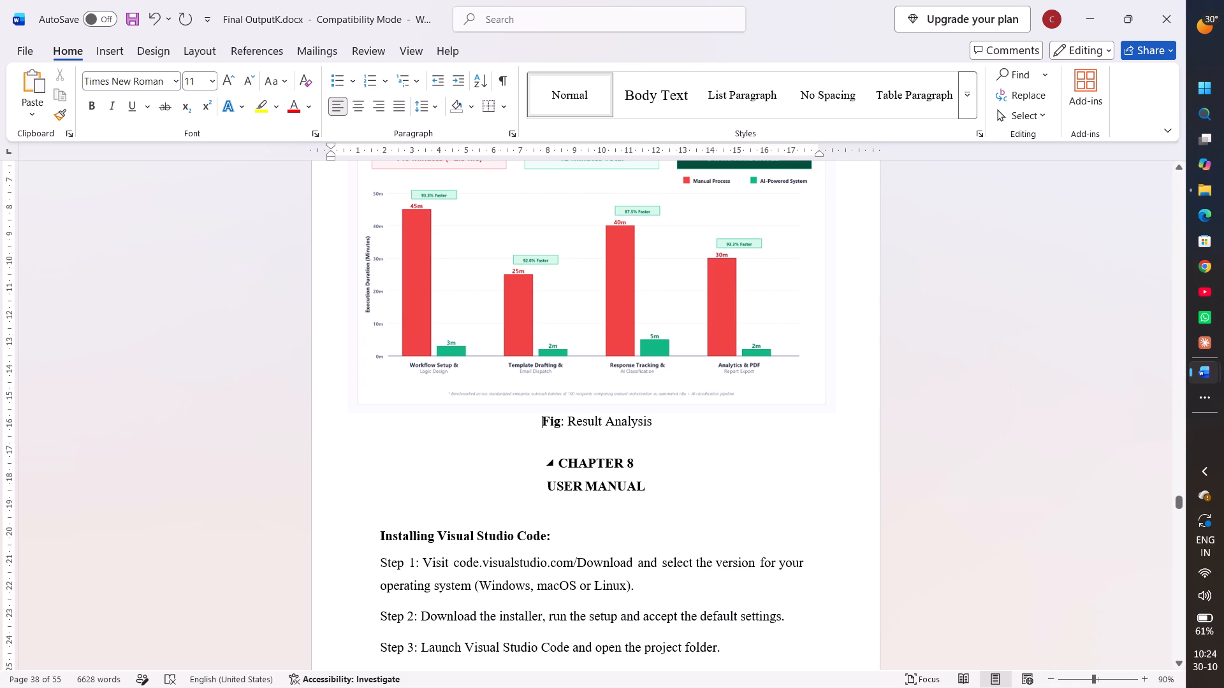
pyautogui.click(535, 464)
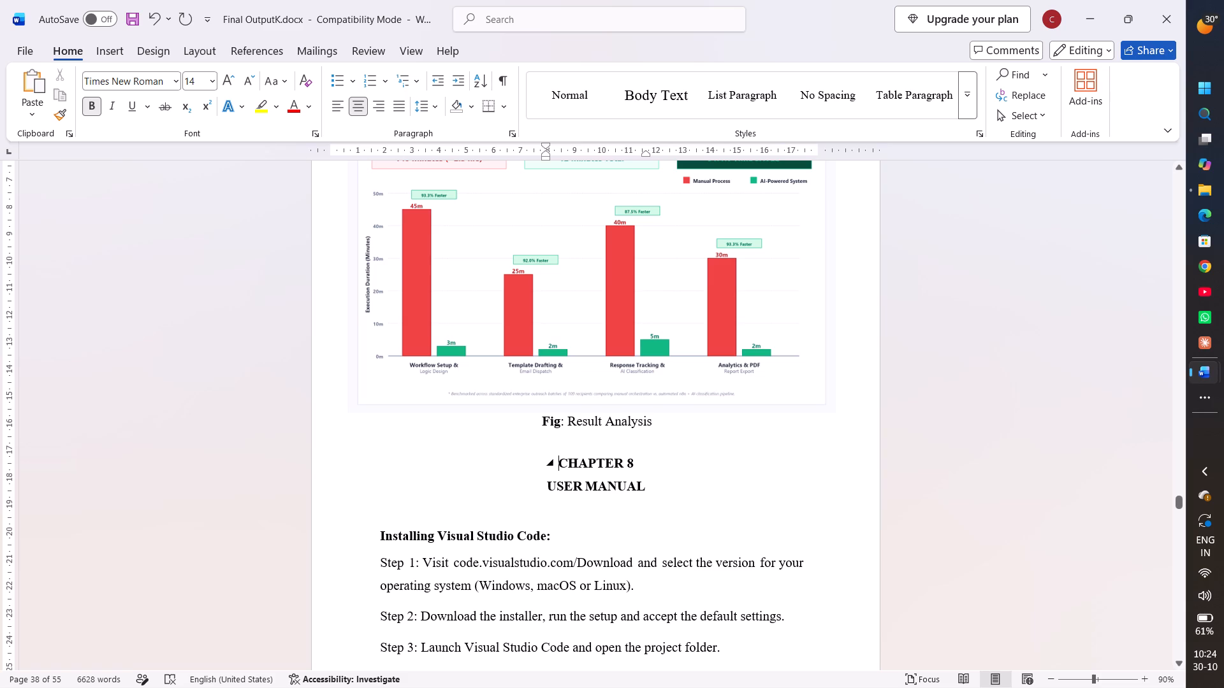
pyautogui.press('Left')
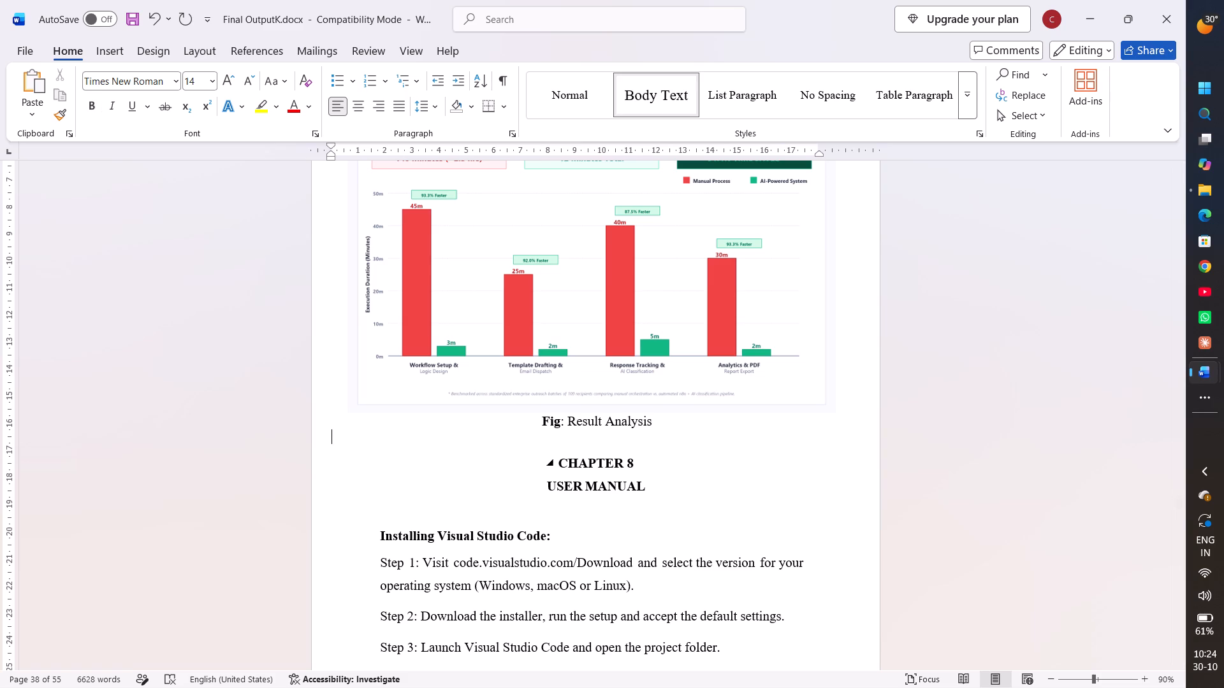
pyautogui.press('Right')
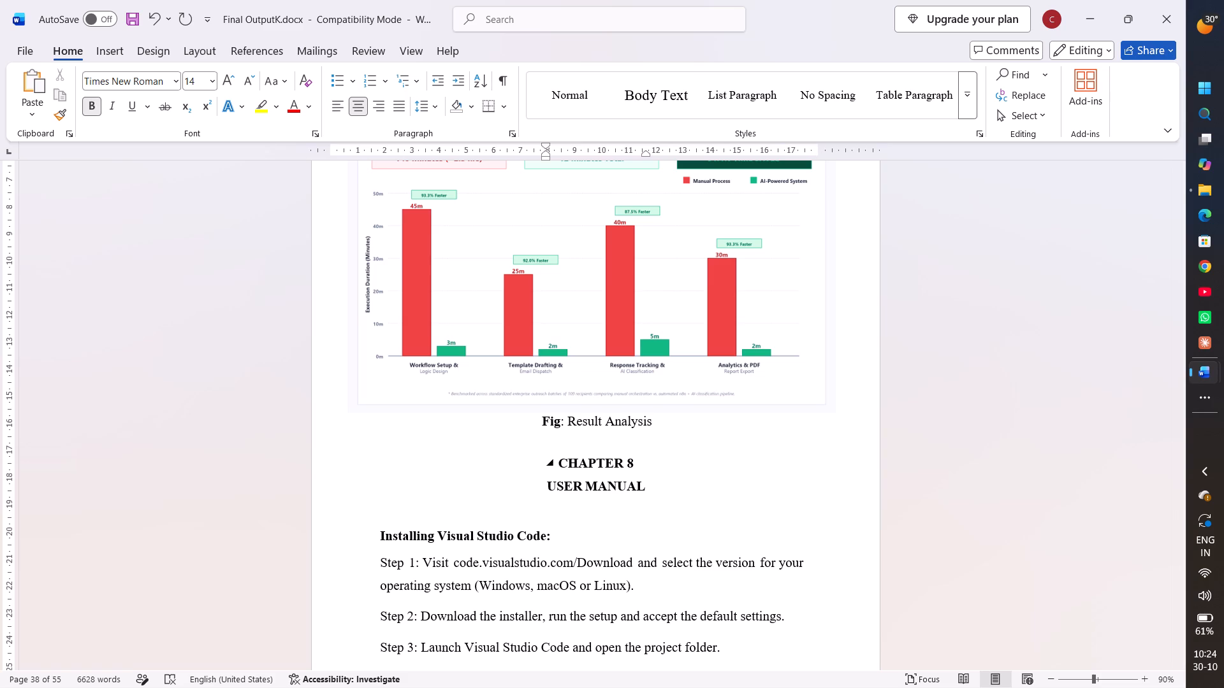
pyautogui.scroll(6, 653, 420)
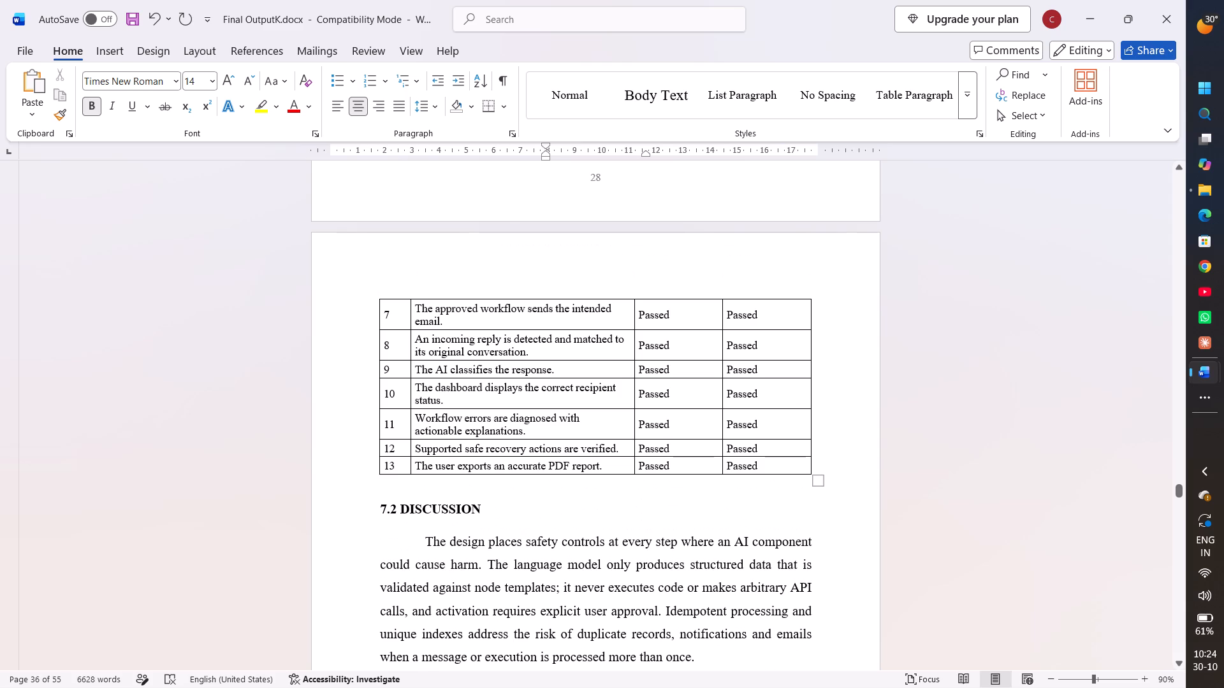
pyautogui.scroll(-4, 589, 463)
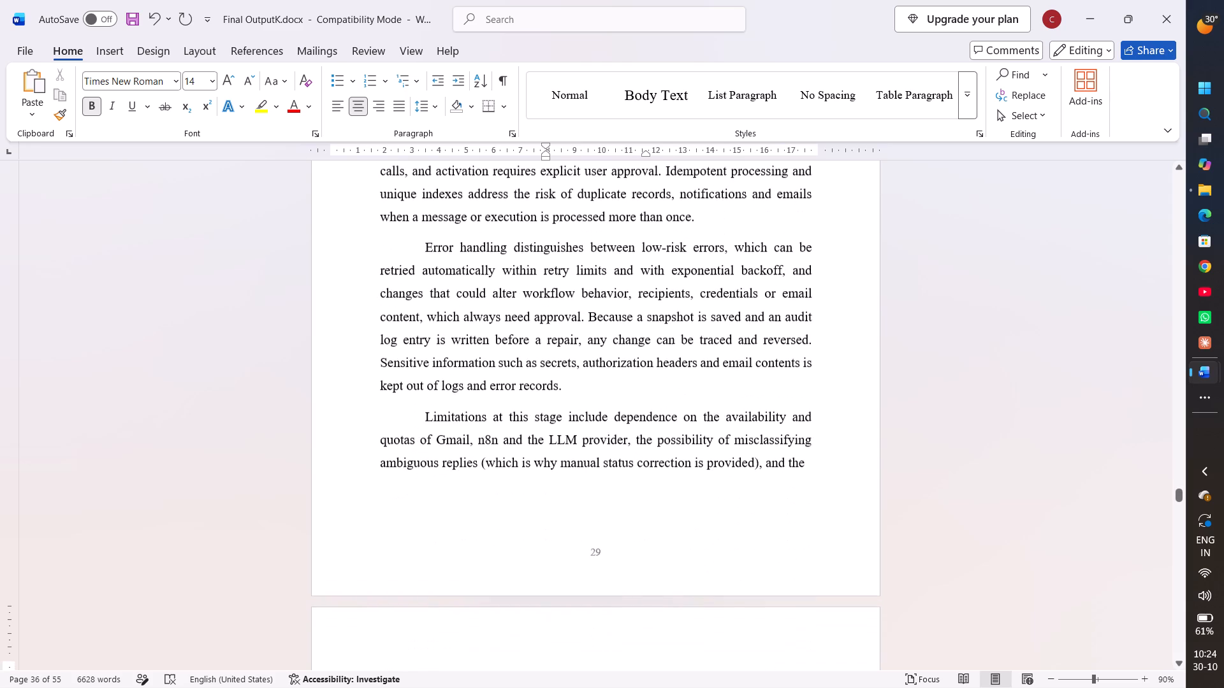
pyautogui.scroll(1, 589, 463)
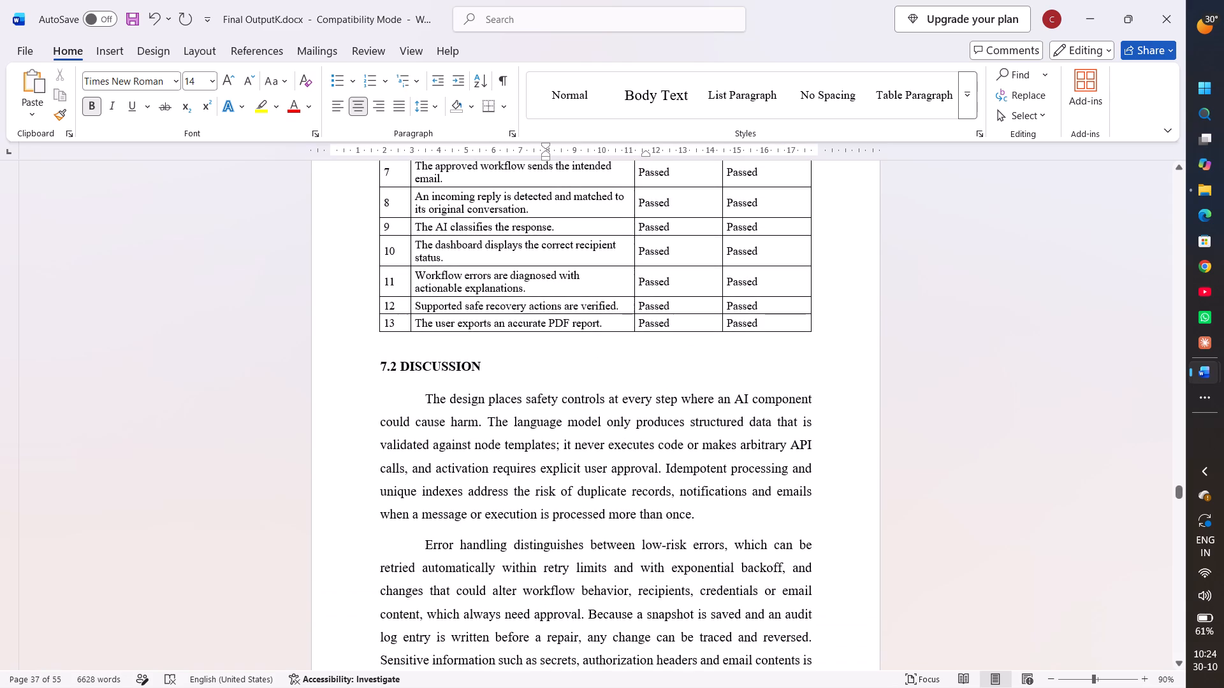
pyautogui.scroll(-2, 589, 463)
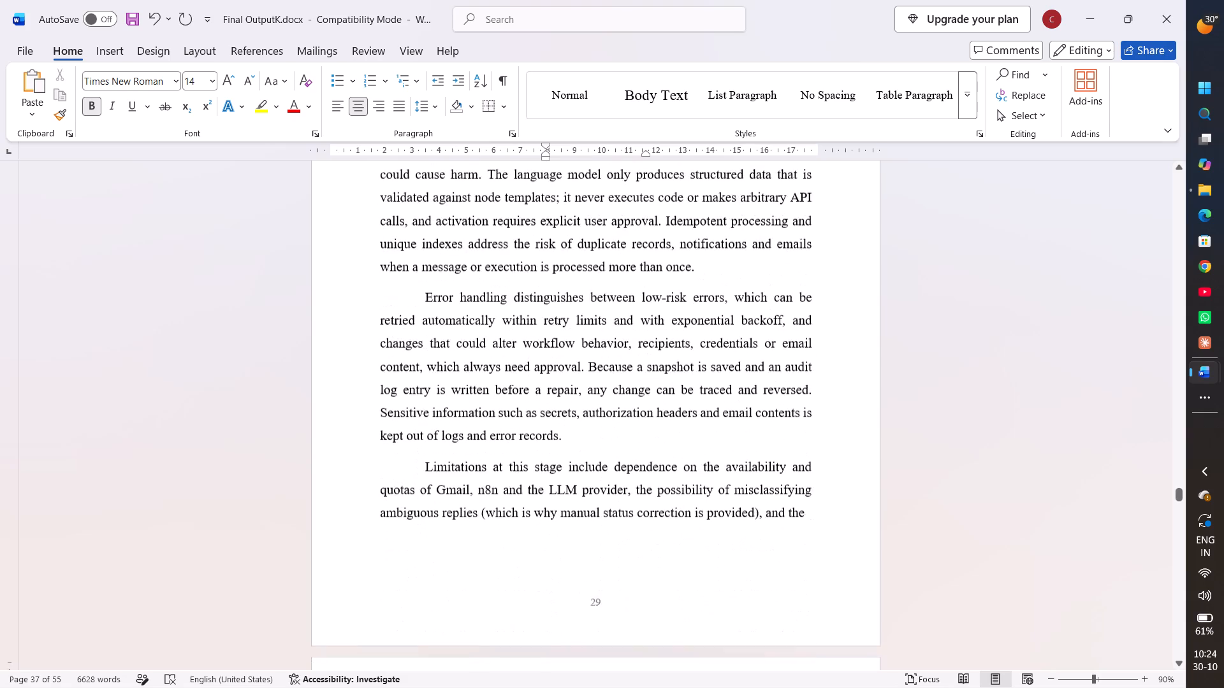
pyautogui.scroll(-5, 589, 463)
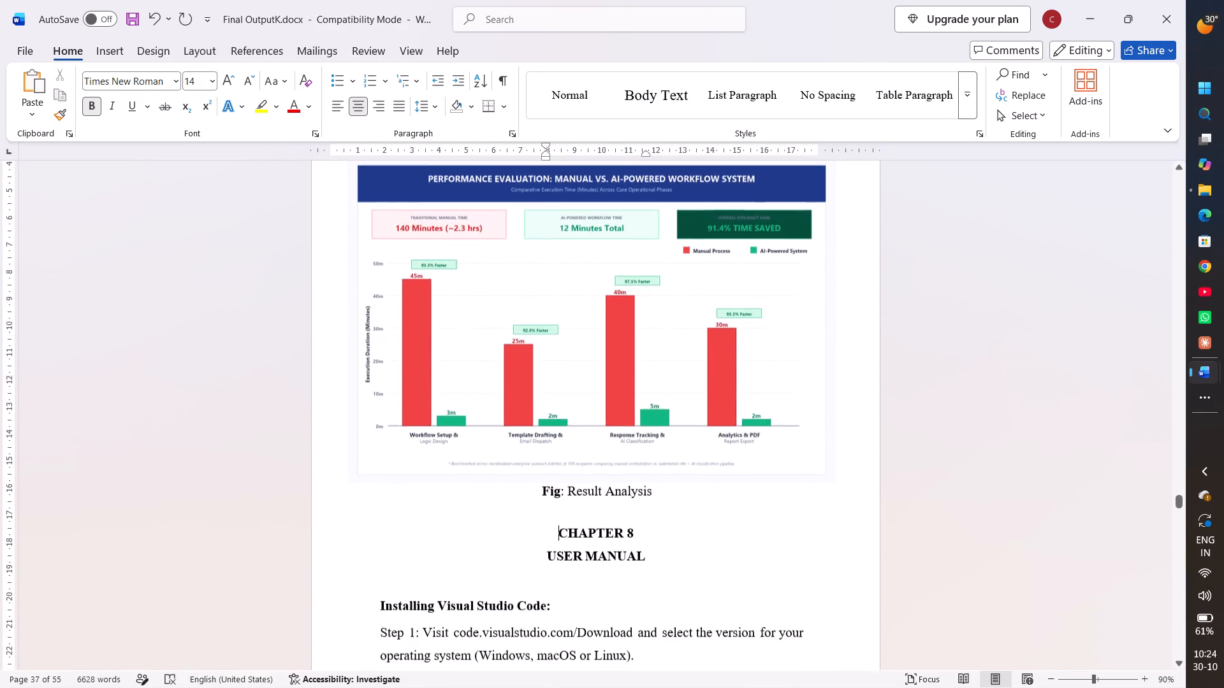
pyautogui.scroll(-1, 589, 463)
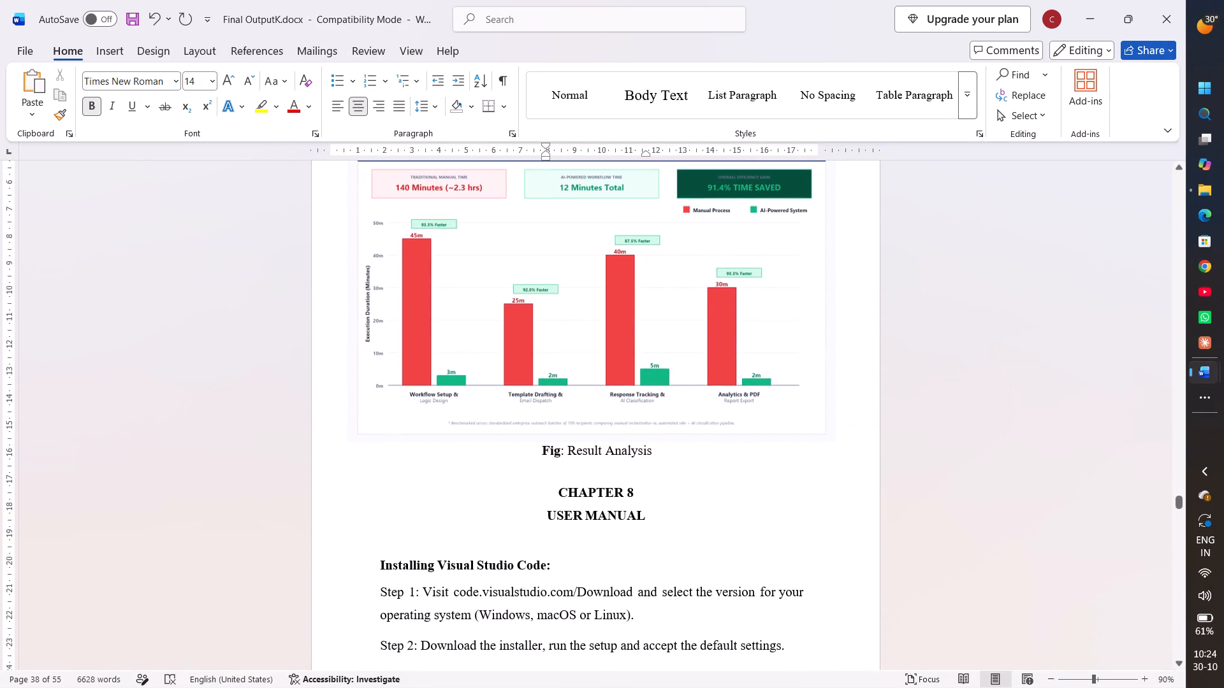
# Add the bold figure number 7.2 after "Fig" in the Result Analysis caption, with a space before the colon.
pyautogui.click(561, 451)
pyautogui.press('space')
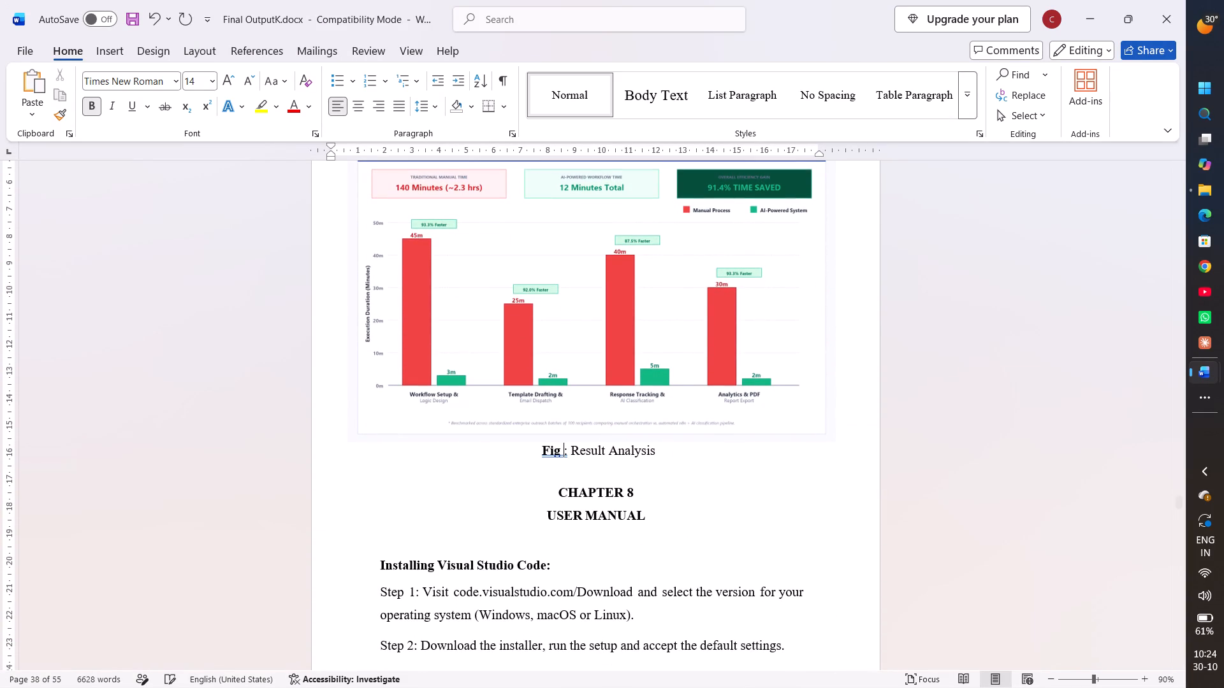
pyautogui.press('7')
pyautogui.press('.')
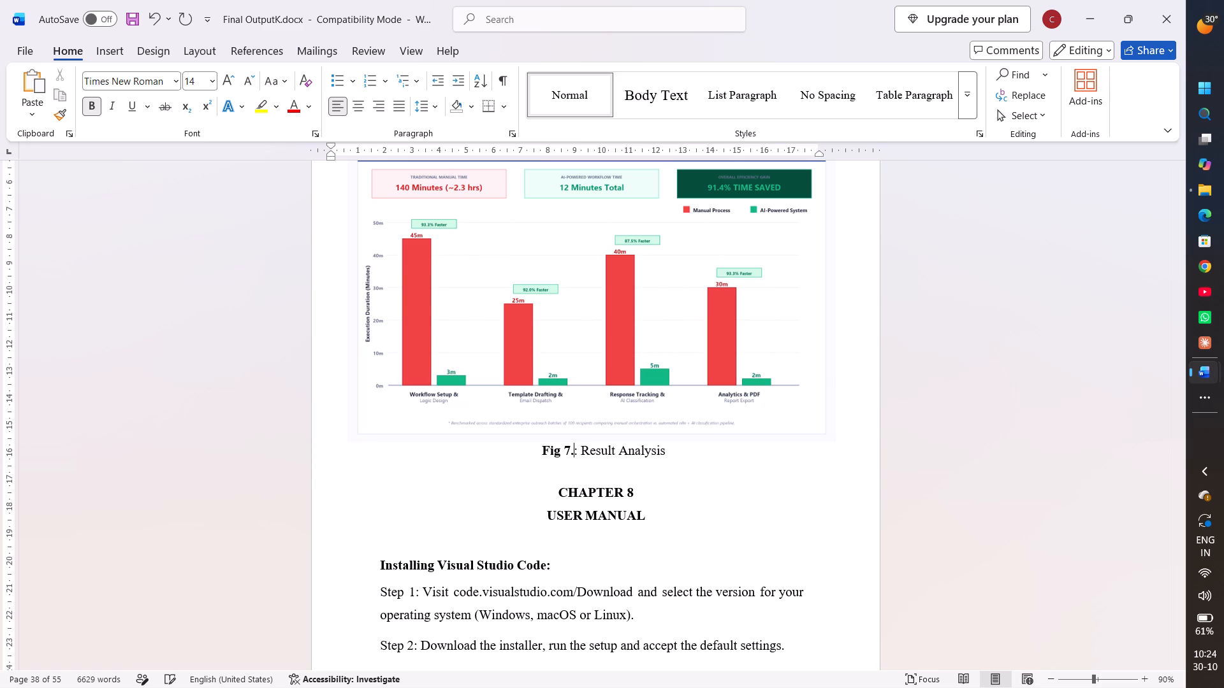
pyautogui.press('2')
pyautogui.press('space')
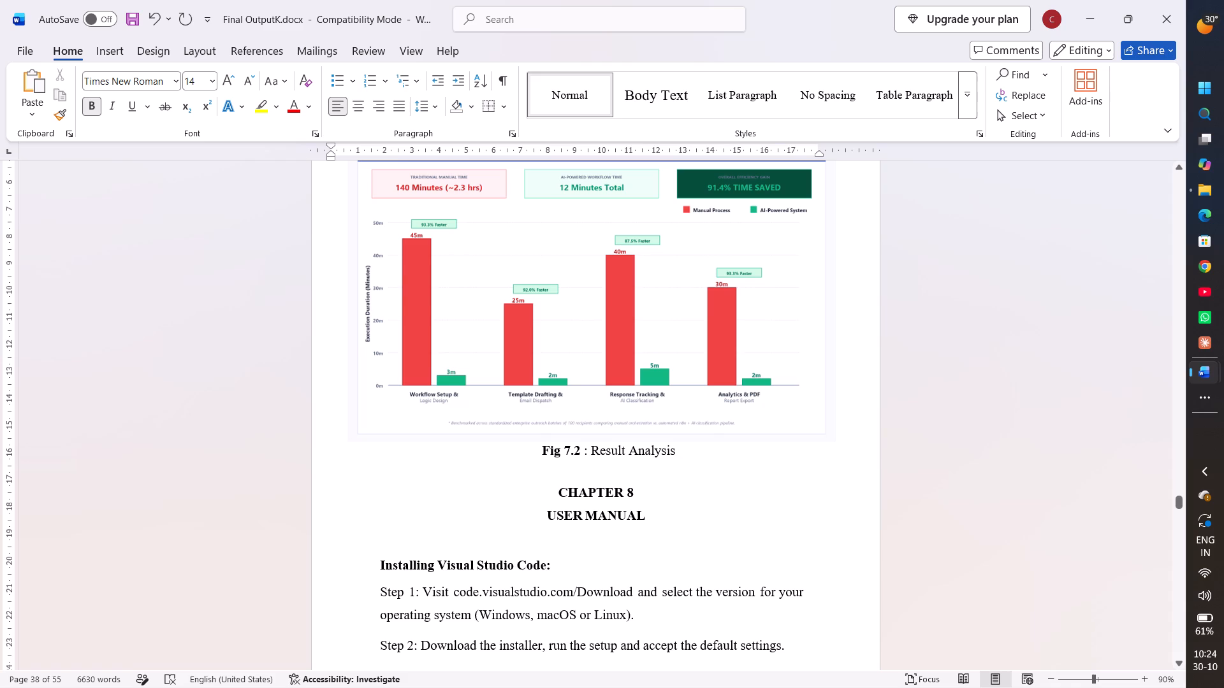
pyautogui.moveTo(680, 452); pyautogui.dragTo(616, 450)
pyautogui.moveTo(616, 450); pyautogui.dragTo(543, 455)
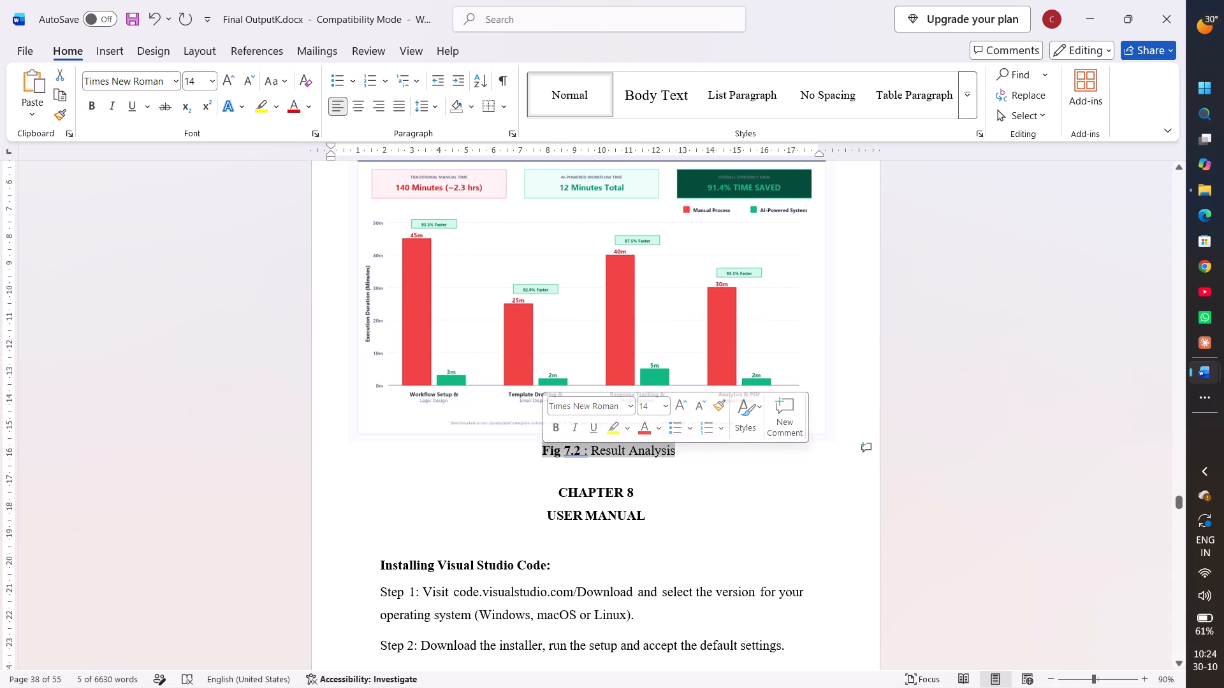
pyautogui.click(683, 474)
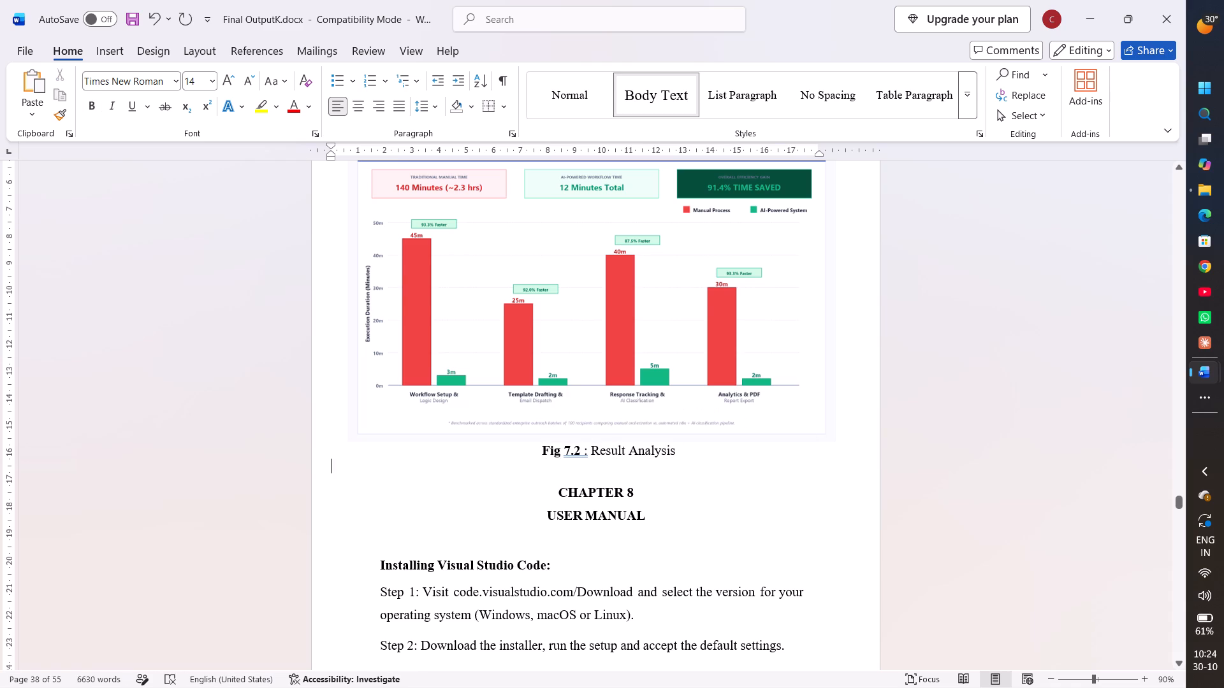
# Insert blank lines after the Fig 7.2 caption to push the Chapter 8 User Manual heading onto the next page.
pyautogui.scroll(-1, 652, 471)
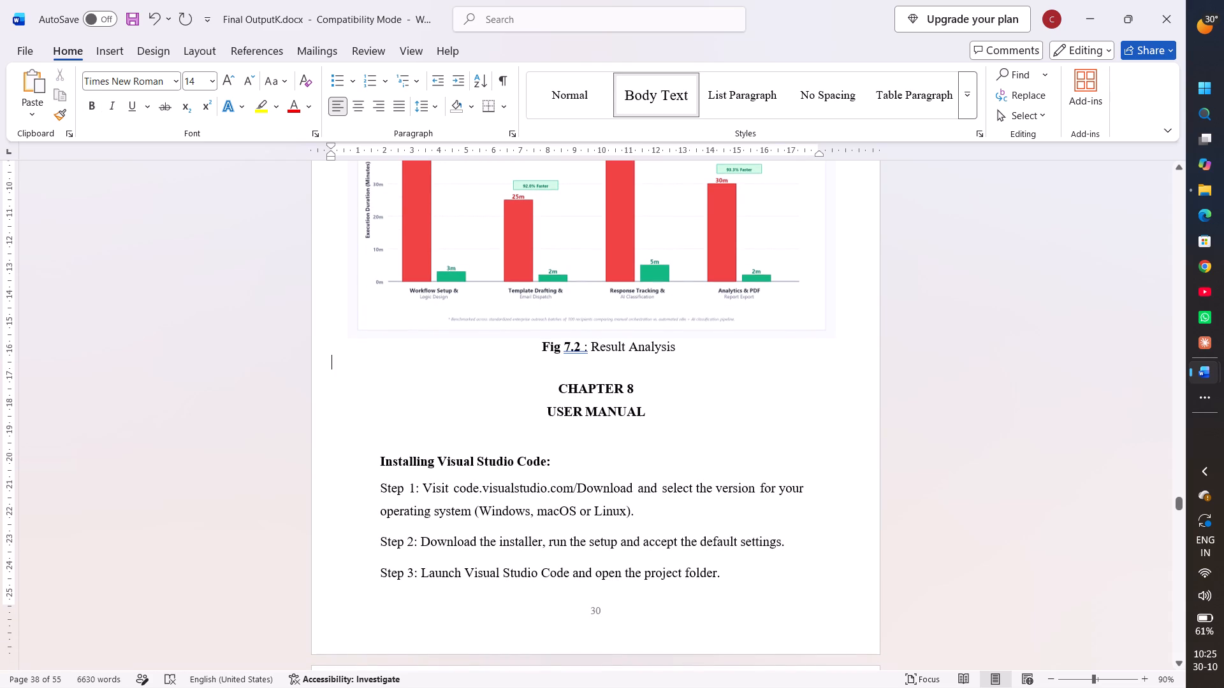
pyautogui.click(684, 342)
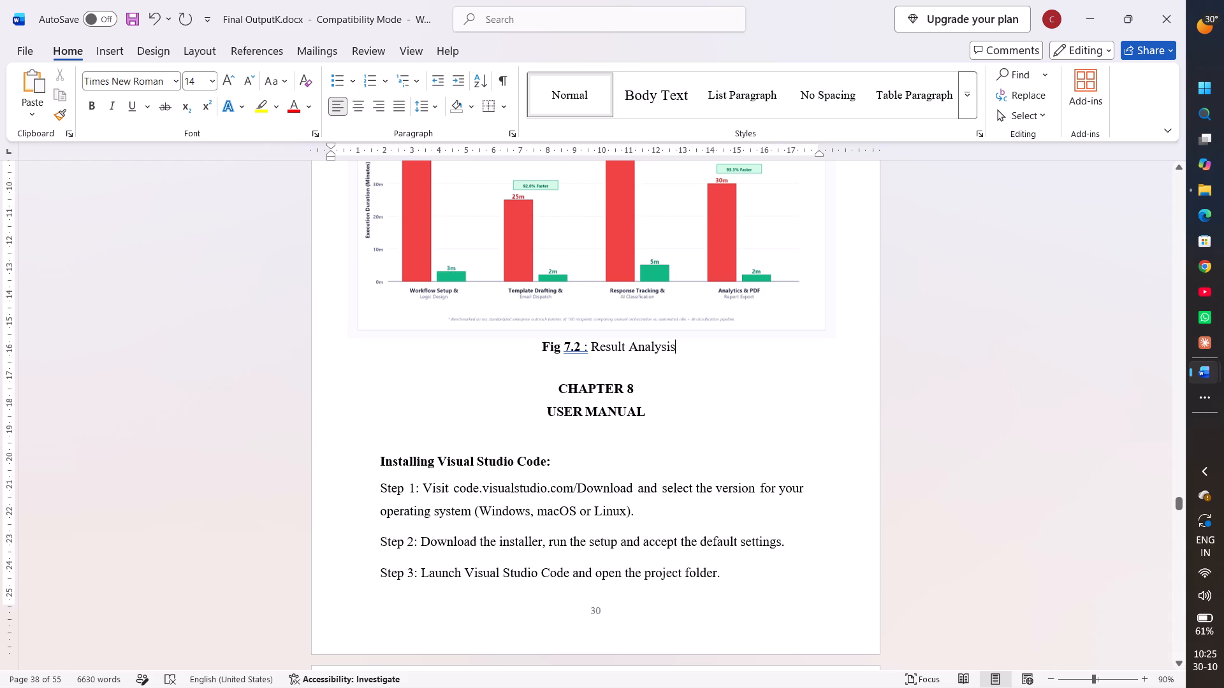
pyautogui.press('Return')
pyautogui.press('Return')
pyautogui.press('Return')
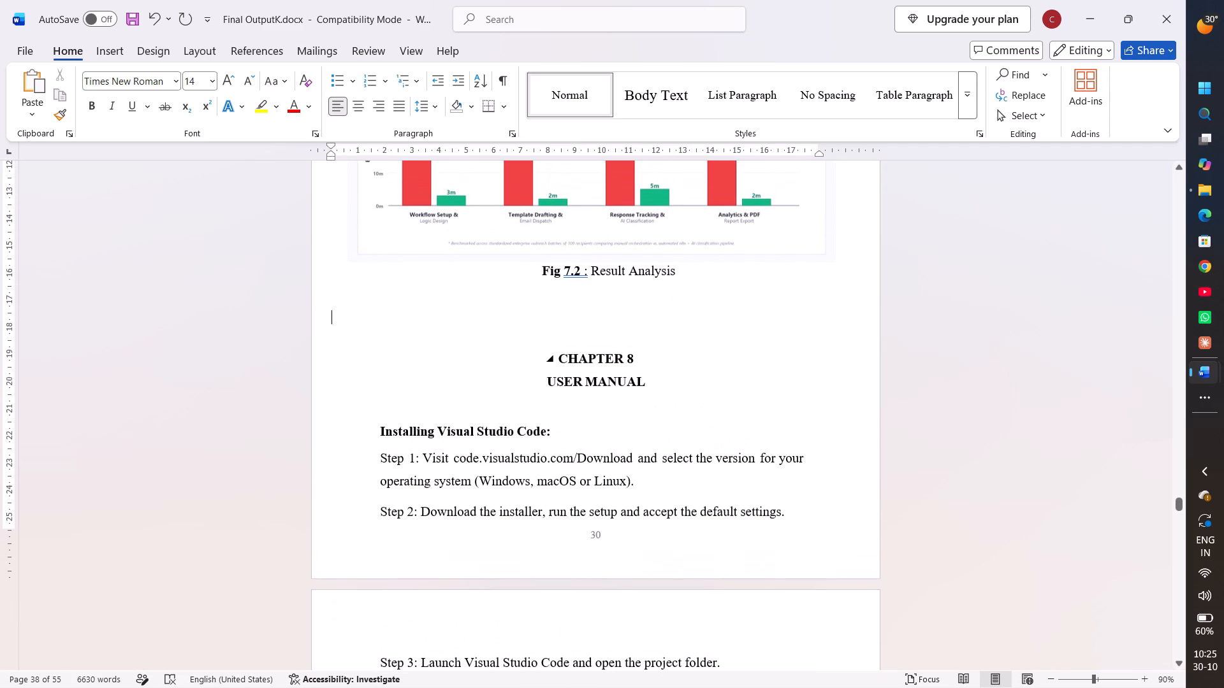
pyautogui.press('Return')
pyautogui.press('Return')
pyautogui.press('Return')
pyautogui.press('Return')
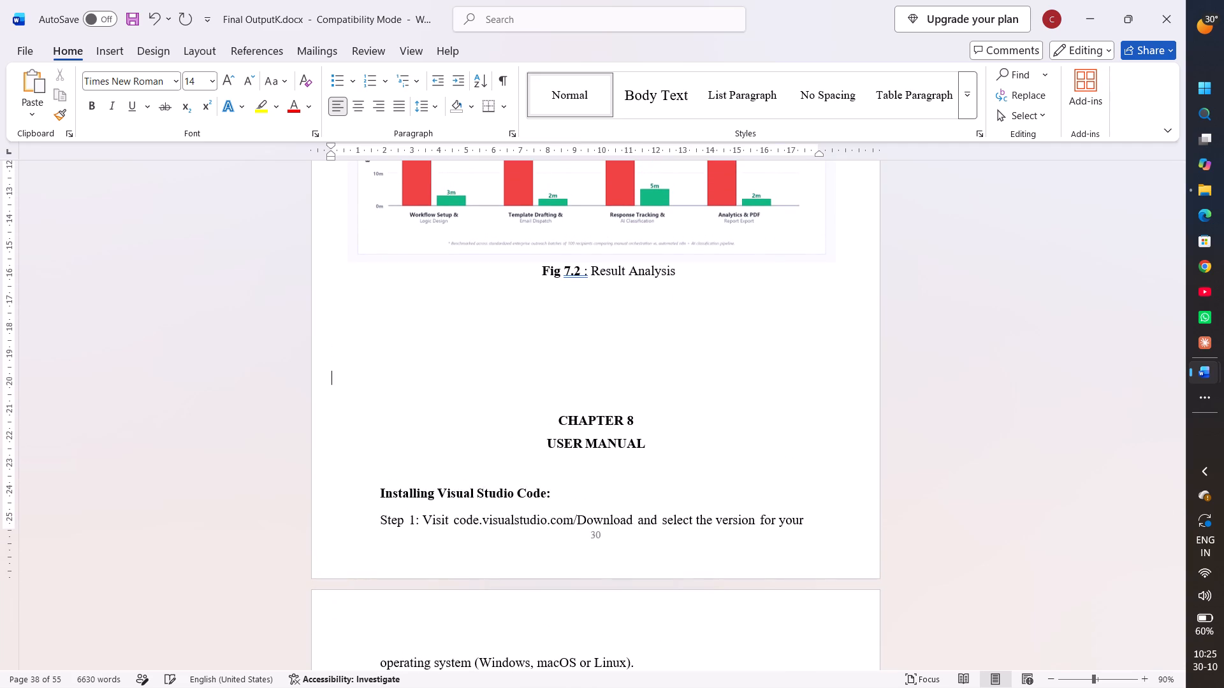
pyautogui.press('Return')
pyautogui.press('Return')
pyautogui.press('Return')
pyautogui.press('Return')
pyautogui.press('Return')
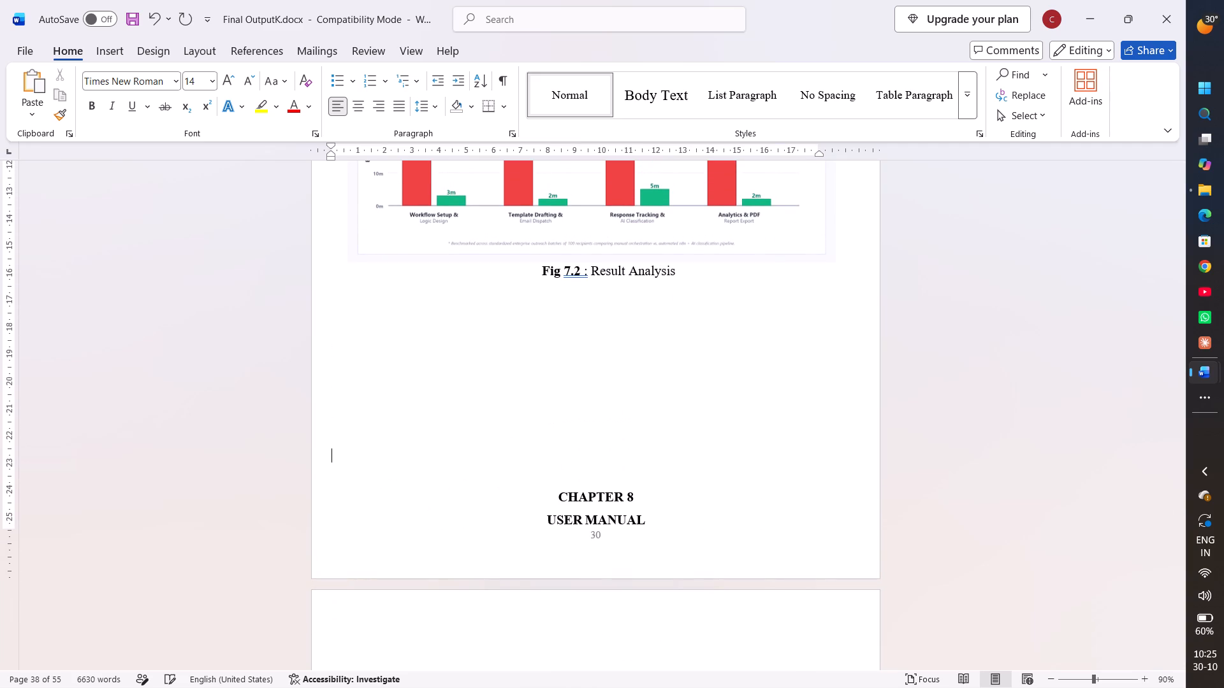
pyautogui.press('Return')
pyautogui.press('Return')
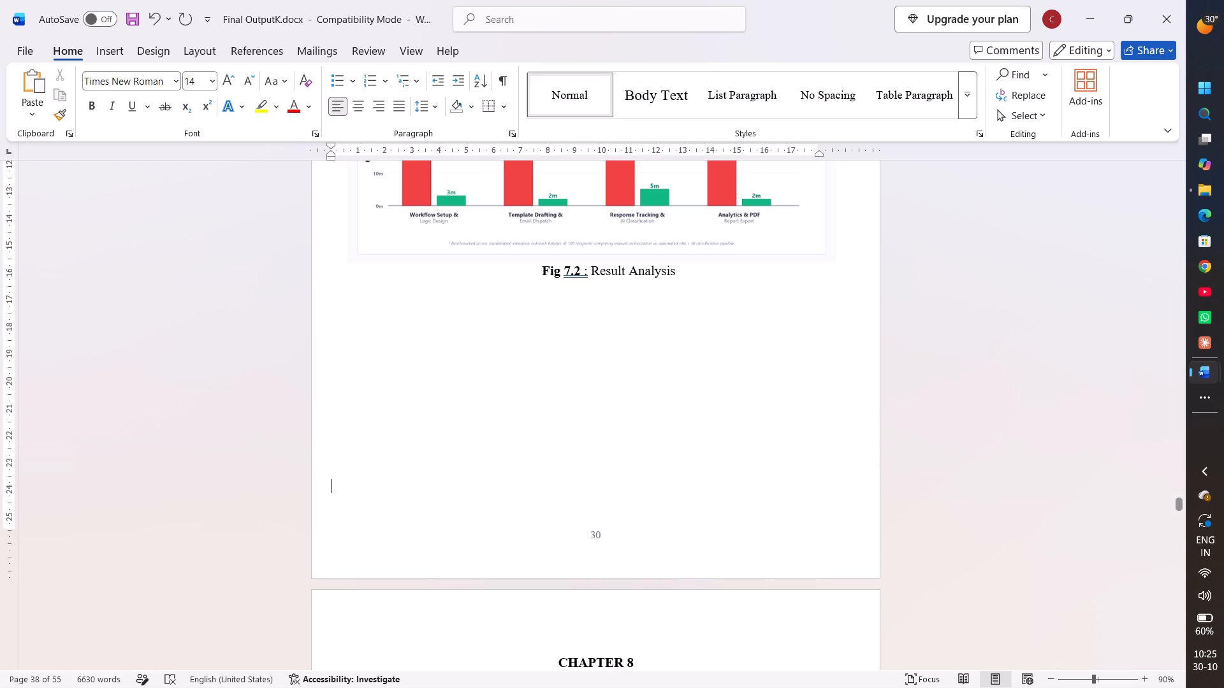
pyautogui.click(1181, 503)
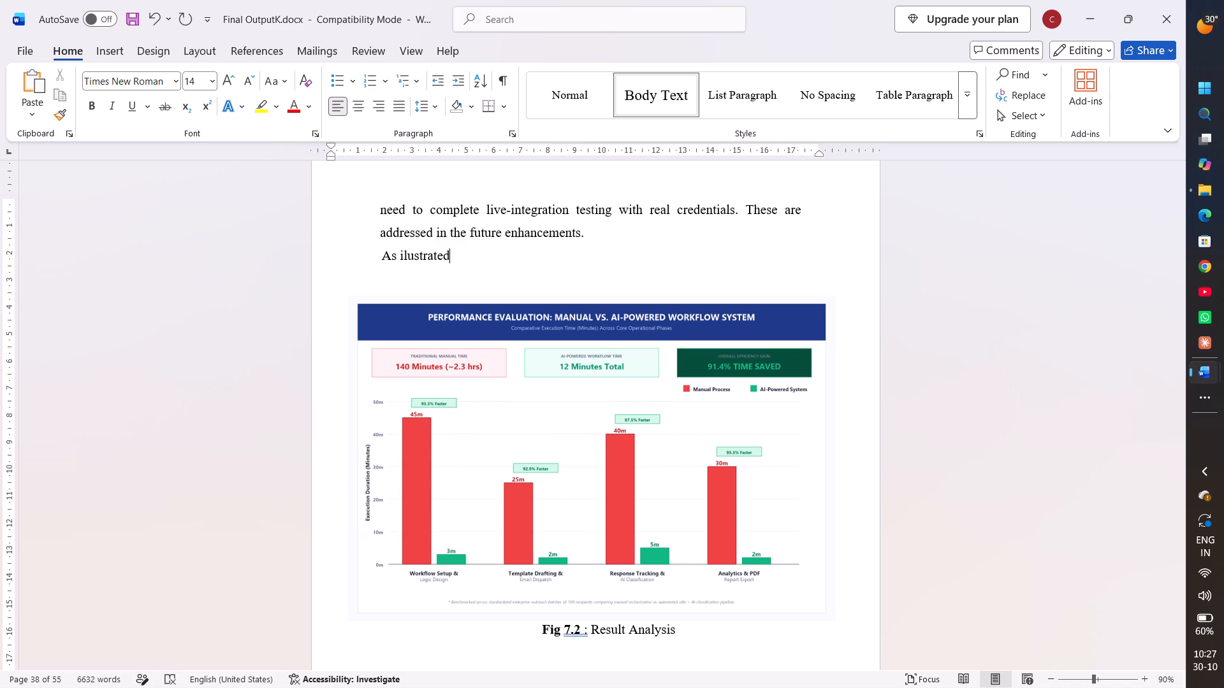
pyautogui.press('Left')
pyautogui.press('Left')
pyautogui.press('Left')
pyautogui.press('Left')
pyautogui.press('Left')
pyautogui.press('Left')
pyautogui.press('Left')
pyautogui.press('Left')
pyautogui.press('l')
pyautogui.press('Right')
pyautogui.press('Right')
pyautogui.press('Right')
pyautogui.press('Right')
pyautogui.press('Right')
pyautogui.press('Right')
pyautogui.press('Right')
pyautogui.press('Right')
pyautogui.press('Right')
pyautogui.press('Left')
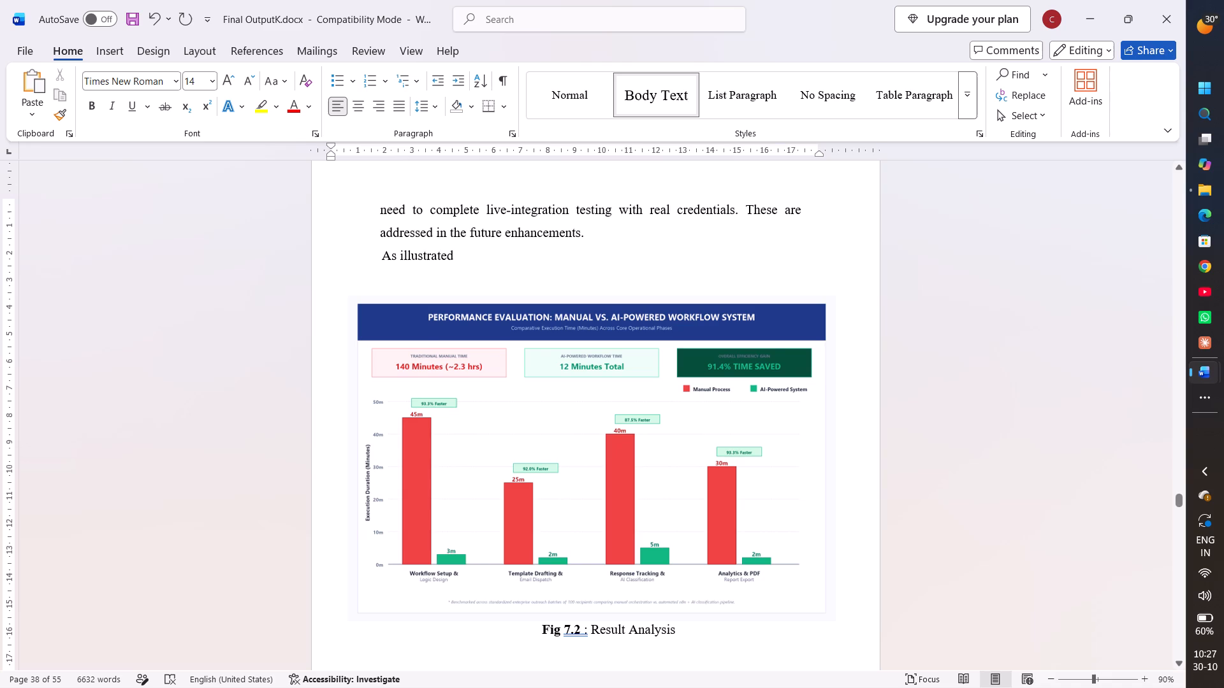
# Check the numbering on the preceding Chapter 7 pages and change the Result Analysis caption's figure number to 7.1.
pyautogui.scroll(6, 722, 397)
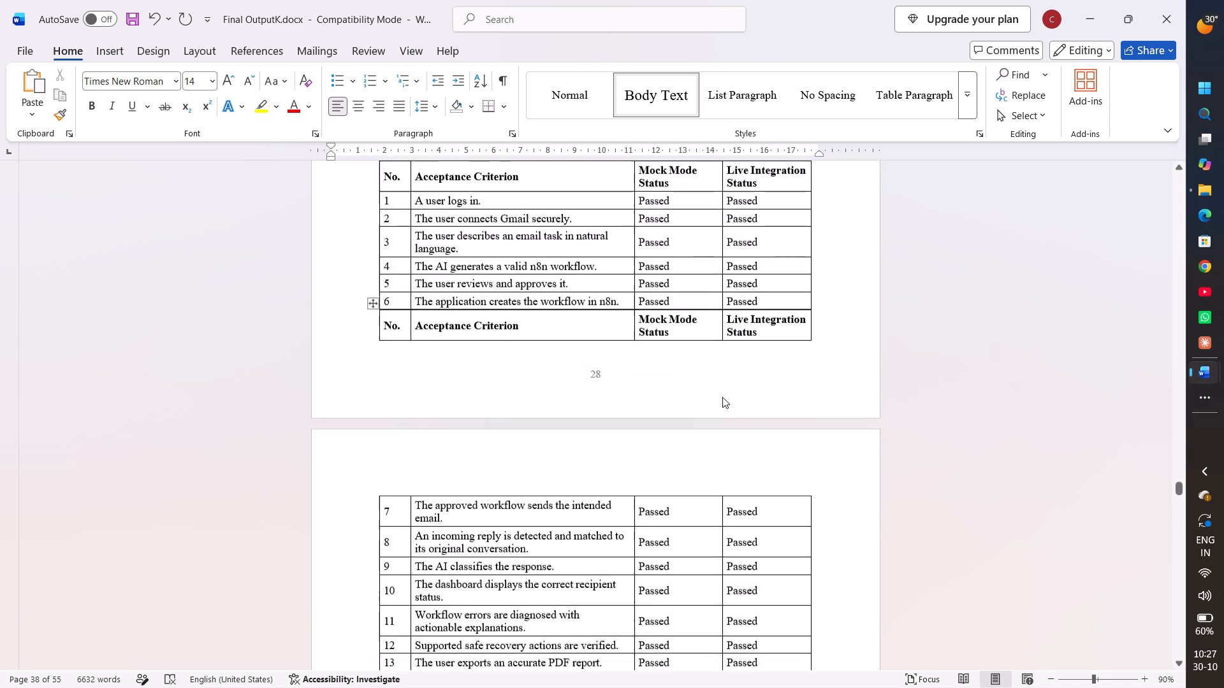
pyautogui.scroll(-2, 722, 397)
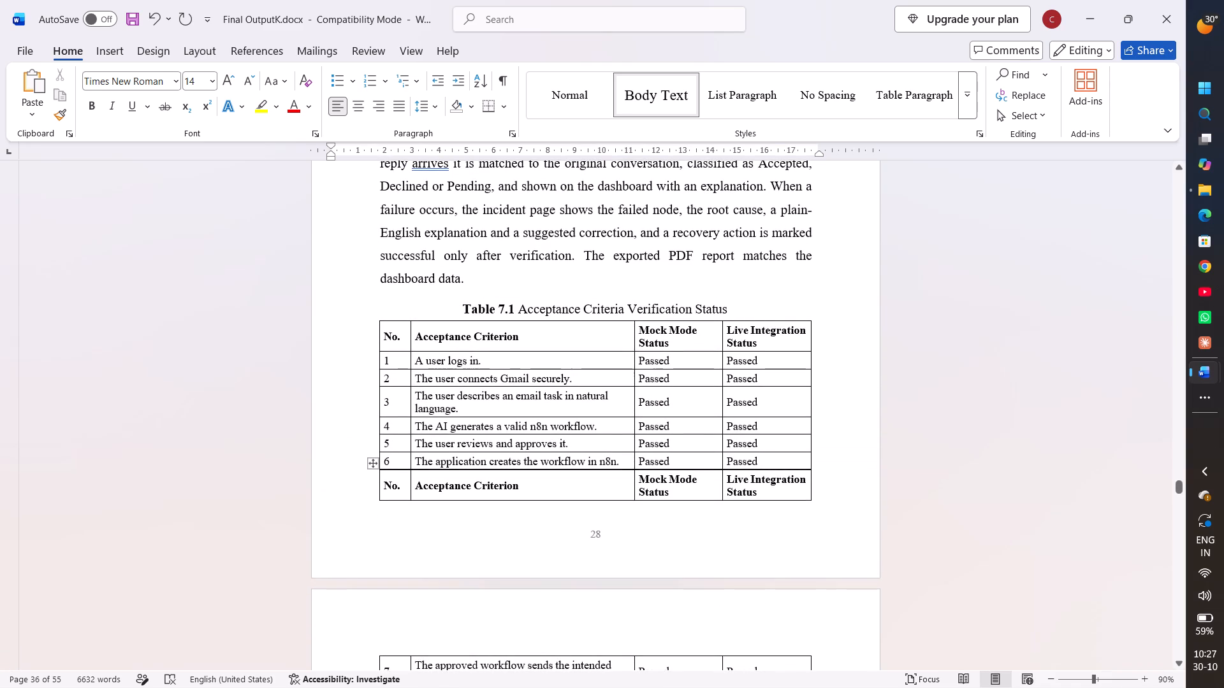
pyautogui.scroll(-5, 722, 397)
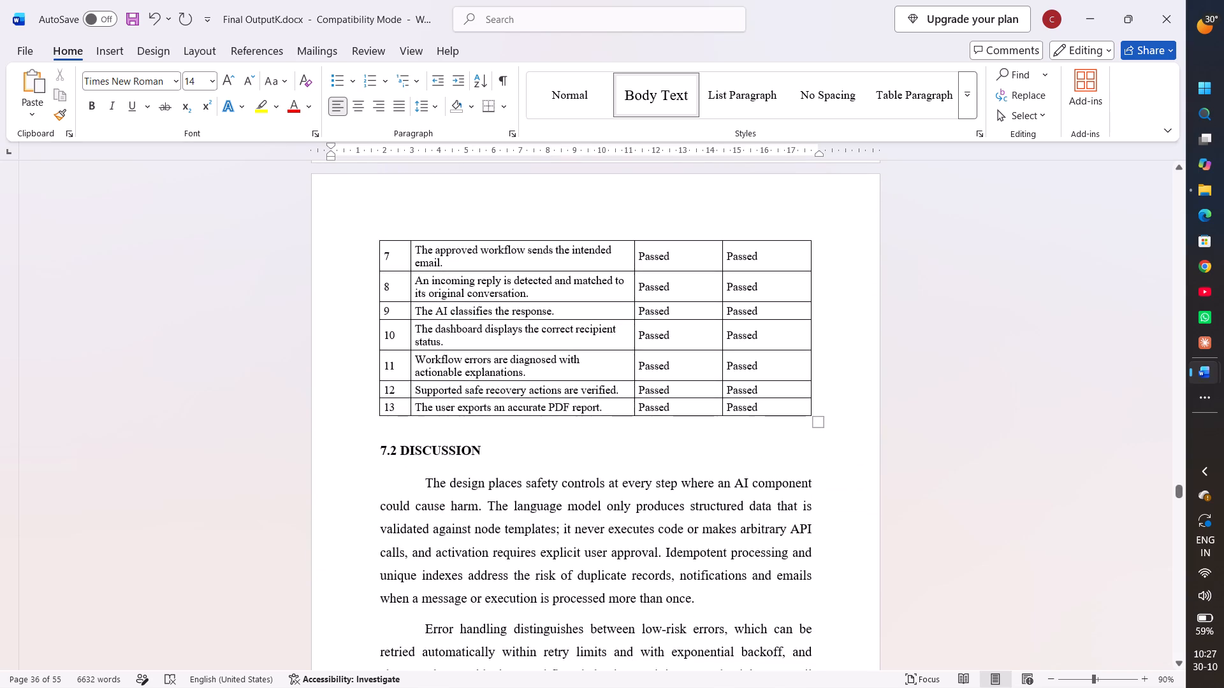
pyautogui.scroll(-2, 722, 397)
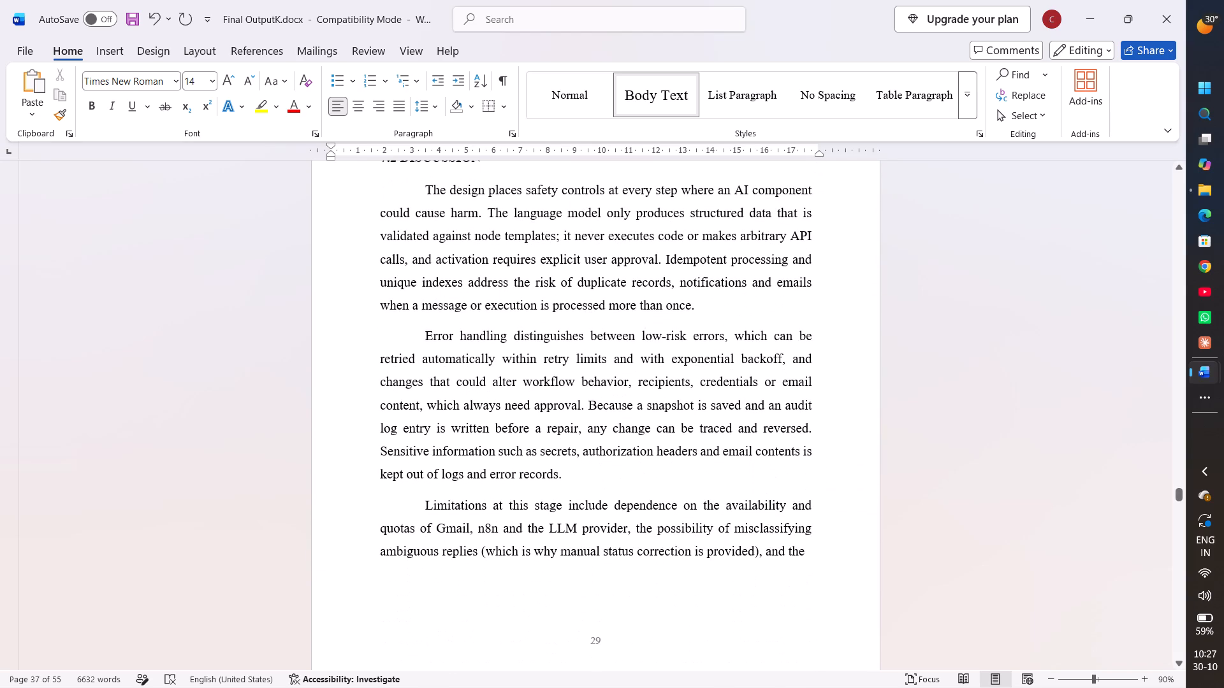
pyautogui.scroll(-5, 722, 397)
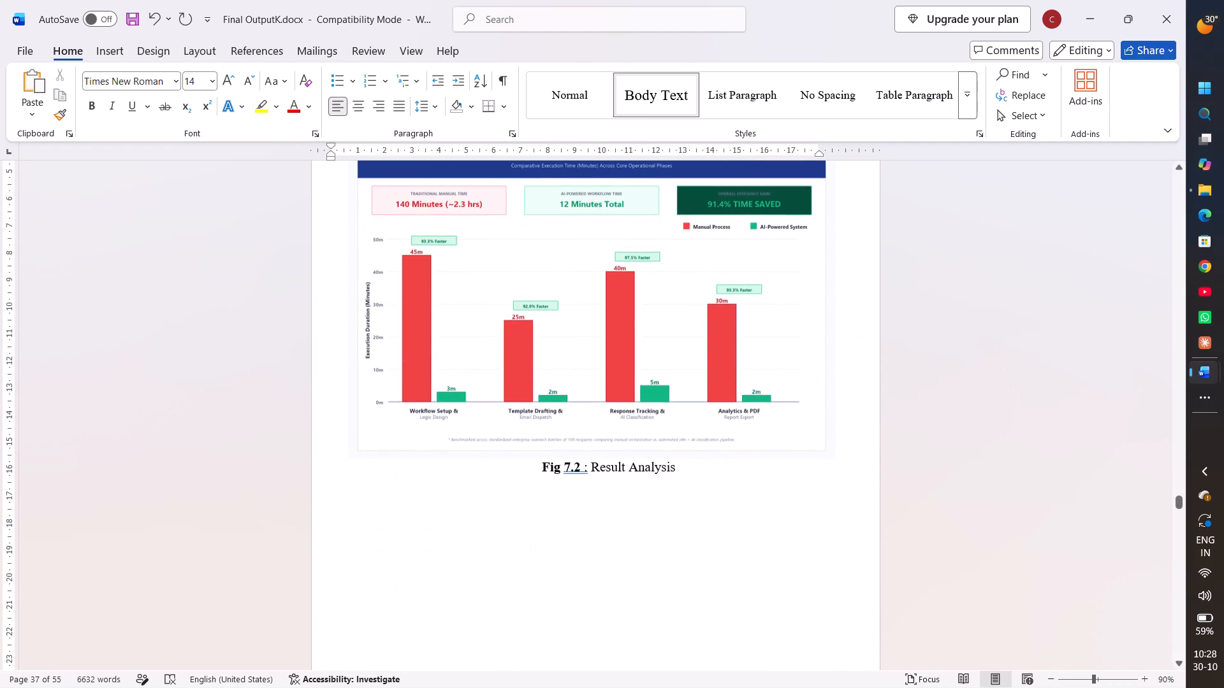
pyautogui.click(575, 464)
pyautogui.press('Right')
pyautogui.press('BackSpace')
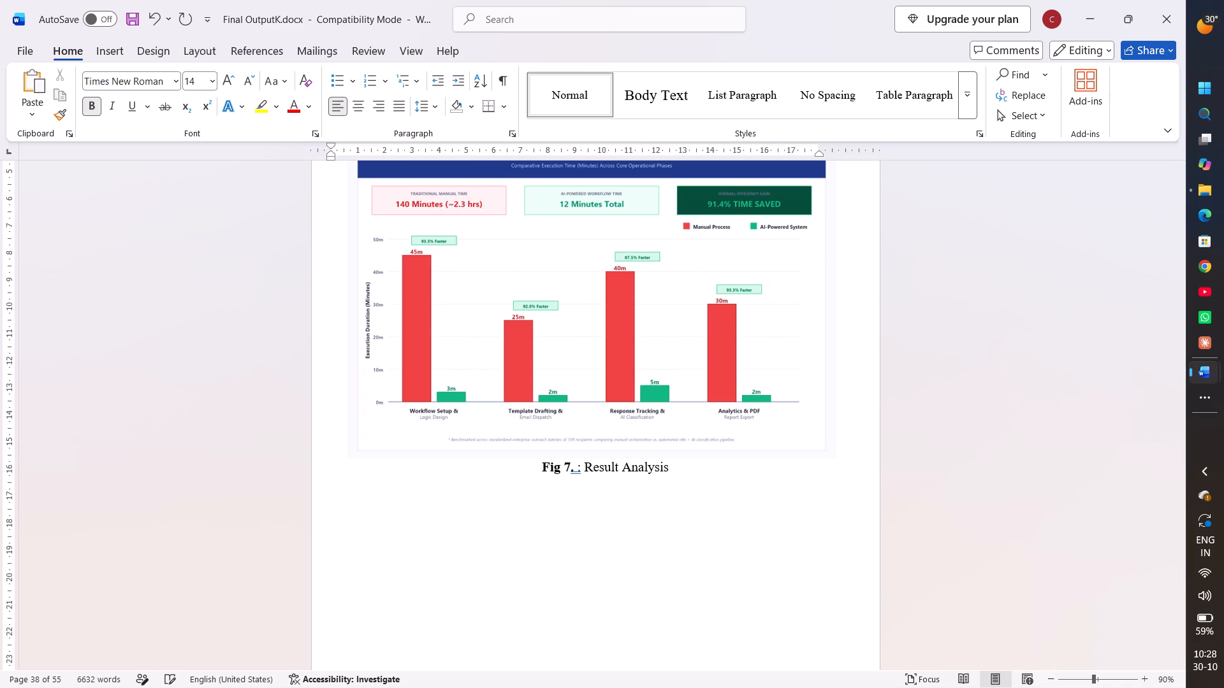
pyautogui.press('1')
# Continue the sentence above the graph with "in figure" after "As illustrated".
pyautogui.scroll(3, 575, 464)
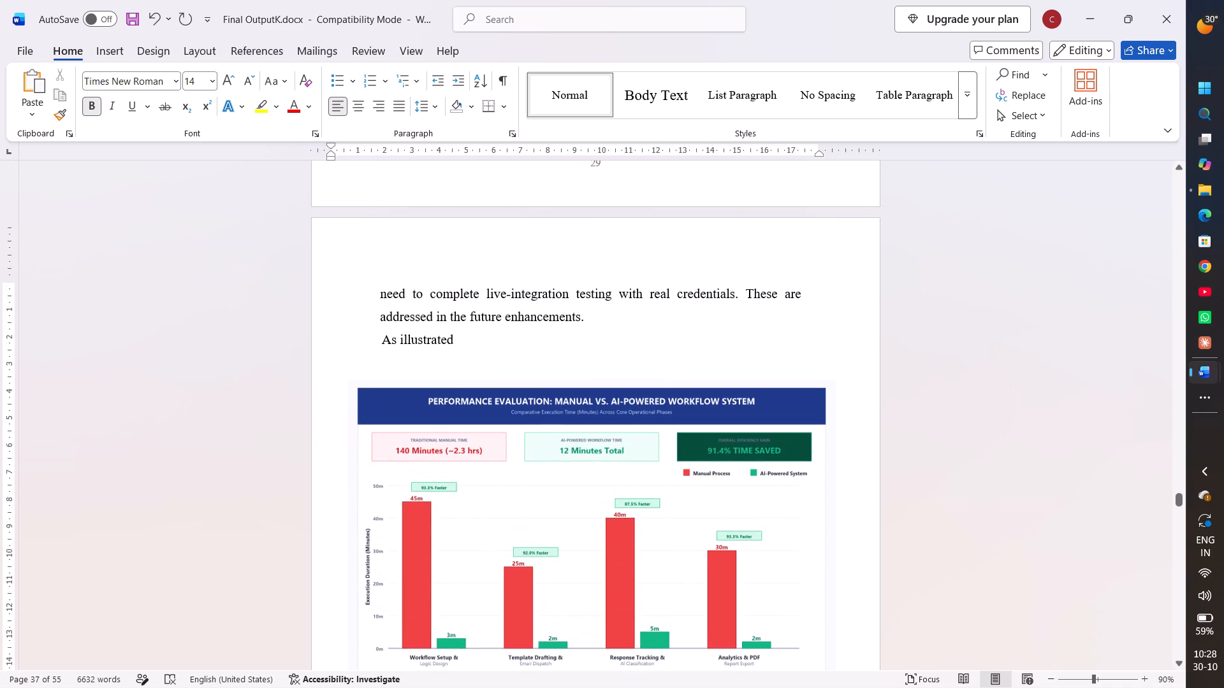
pyautogui.click(489, 345)
pyautogui.press('space')
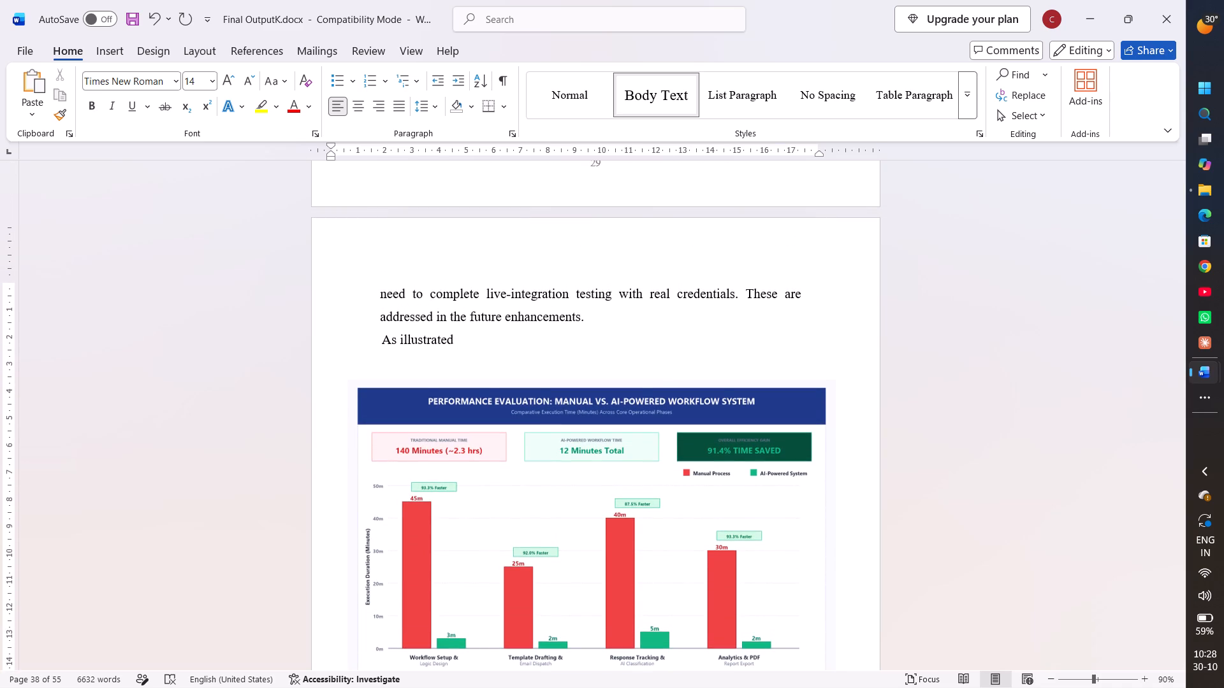
pyautogui.write('in')
pyautogui.press('space')
pyautogui.write('fis')
pyautogui.press('BackSpace')
pyautogui.write('gure')
# Capitalise the first letter of "figure" in the sentence above the graph.
pyautogui.press('Left')
pyautogui.press('Left')
pyautogui.press('Left')
pyautogui.press('Left')
pyautogui.press('Left')
pyautogui.press('BackSpace')
pyautogui.hotkey('shift', 'f')
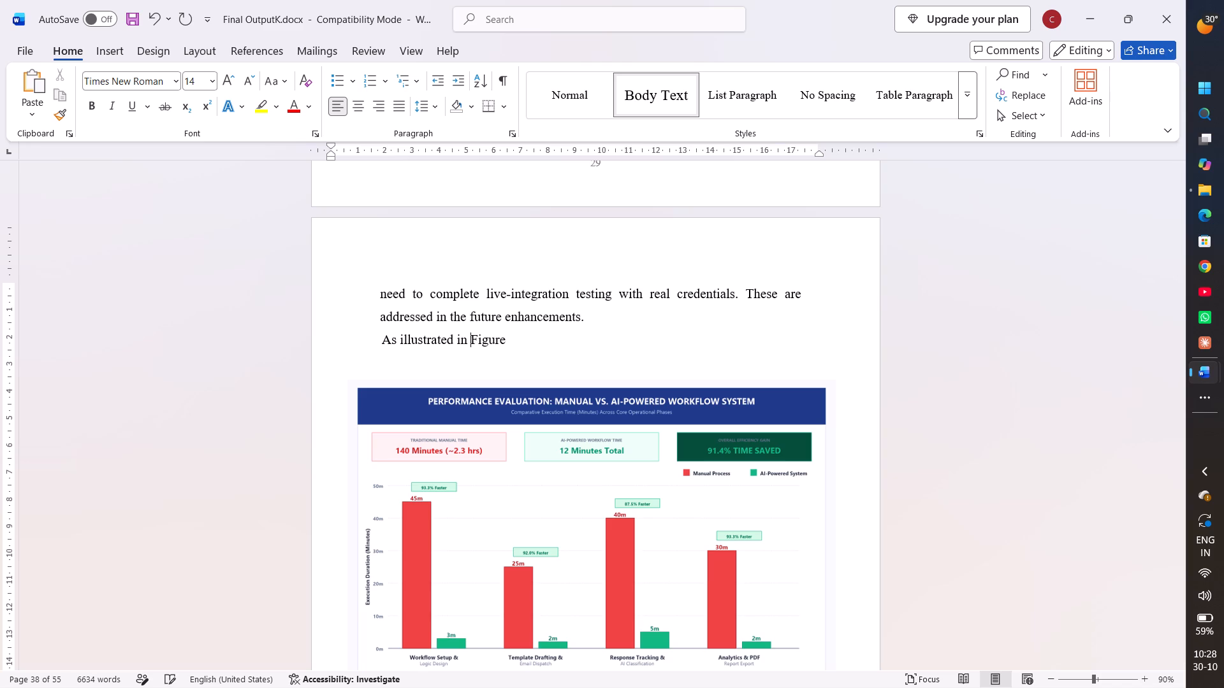
# Shorten "Figure" to "Fig" in the sentence above the graph and add a space after it.
pyautogui.press('Right')
pyautogui.press('Right')
pyautogui.press('Right')
pyautogui.press('Right')
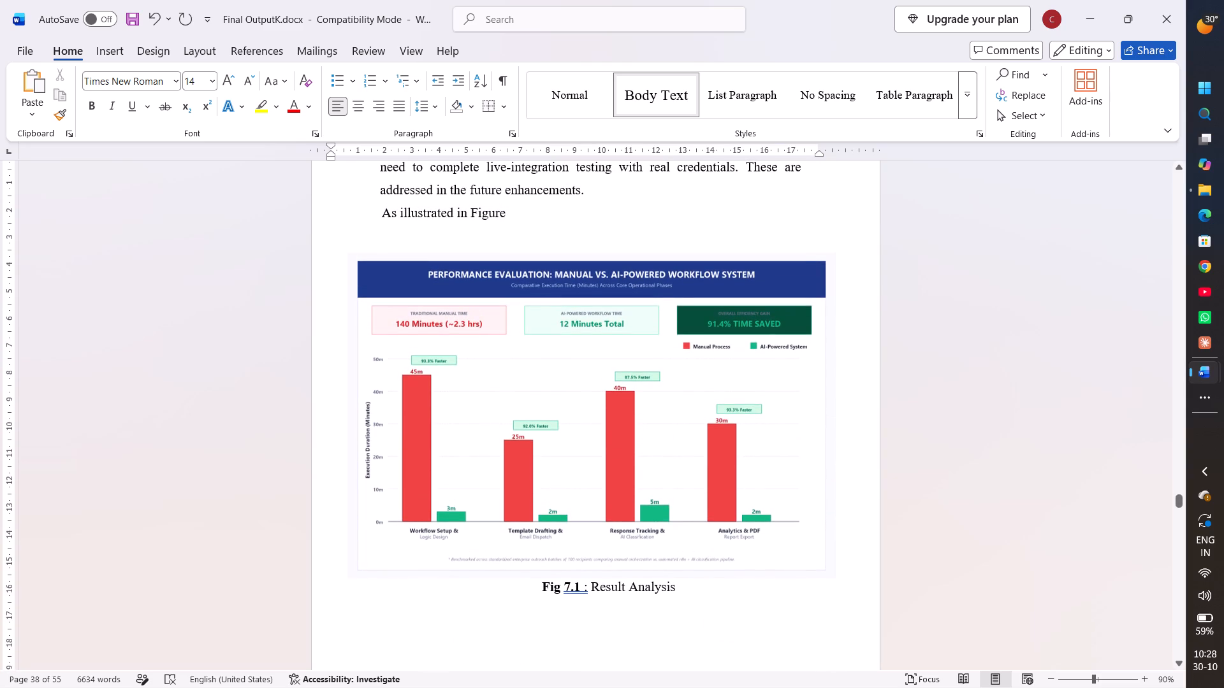
pyautogui.press('Right')
pyautogui.press('BackSpace')
pyautogui.press('BackSpace')
pyautogui.press('BackSpace')
pyautogui.press('space')
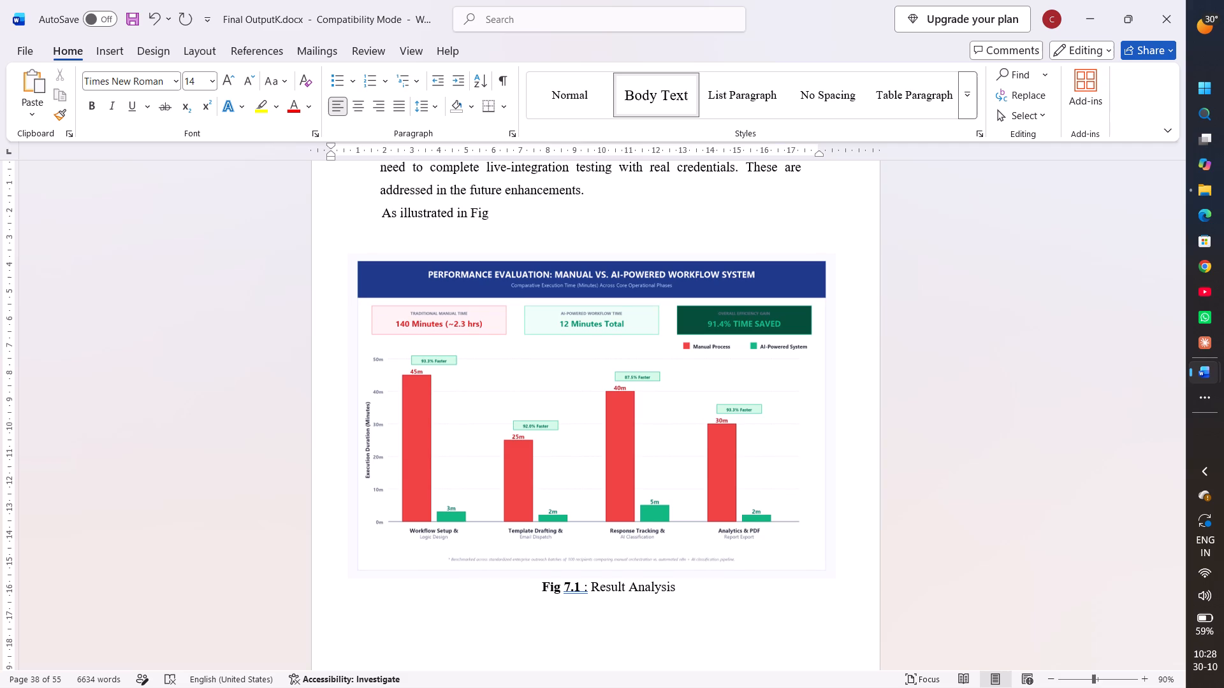
# Complete the figure reference in the sentence above the graph with the number 7.1.
pyautogui.write('7.1')
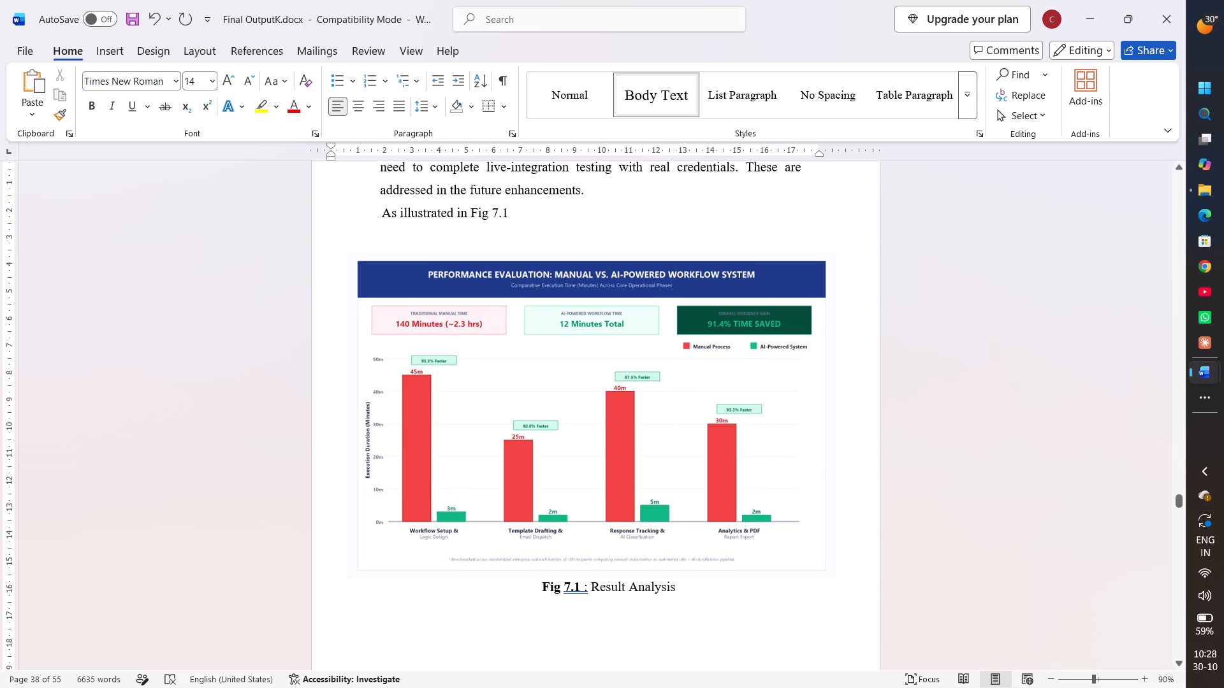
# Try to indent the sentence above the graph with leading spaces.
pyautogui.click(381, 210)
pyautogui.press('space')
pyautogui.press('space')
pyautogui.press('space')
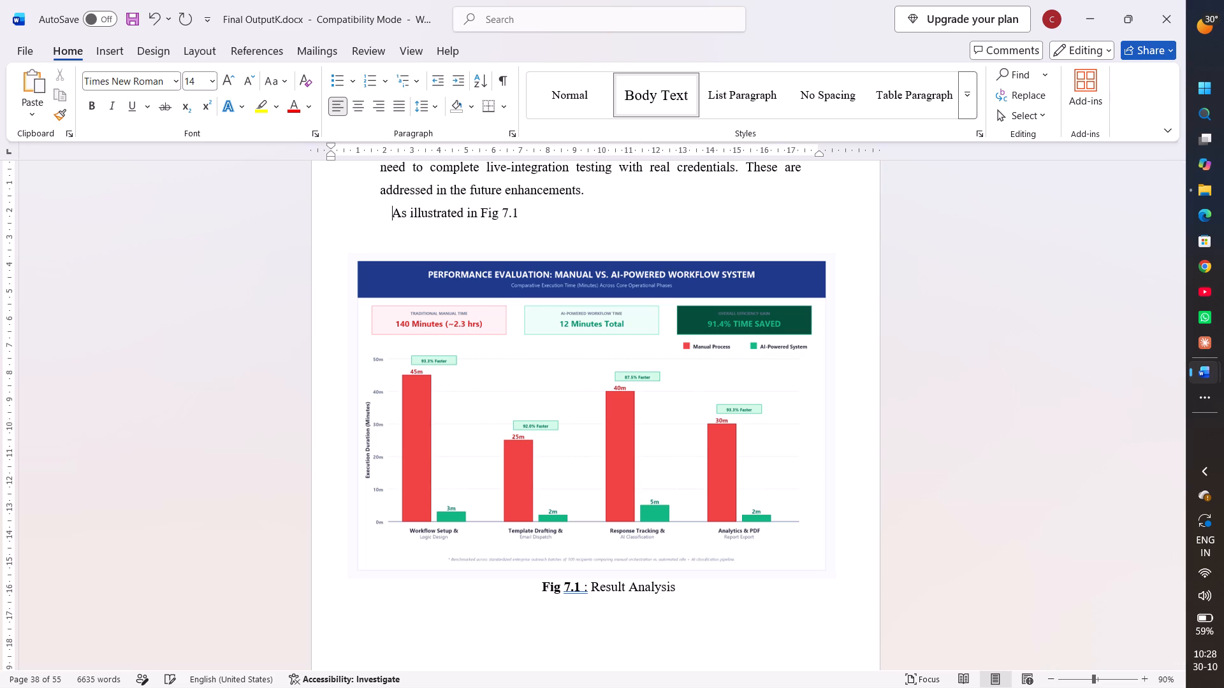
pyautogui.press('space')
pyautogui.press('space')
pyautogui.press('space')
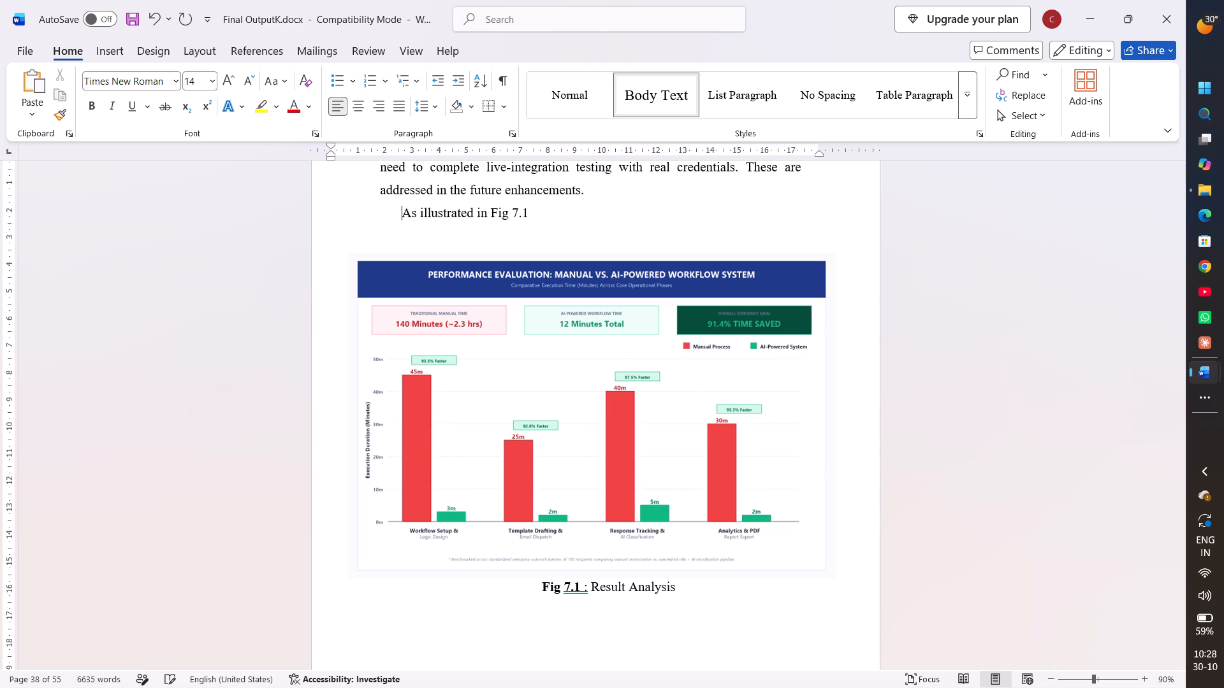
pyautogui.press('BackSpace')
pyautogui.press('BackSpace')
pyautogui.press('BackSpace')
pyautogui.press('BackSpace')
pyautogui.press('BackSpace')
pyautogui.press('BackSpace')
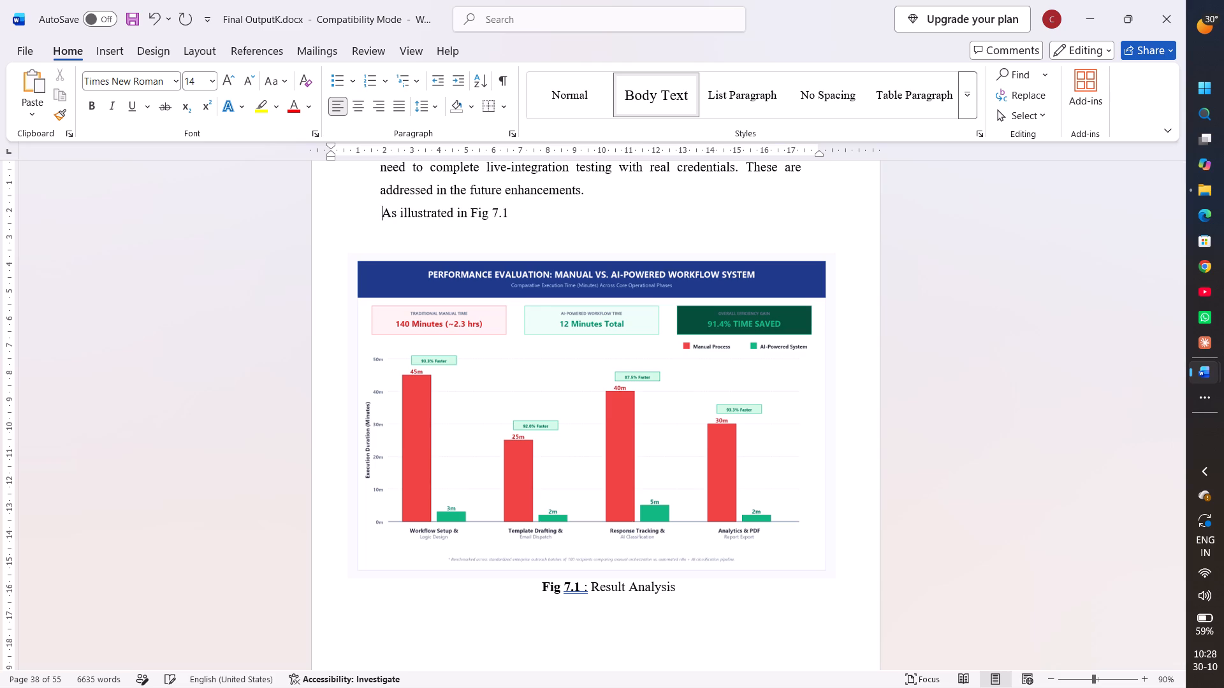
# Clear the leading spacing before "As illustrated in Fig 7.1" and restart it as a new body-aligned paragraph with a first-line indent.
pyautogui.press('BackSpace')
pyautogui.press('BackSpace')
pyautogui.press('BackSpace')
pyautogui.press('BackSpace')
pyautogui.press('BackSpace')
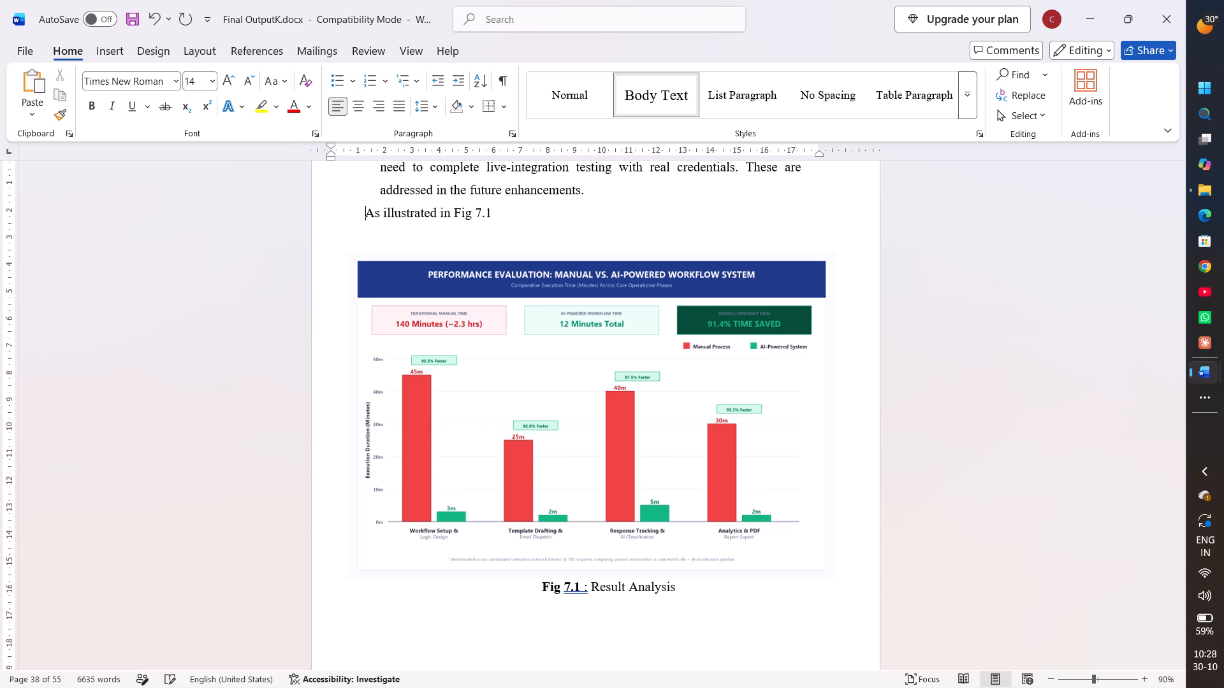
pyautogui.press('BackSpace')
pyautogui.press('BackSpace')
pyautogui.press('BackSpace')
pyautogui.press('BackSpace')
pyautogui.press('BackSpace')
pyautogui.press('BackSpace')
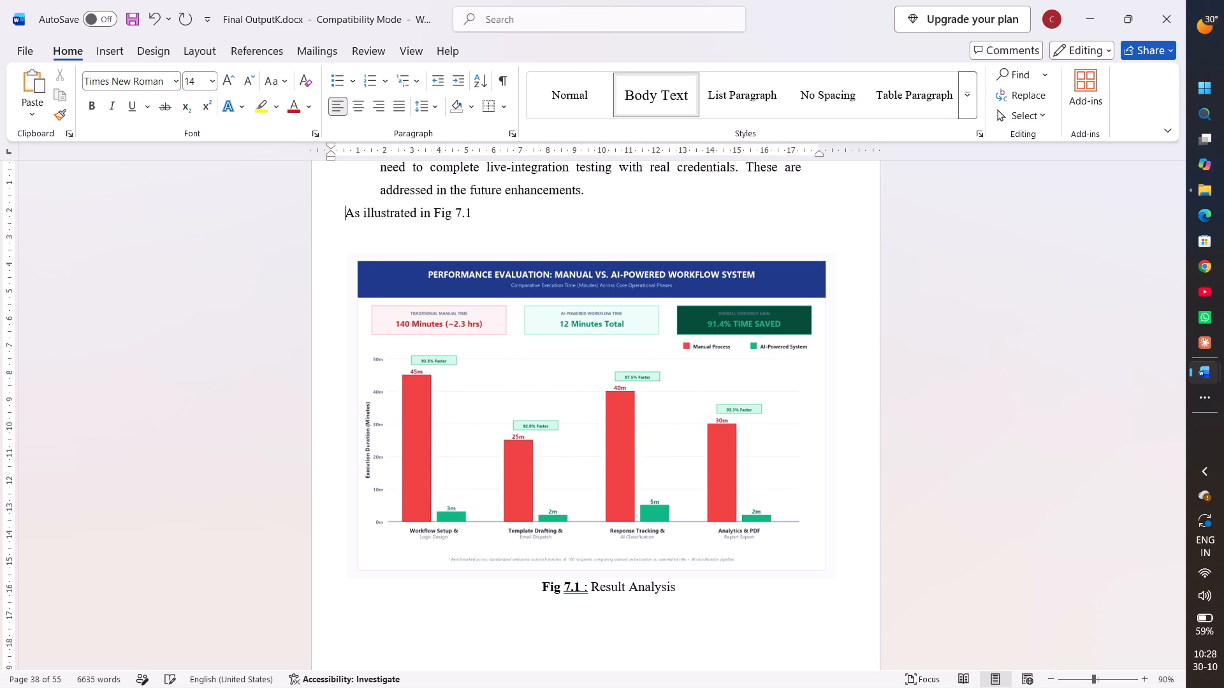
pyautogui.press('BackSpace')
pyautogui.press('BackSpace')
pyautogui.press('BackSpace')
pyautogui.press('BackSpace')
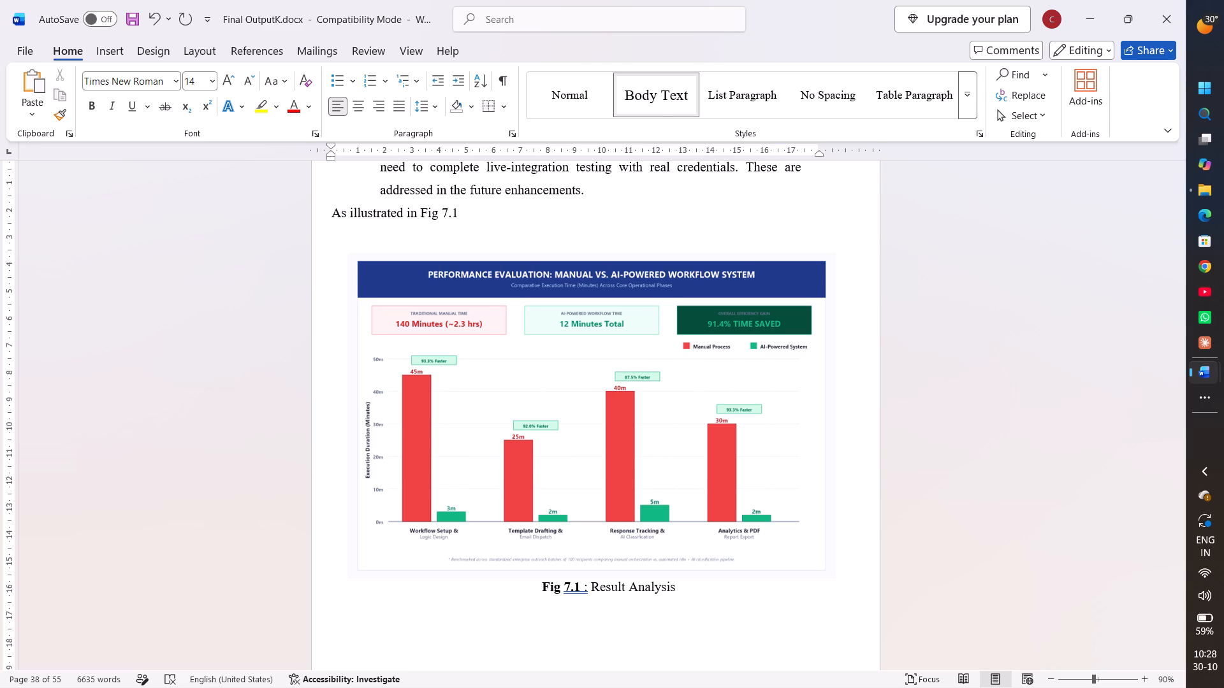
pyautogui.press('BackSpace')
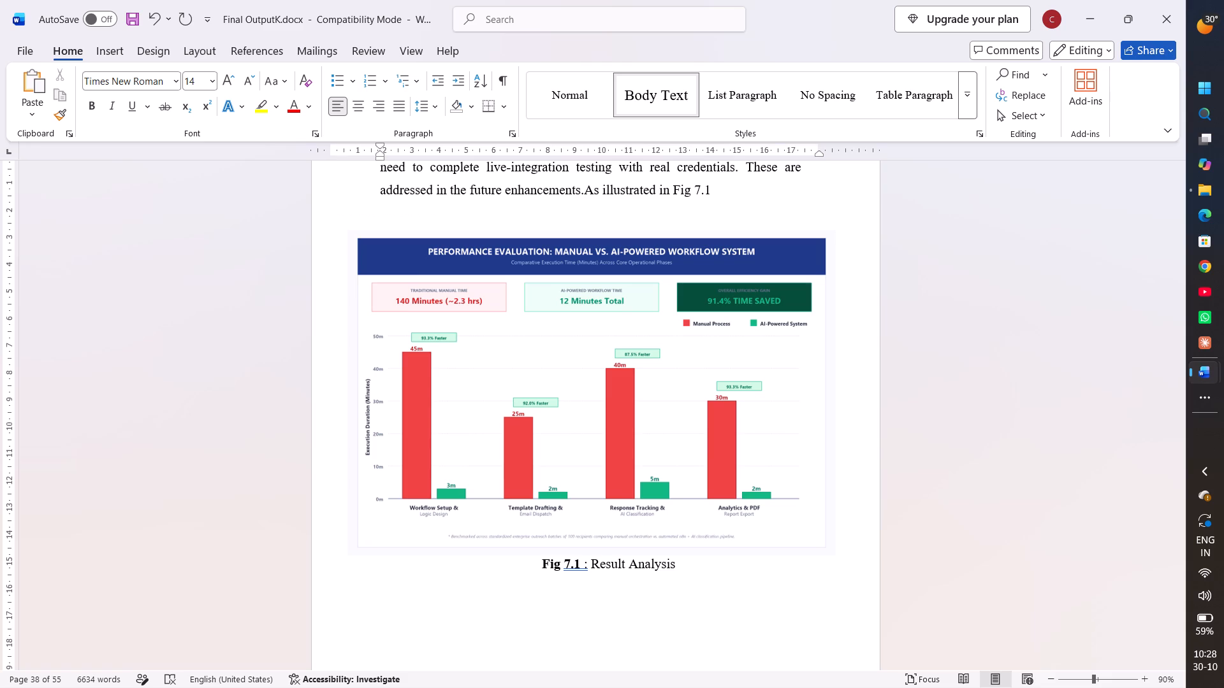
pyautogui.press('Return')
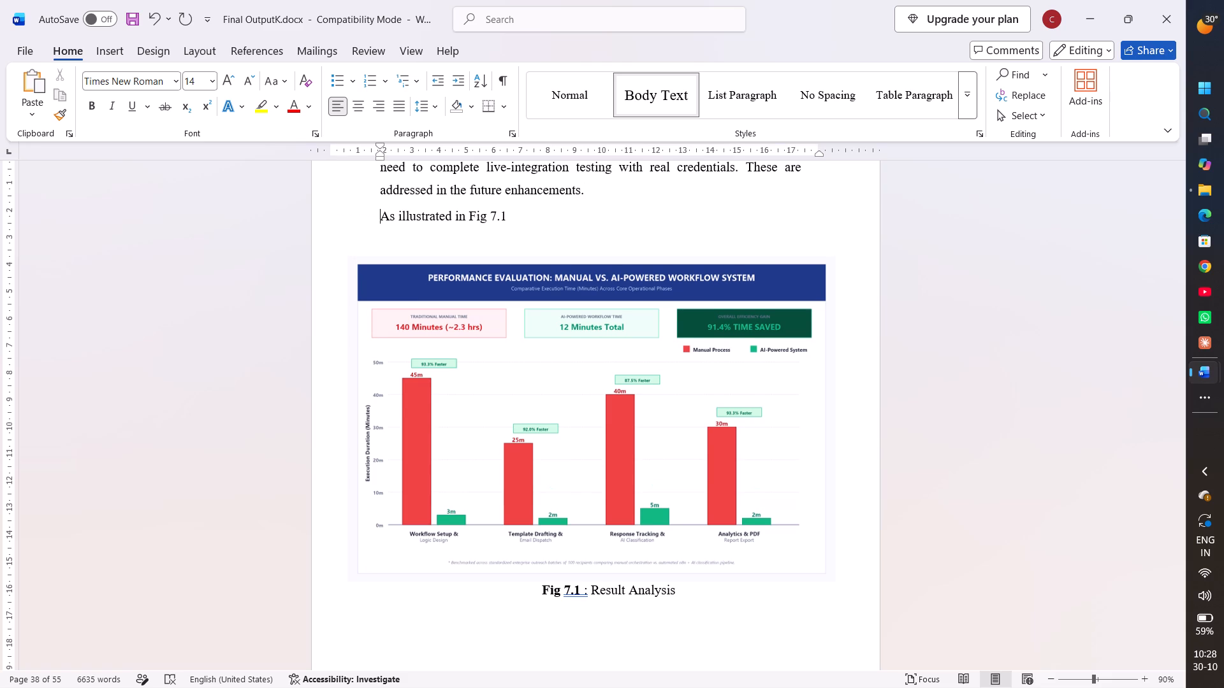
pyautogui.press('Tab')
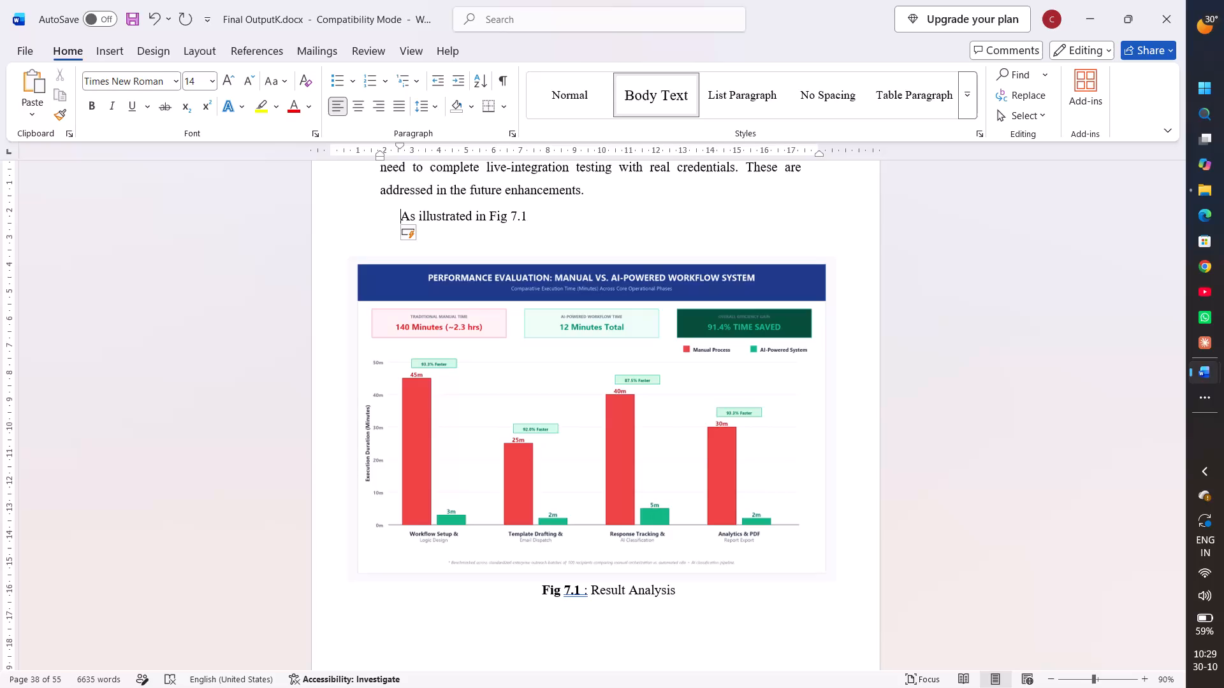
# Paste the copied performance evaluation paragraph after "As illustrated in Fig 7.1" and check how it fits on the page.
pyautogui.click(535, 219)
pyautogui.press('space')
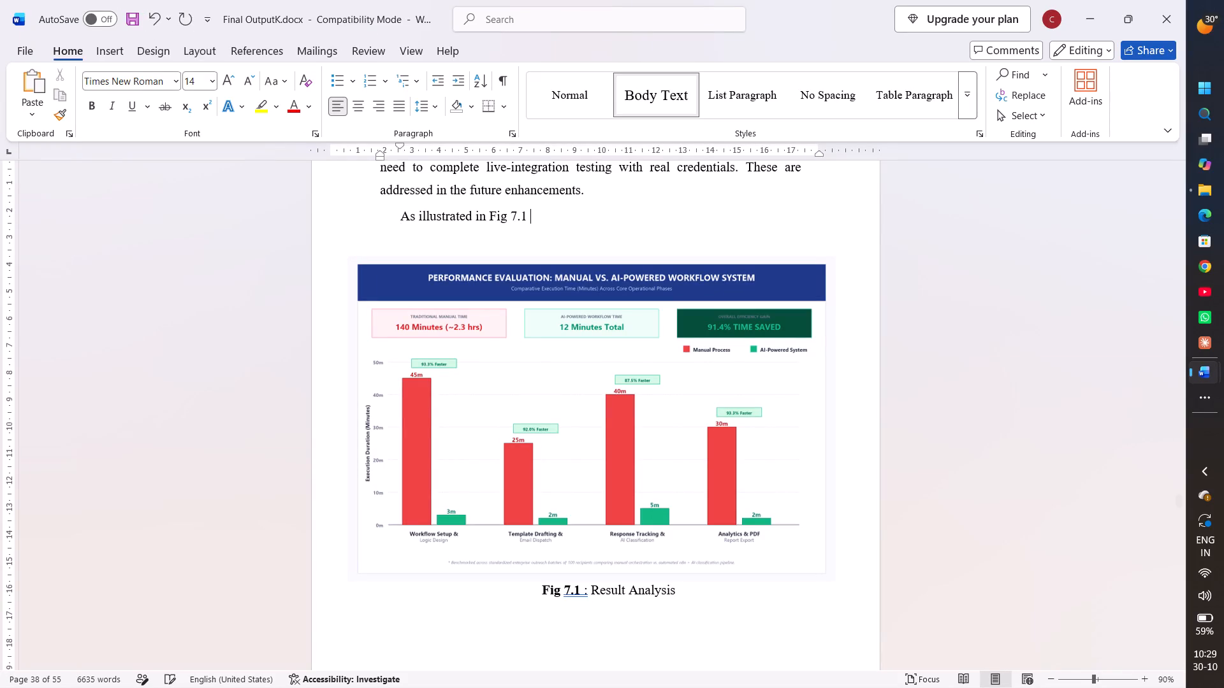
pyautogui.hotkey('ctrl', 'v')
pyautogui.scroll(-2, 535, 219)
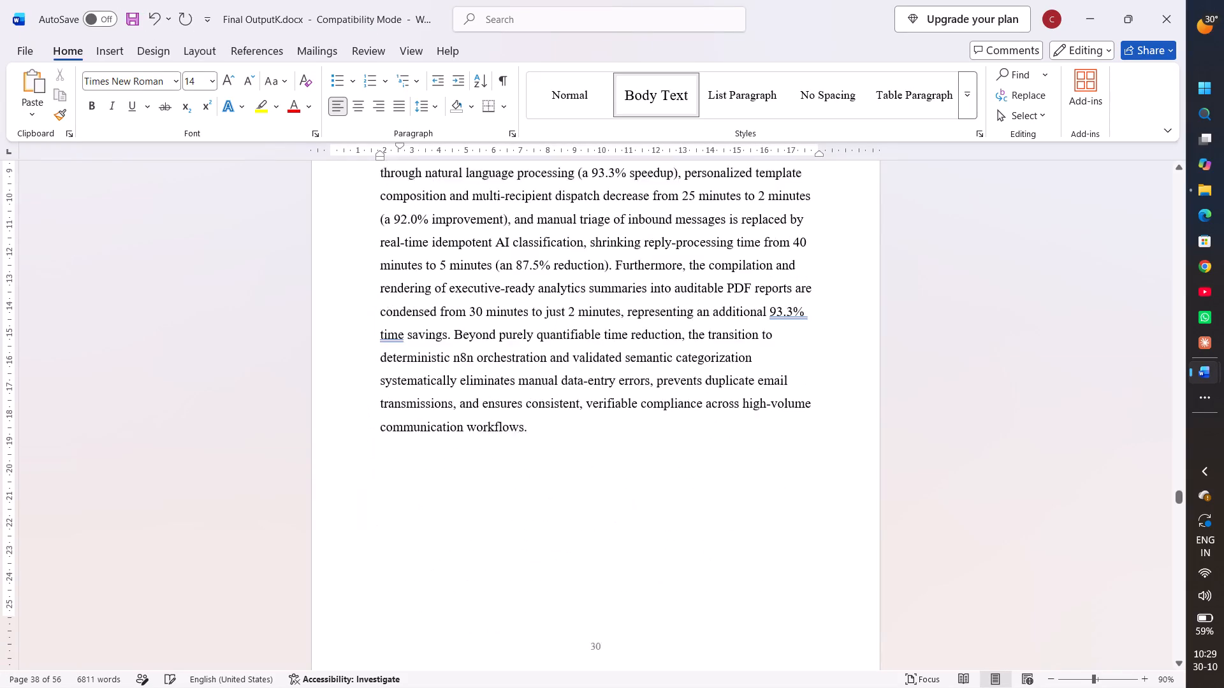
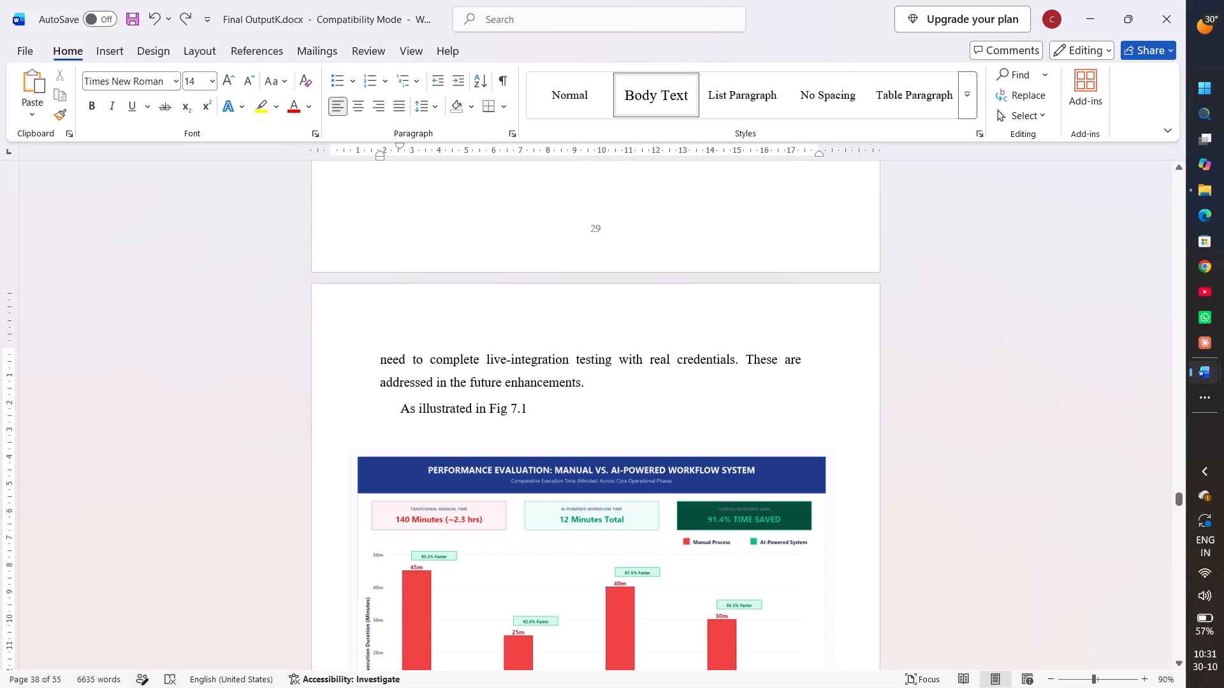
pyautogui.hotkey('ctrl', 'v')
pyautogui.scroll(-2, 543, 410)
pyautogui.scroll(1, 543, 410)
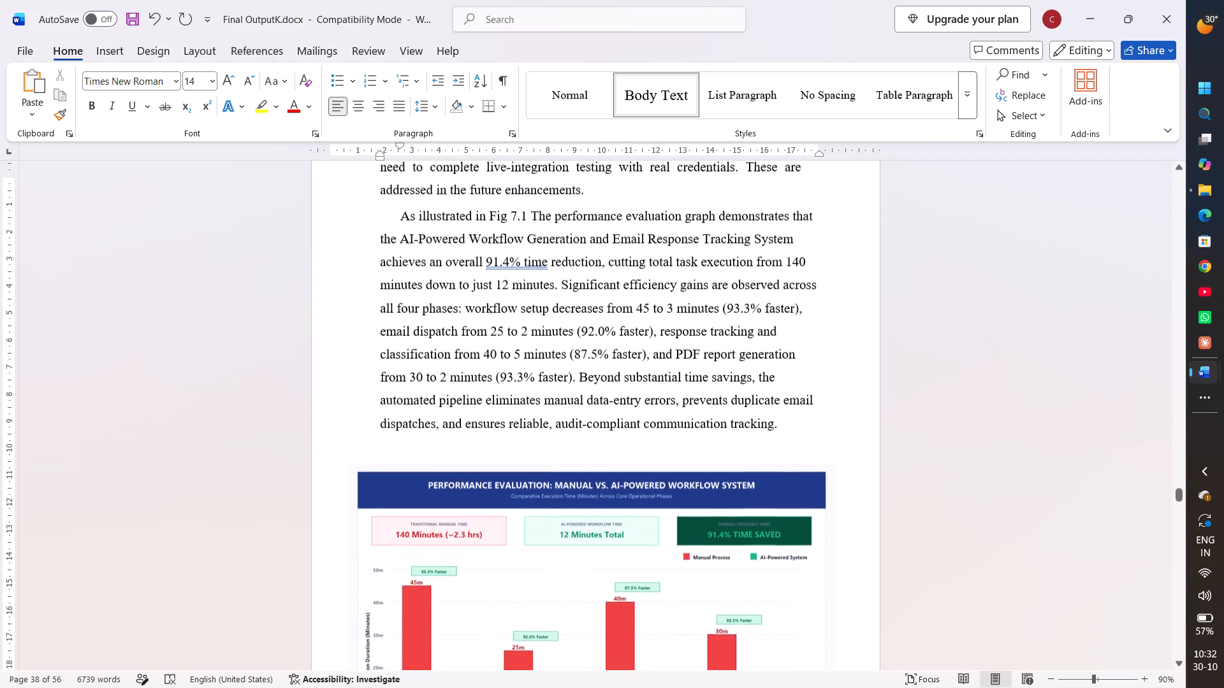
pyautogui.scroll(4, 543, 410)
pyautogui.scroll(-3, 543, 410)
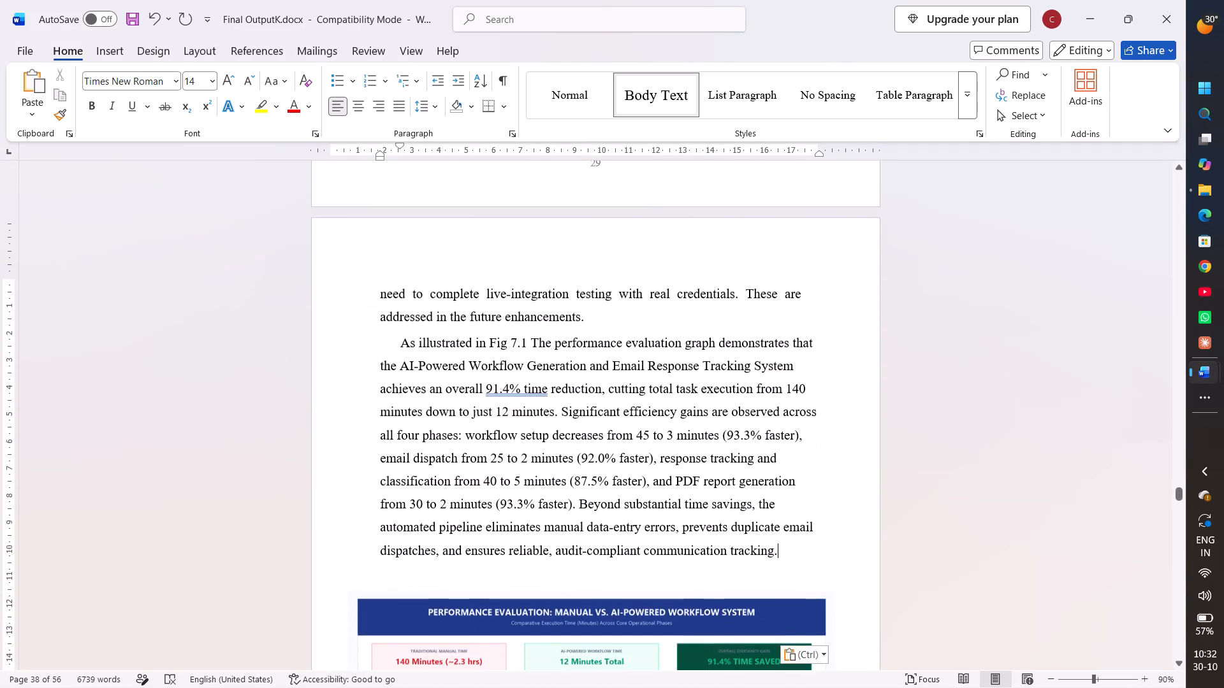
pyautogui.hscroll(-1, 532, 345)
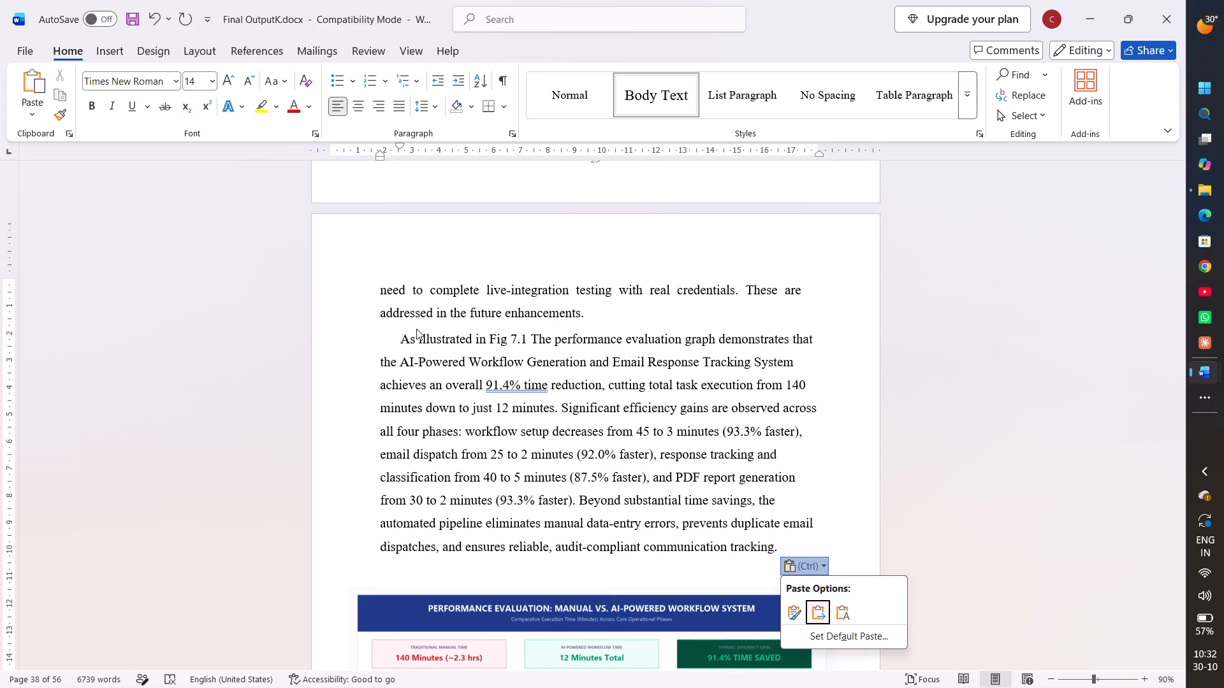
# Justify the pasted performance evaluation paragraph above the graph.
pyautogui.click(532, 337)
pyautogui.moveTo(532, 337); pyautogui.dragTo(792, 564)
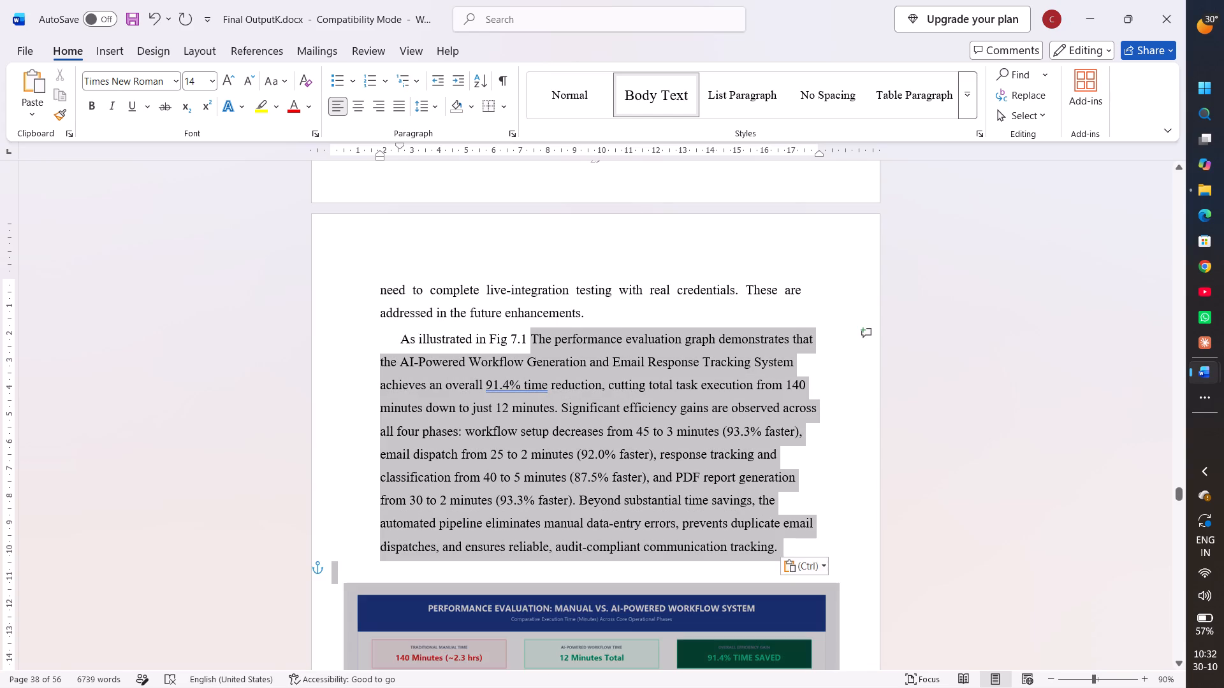
pyautogui.moveTo(792, 564); pyautogui.dragTo(780, 547)
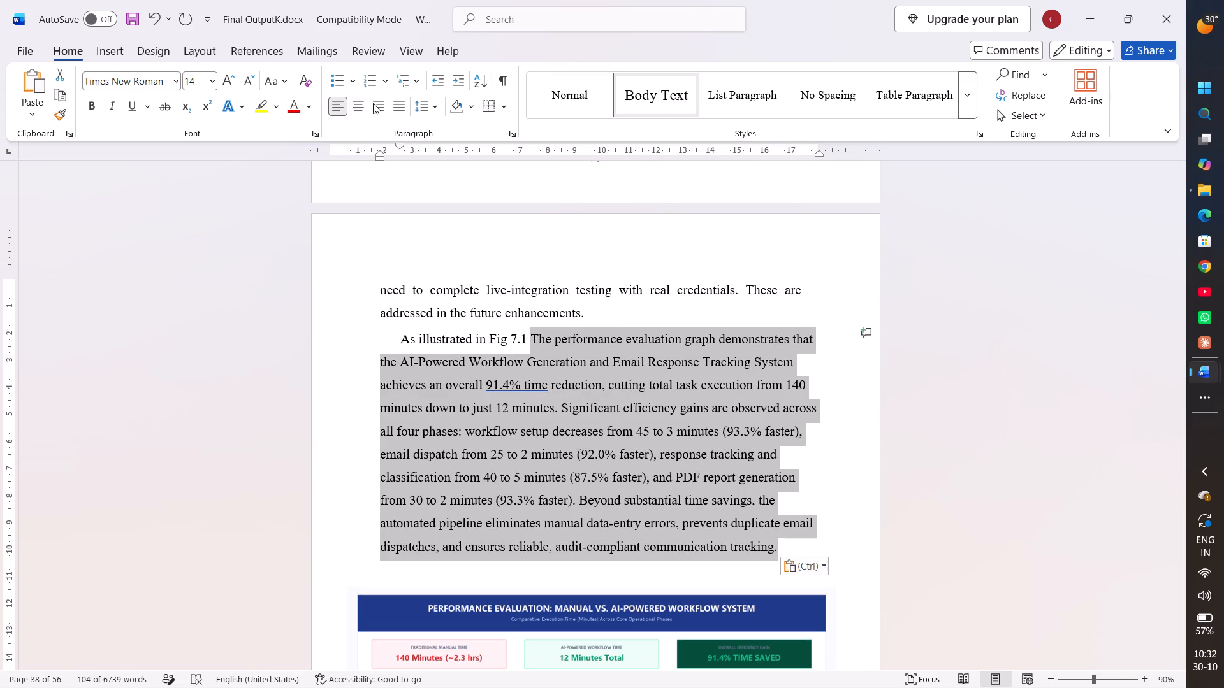
pyautogui.click(398, 100)
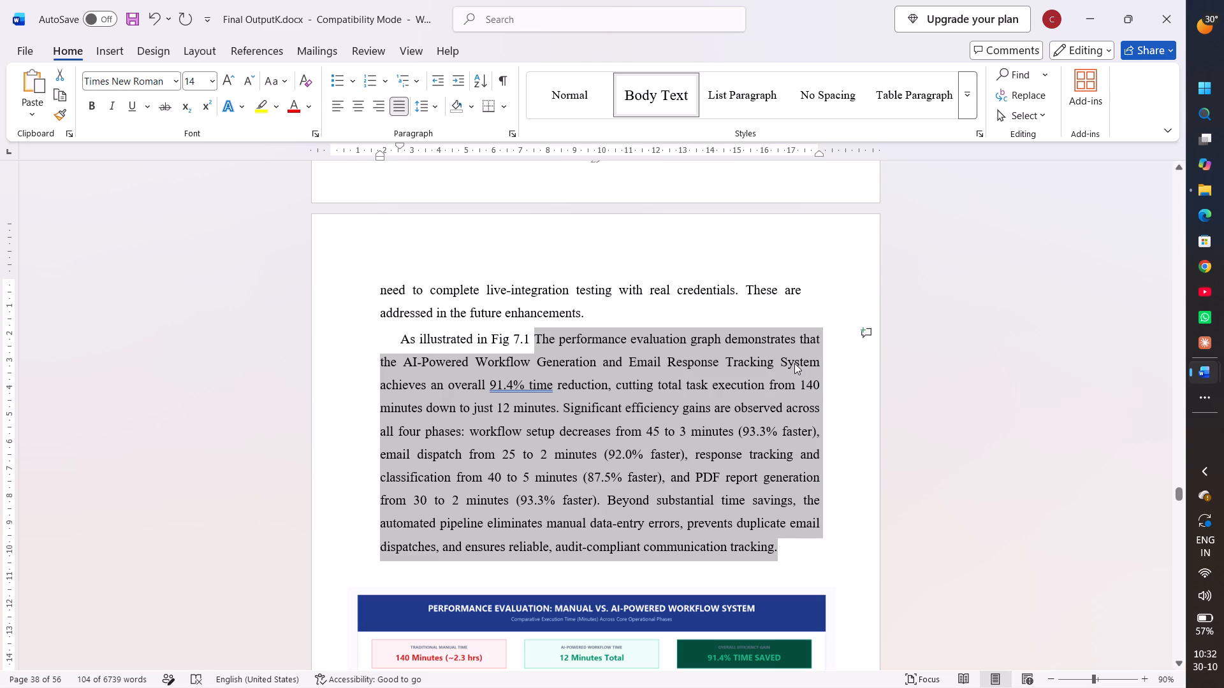
pyautogui.click(851, 425)
# Remove the indent and all blank lines before the "CHAPTER 8 USER MANUAL" heading so it starts at the top of its page.
pyautogui.scroll(-1, 851, 425)
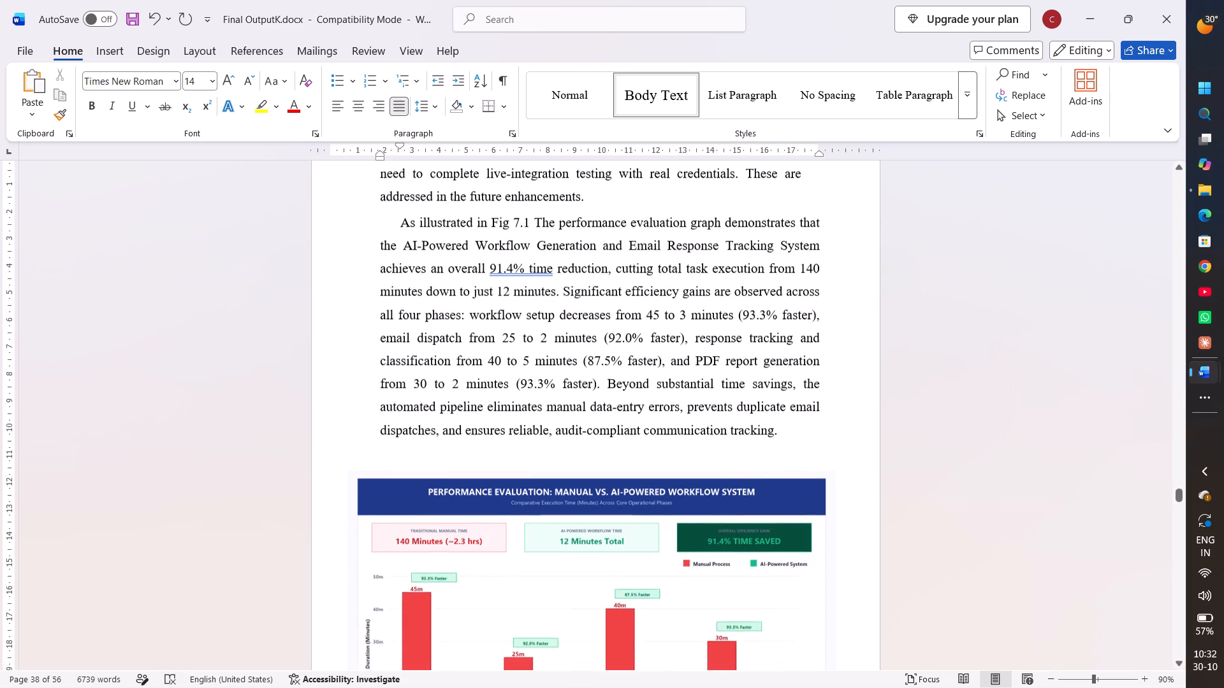
pyautogui.scroll(-4, 851, 425)
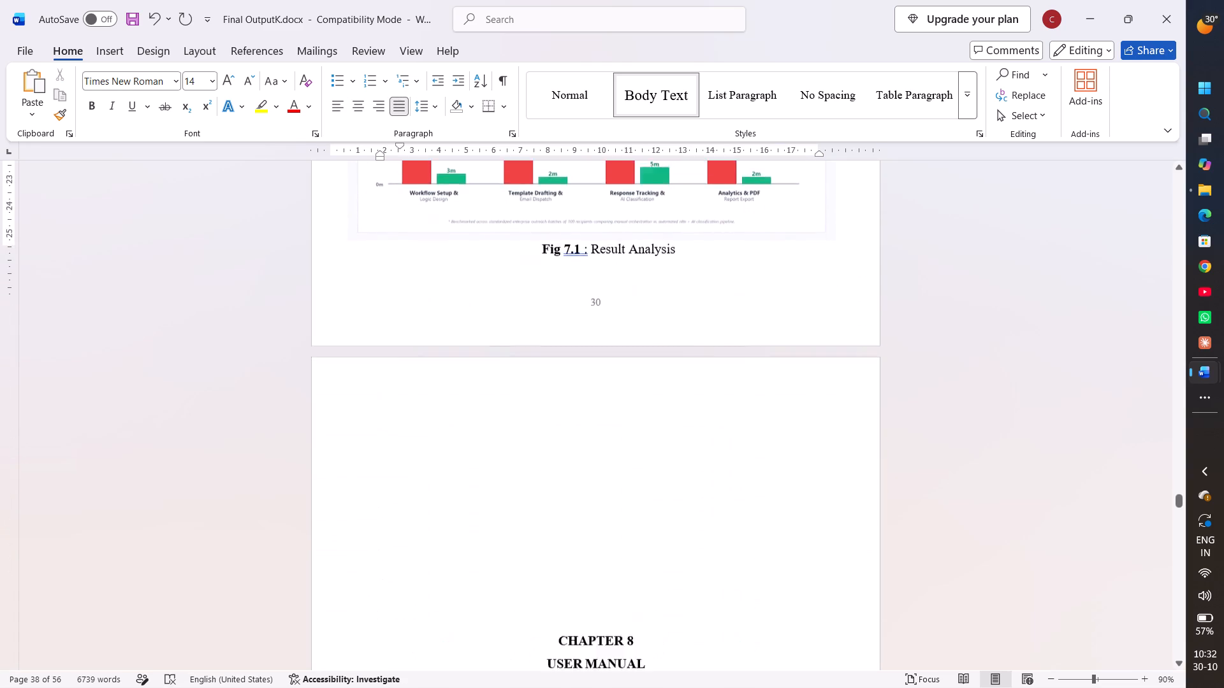
pyautogui.scroll(-2, 851, 425)
pyautogui.scroll(1, 851, 425)
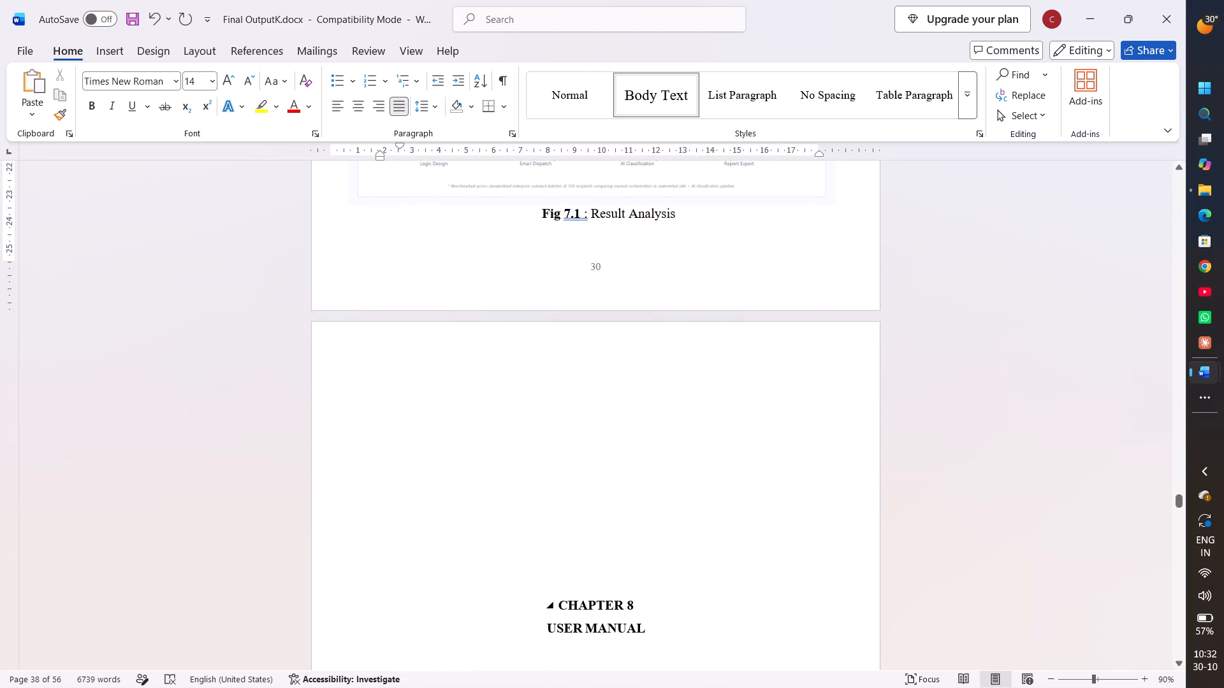
pyautogui.click(556, 600)
pyautogui.press('BackSpace')
pyautogui.press('BackSpace')
pyautogui.press('BackSpace')
pyautogui.press('BackSpace')
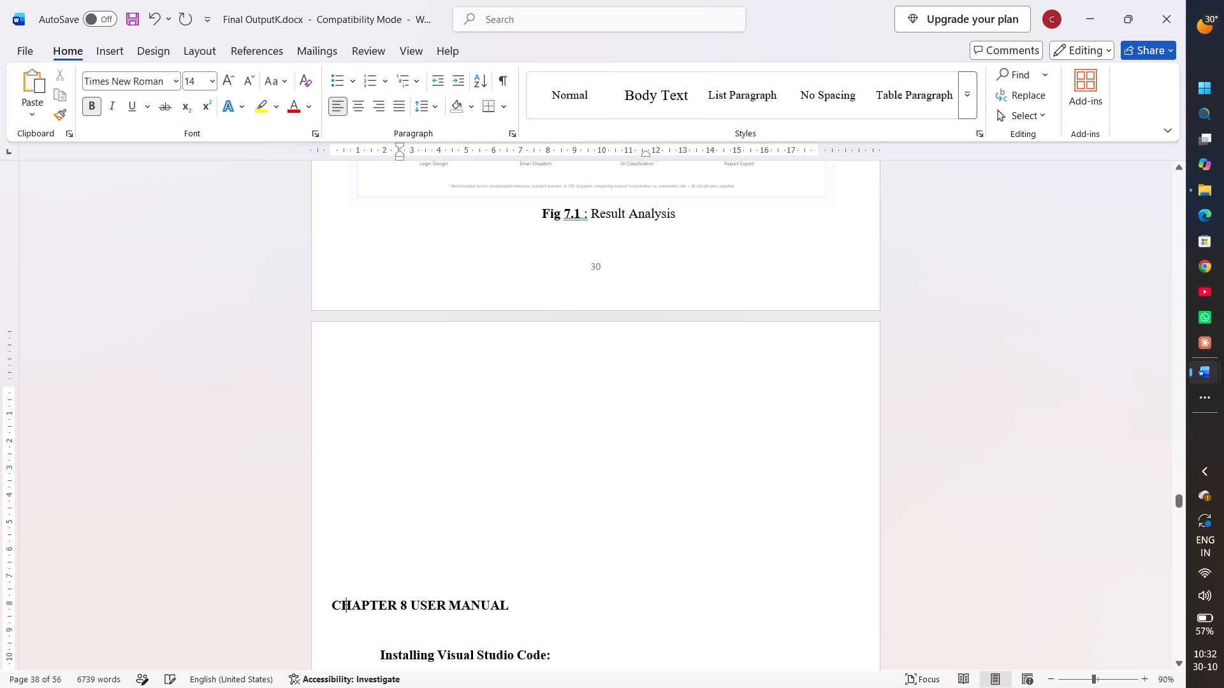
pyautogui.press('BackSpace')
pyautogui.press('BackSpace')
pyautogui.press('BackSpace')
pyautogui.press('BackSpace')
pyautogui.press('BackSpace')
pyautogui.press('BackSpace')
pyautogui.press('BackSpace')
pyautogui.press('BackSpace')
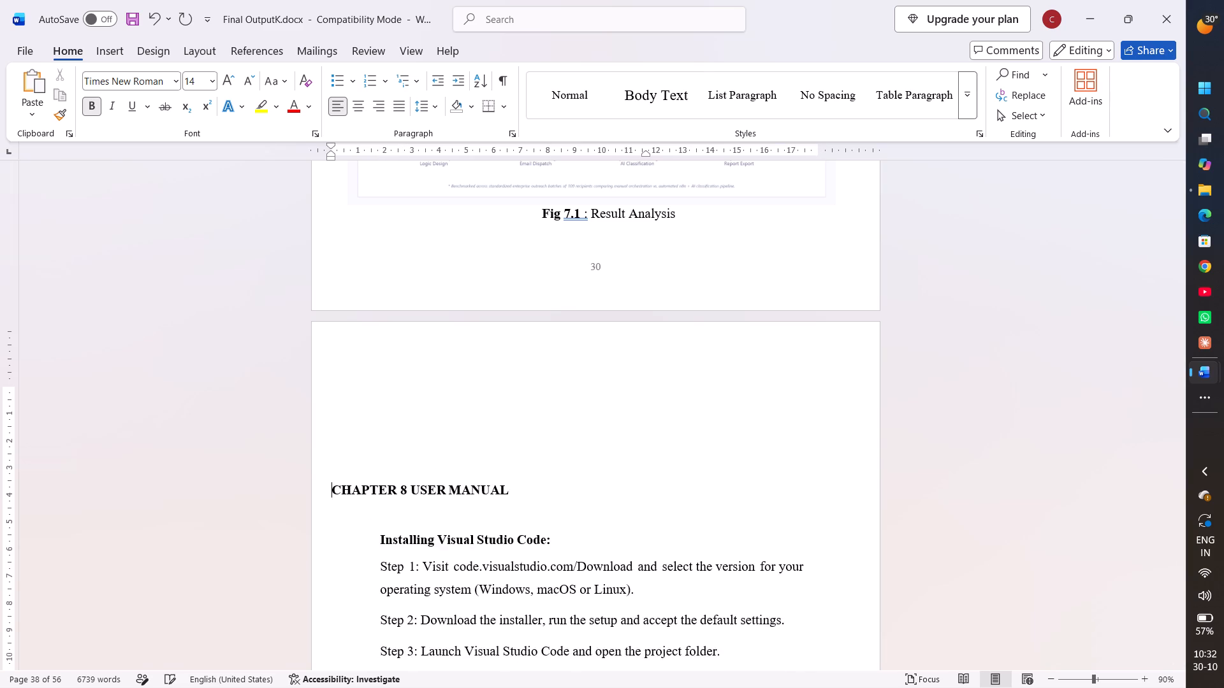
pyautogui.press('BackSpace')
pyautogui.press('BackSpace')
pyautogui.press('BackSpace')
pyautogui.press('BackSpace')
pyautogui.press('BackSpace')
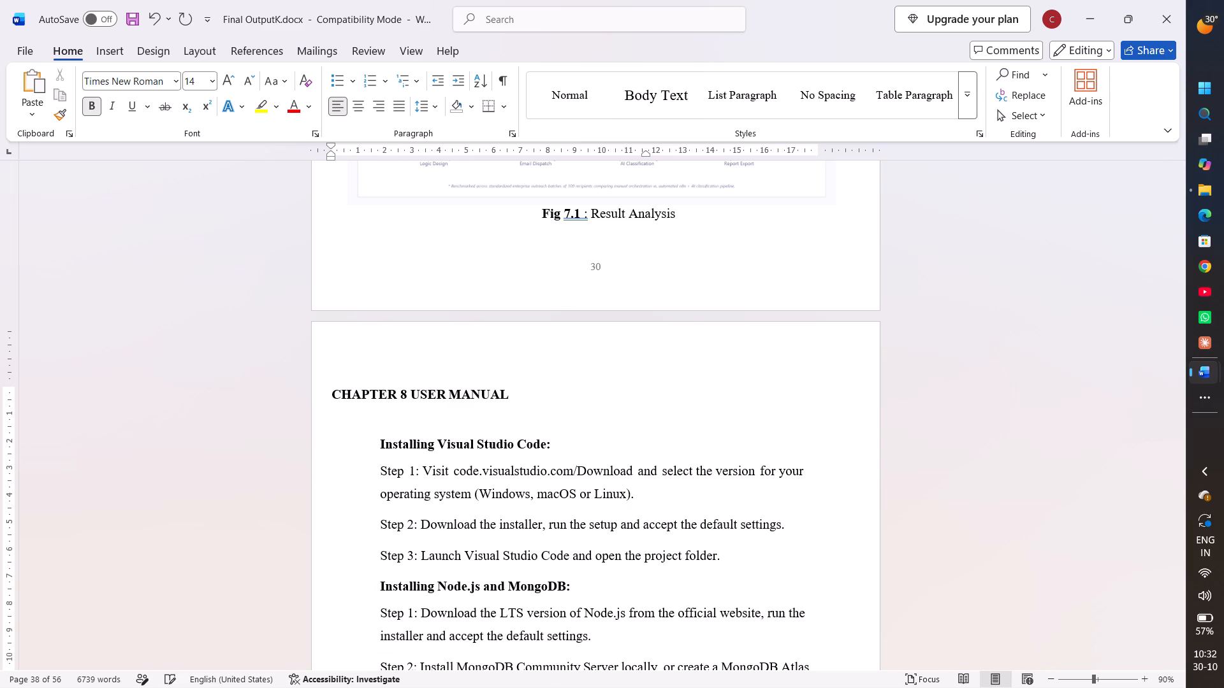
# Insert leading spaces before "CHAPTER 8" to bring it to about the middle of the page, pushing "USER MANUAL" onto the following line.
pyautogui.press('space')
pyautogui.press('space')
pyautogui.press('space')
pyautogui.press('space')
pyautogui.press('space')
pyautogui.press('space')
pyautogui.press('space')
pyautogui.press('space')
pyautogui.press('space')
pyautogui.press('space')
pyautogui.press('space')
pyautogui.press('space')
pyautogui.press('space')
pyautogui.press('space')
pyautogui.press('space')
pyautogui.press('space')
pyautogui.press('space')
pyautogui.press('space')
pyautogui.press('space')
pyautogui.press('space')
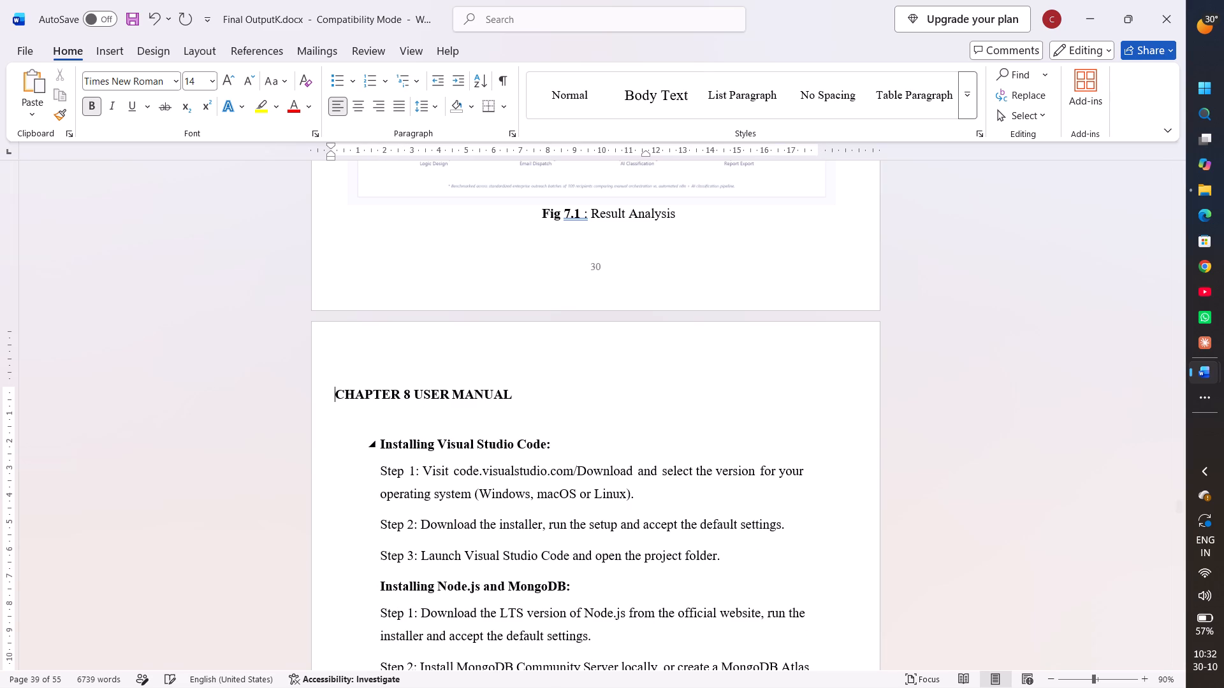
pyautogui.press('space')
pyautogui.press('space')
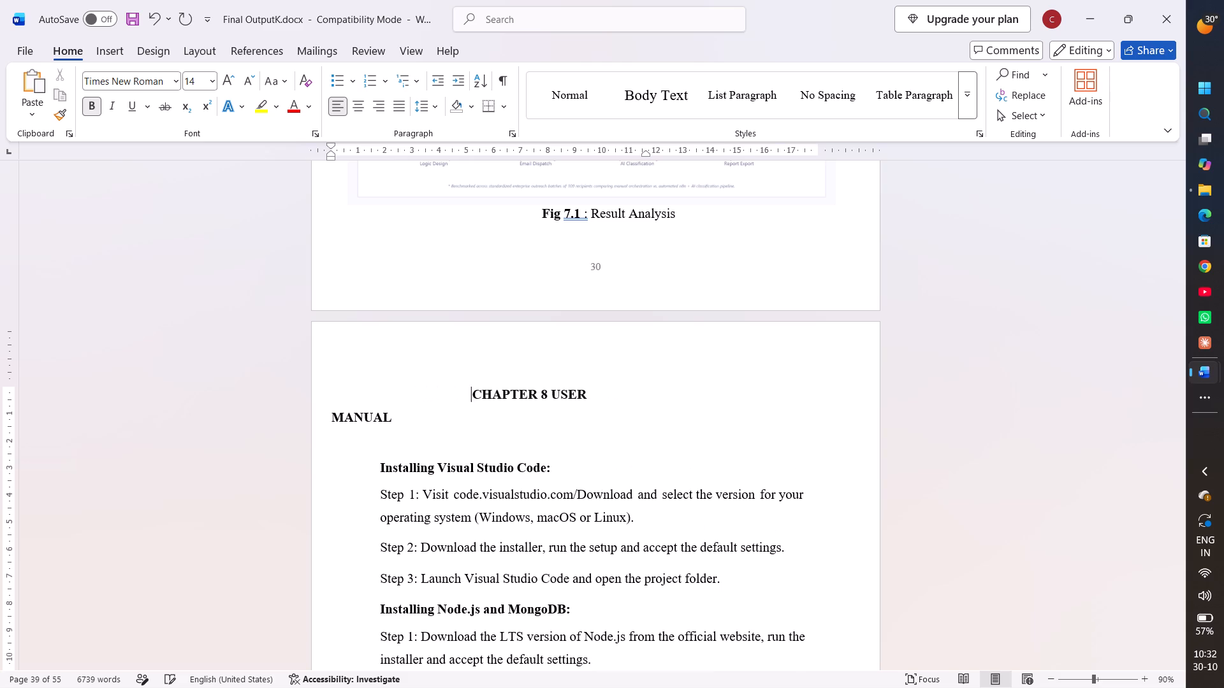
pyautogui.press('space')
pyautogui.press('space')
pyautogui.press('space')
pyautogui.press('space')
pyautogui.press('space')
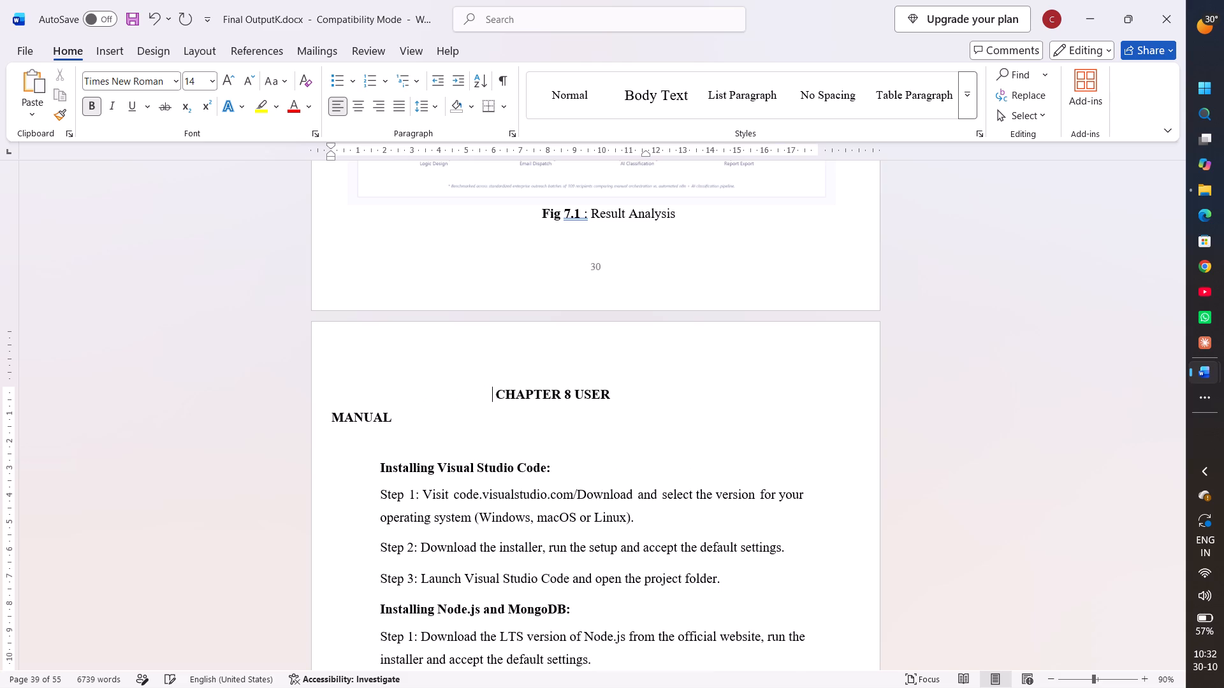
pyautogui.press('space')
pyautogui.press('space')
pyautogui.press('space')
pyautogui.press('space')
pyautogui.press('space')
pyautogui.press('space')
pyautogui.press('space')
pyautogui.press('space')
pyautogui.press('space')
pyautogui.press('space')
pyautogui.press('space')
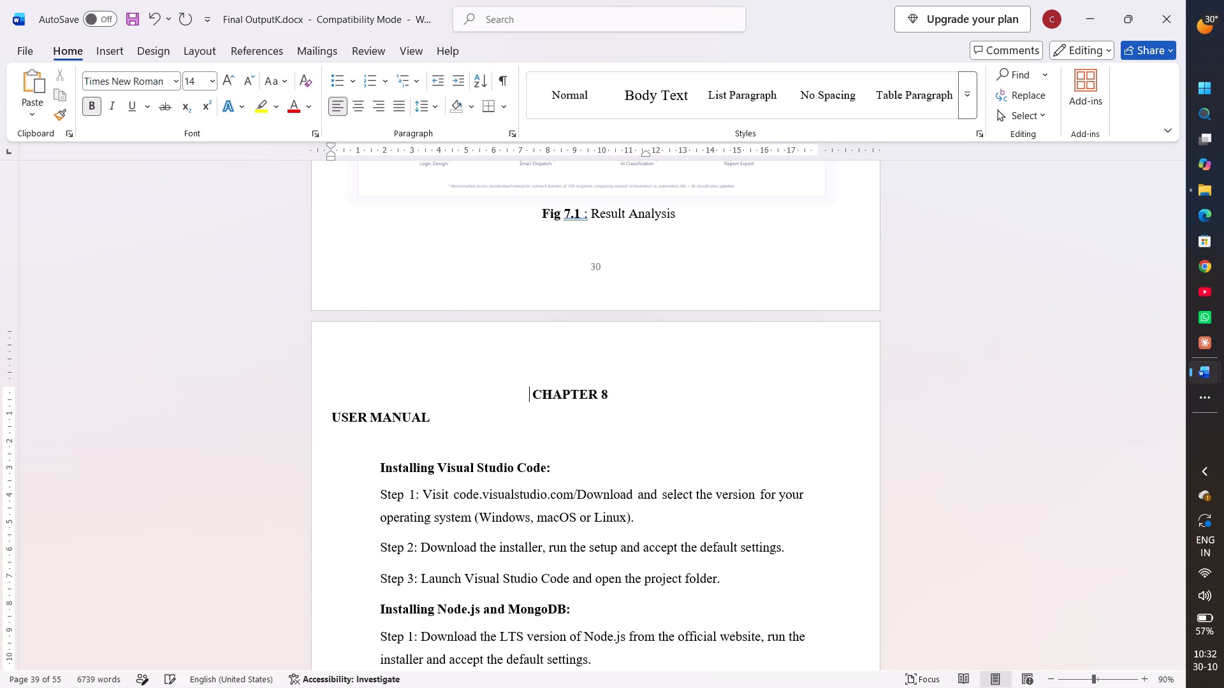
pyautogui.press('space')
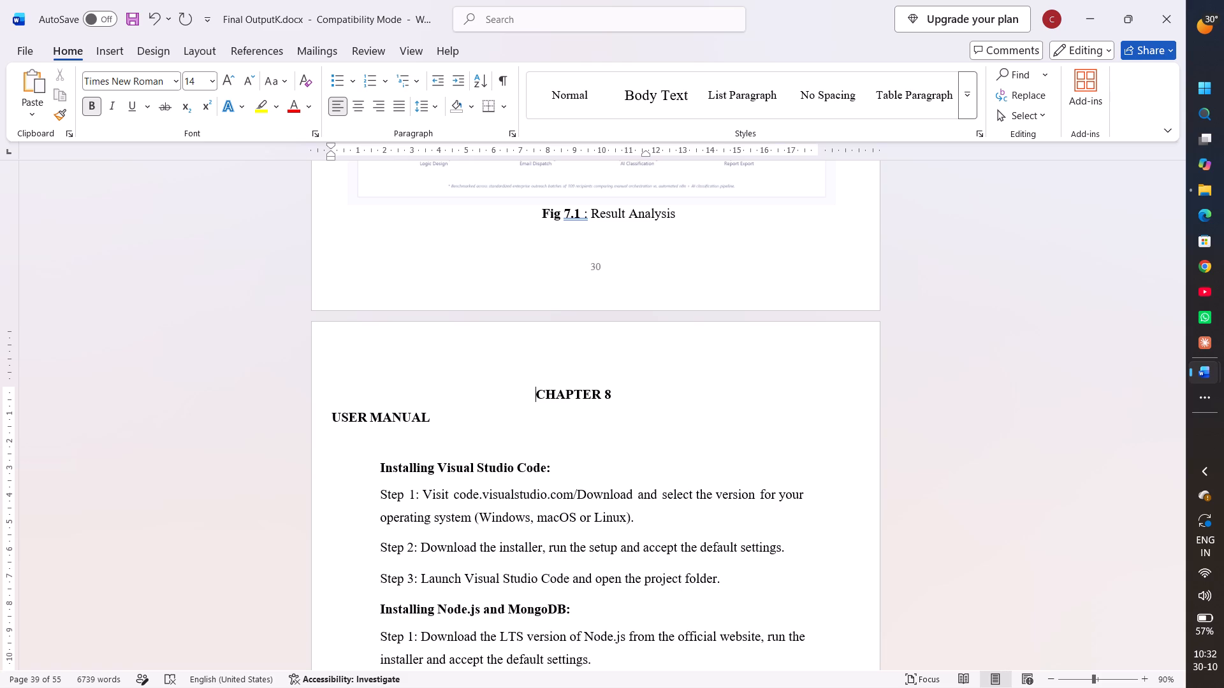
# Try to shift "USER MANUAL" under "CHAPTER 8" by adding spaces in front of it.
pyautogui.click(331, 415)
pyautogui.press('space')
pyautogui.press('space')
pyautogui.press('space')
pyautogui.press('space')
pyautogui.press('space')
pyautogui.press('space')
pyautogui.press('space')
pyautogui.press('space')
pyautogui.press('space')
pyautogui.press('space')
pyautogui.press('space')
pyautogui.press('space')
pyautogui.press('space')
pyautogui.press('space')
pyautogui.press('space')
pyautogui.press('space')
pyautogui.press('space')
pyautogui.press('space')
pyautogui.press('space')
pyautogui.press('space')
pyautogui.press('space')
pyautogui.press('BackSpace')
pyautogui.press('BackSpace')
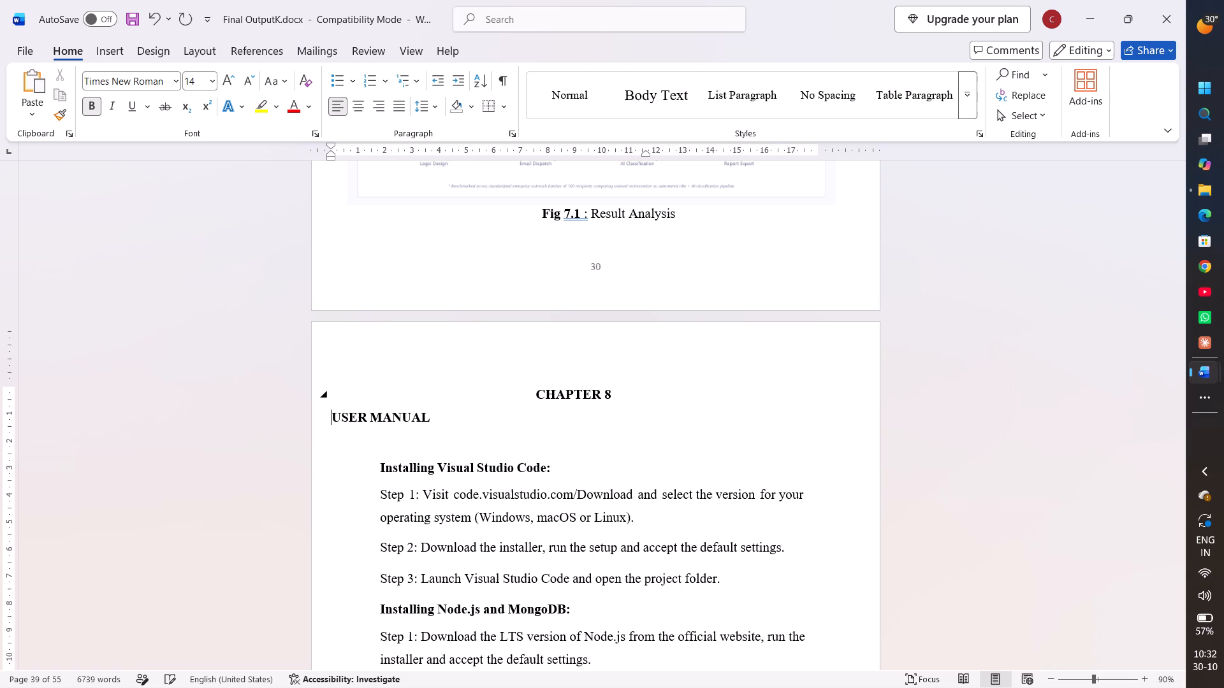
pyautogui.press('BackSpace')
# Move "USER MANUAL" into its own paragraph below "CHAPTER 8", padded with leading spaces so it sits centred beneath it, and check the pages.
pyautogui.moveTo(431, 417); pyautogui.dragTo(324, 413)
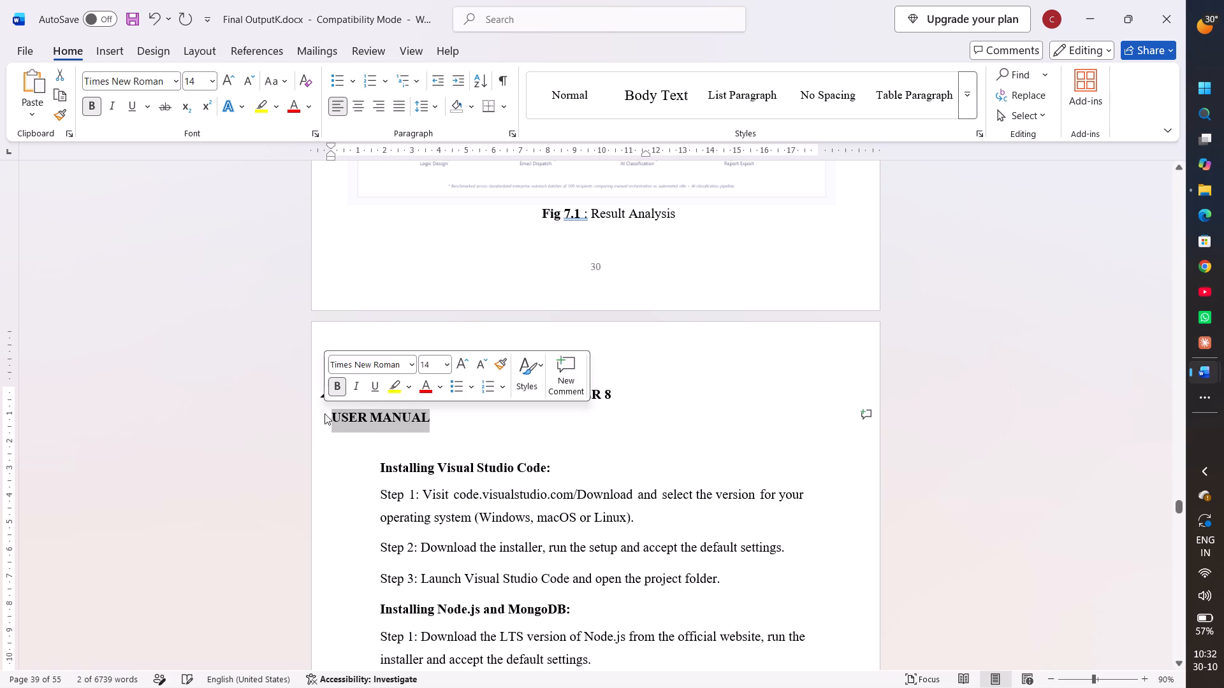
pyautogui.hotkey('ctrl', 'c')
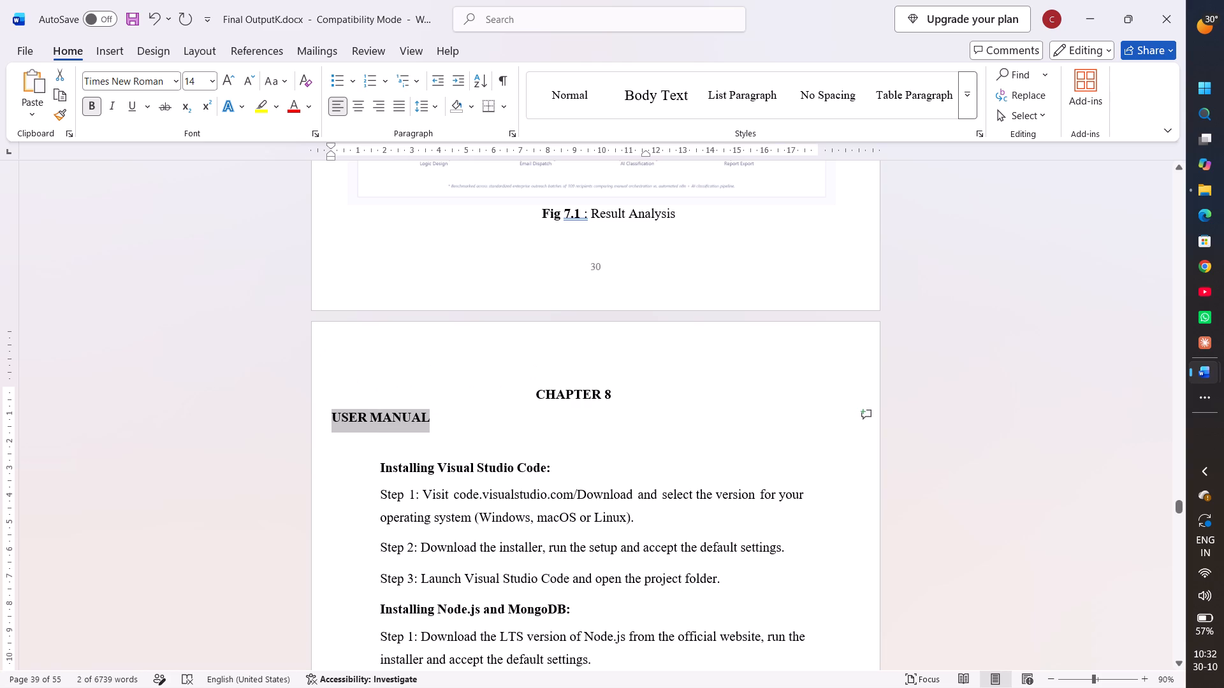
pyautogui.hotkey('ctrl', 'c')
pyautogui.press('BackSpace')
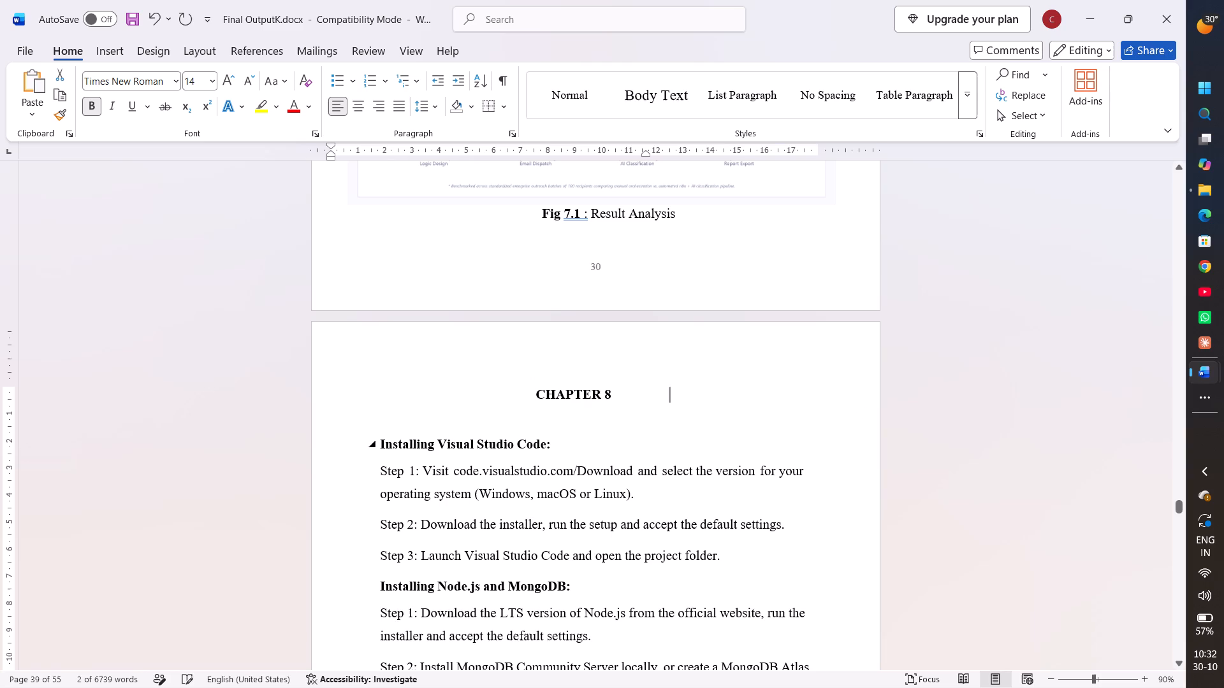
pyautogui.press('Return')
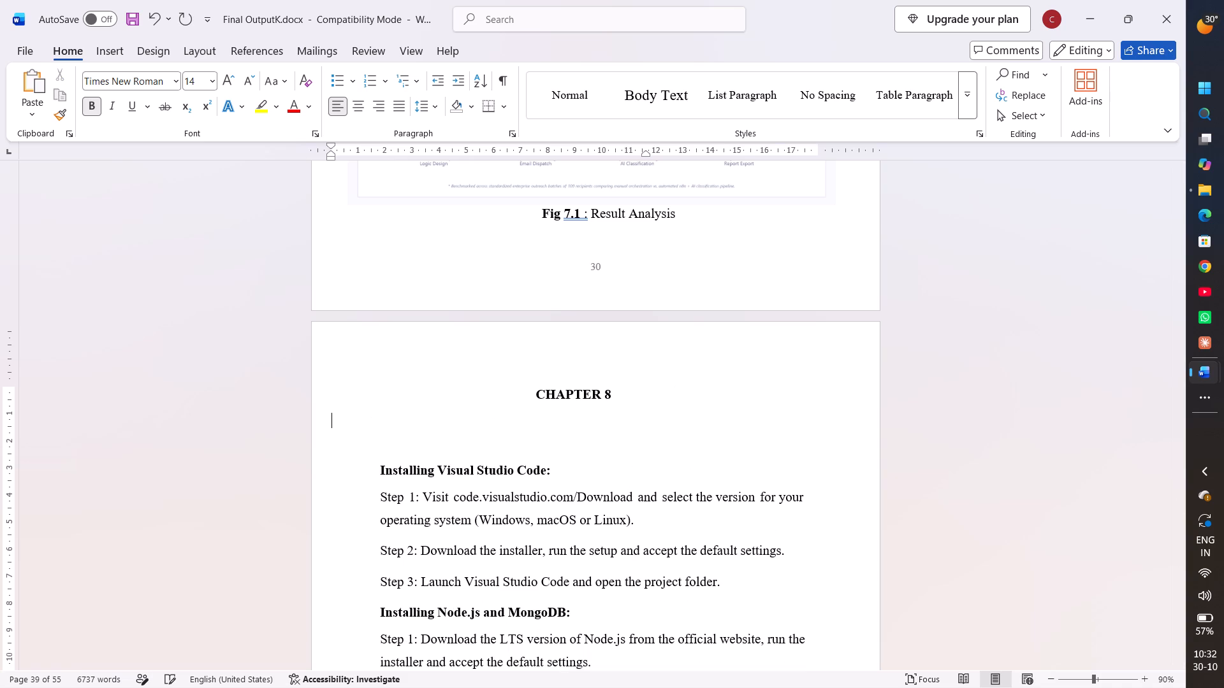
pyautogui.press('space')
pyautogui.press('space')
pyautogui.press('space')
pyautogui.press('space')
pyautogui.press('space')
pyautogui.press('space')
pyautogui.press('space')
pyautogui.press('space')
pyautogui.press('space')
pyautogui.press('space')
pyautogui.press('space')
pyautogui.press('space')
pyautogui.press('space')
pyautogui.press('space')
pyautogui.press('space')
pyautogui.press('space')
pyautogui.press('space')
pyautogui.press('space')
pyautogui.press('space')
pyautogui.press('space')
pyautogui.press('space')
pyautogui.hotkey('ctrl', 'v')
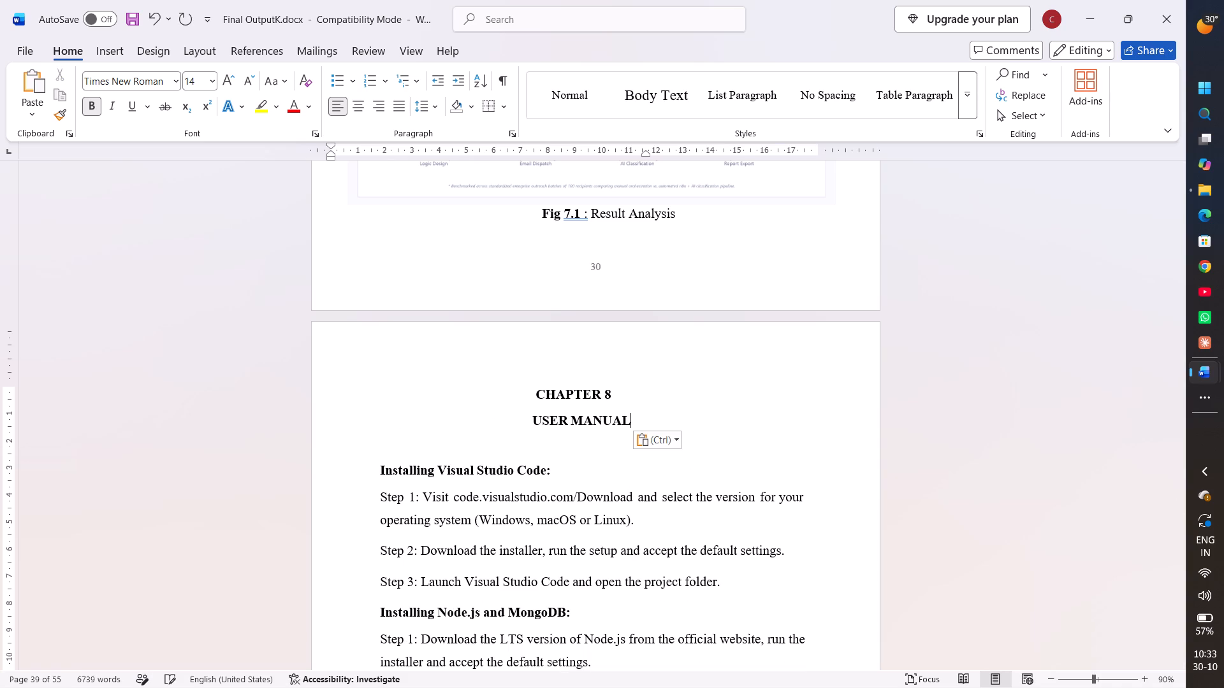
pyautogui.click(532, 422)
pyautogui.press('BackSpace')
pyautogui.scroll(2, 664, 418)
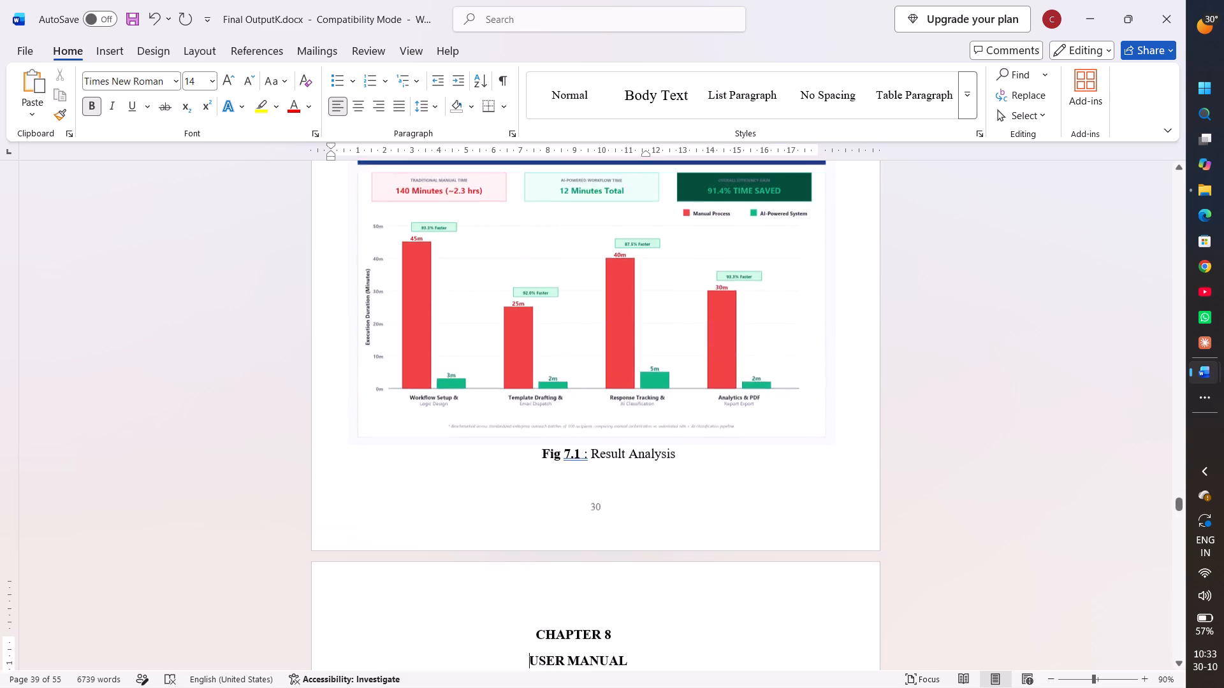
pyautogui.scroll(5, 664, 418)
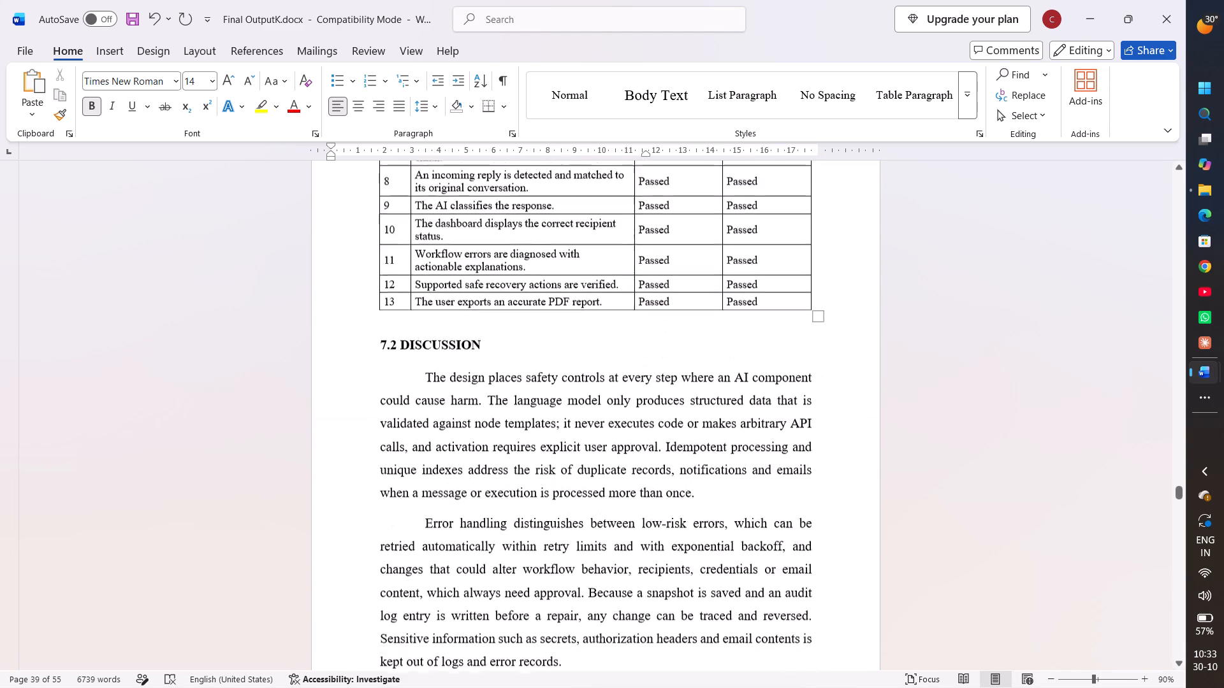
pyautogui.scroll(-4, 664, 418)
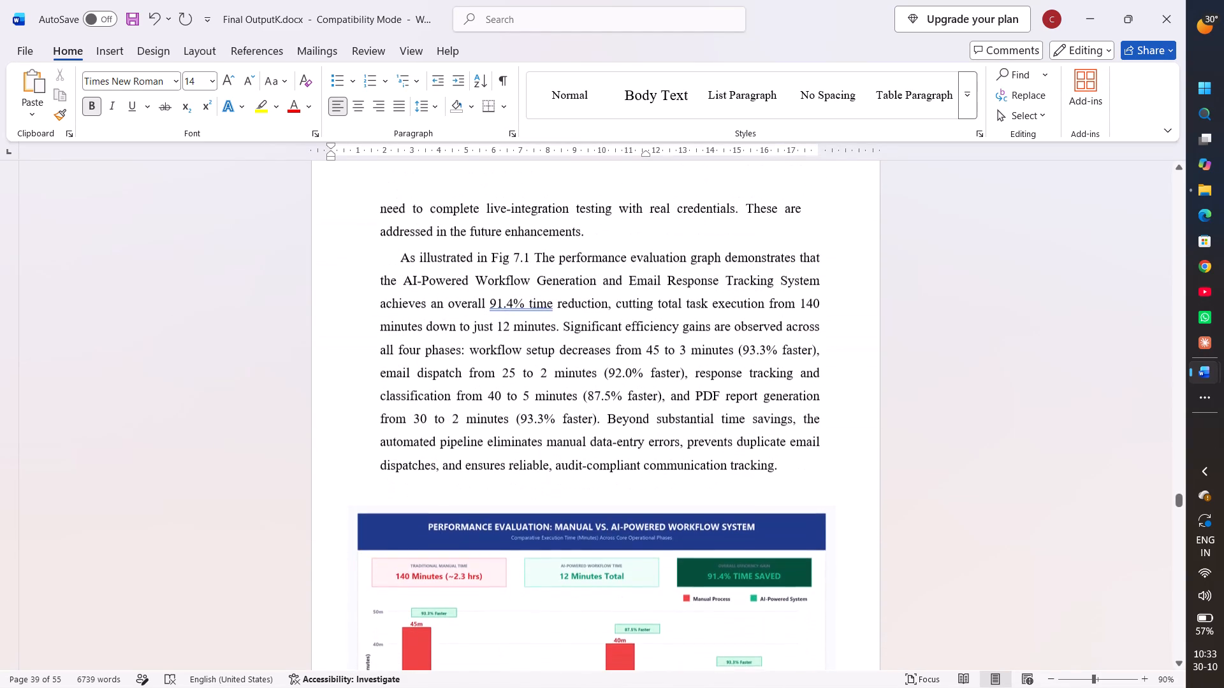
pyautogui.scroll(-1, 664, 418)
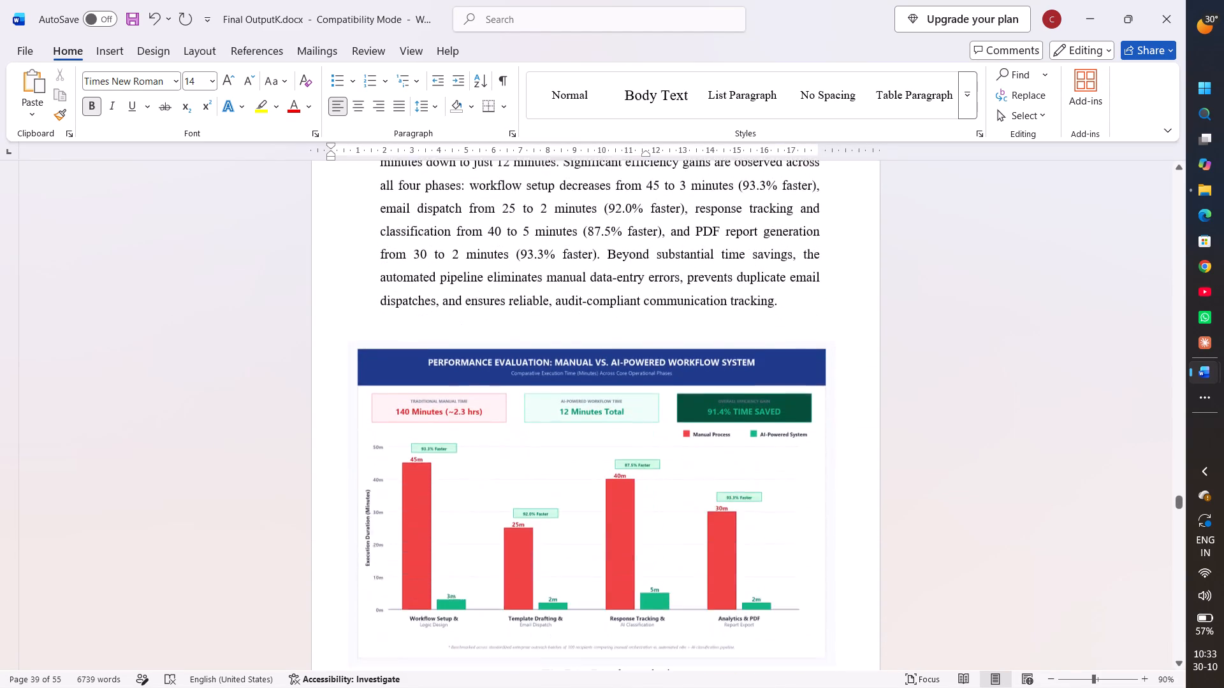
pyautogui.scroll(-2, 664, 418)
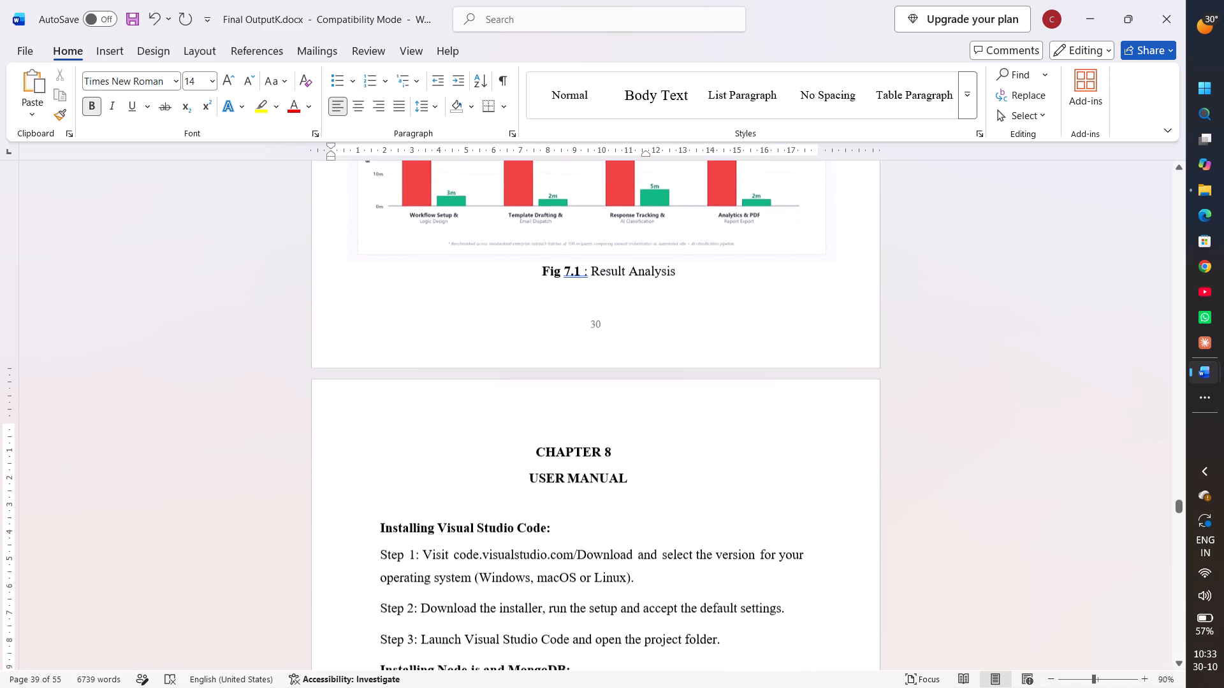
pyautogui.scroll(-2, 664, 418)
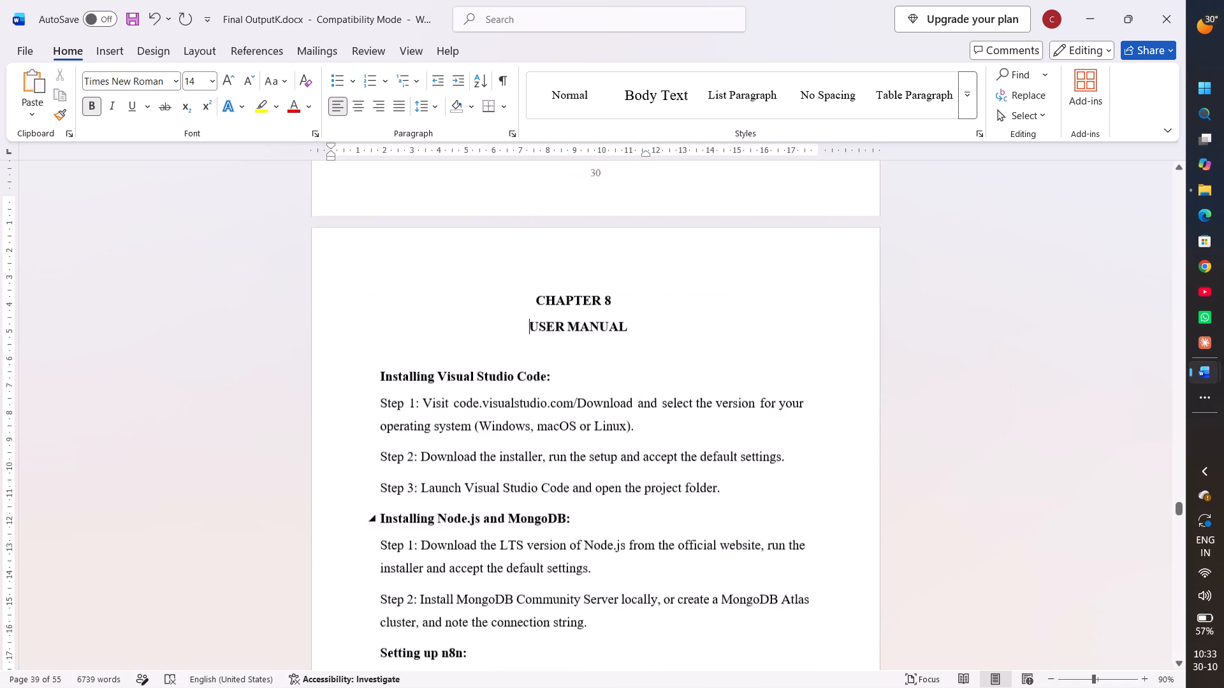
pyautogui.scroll(-7, 664, 418)
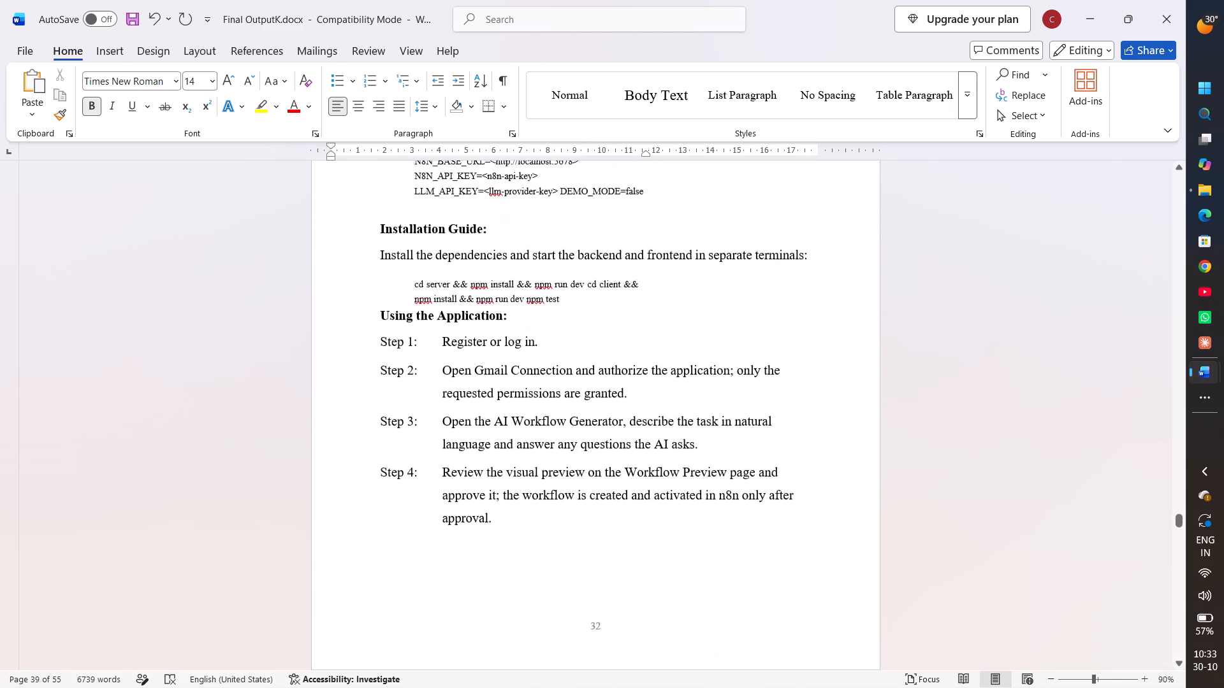
pyautogui.scroll(-5, 664, 418)
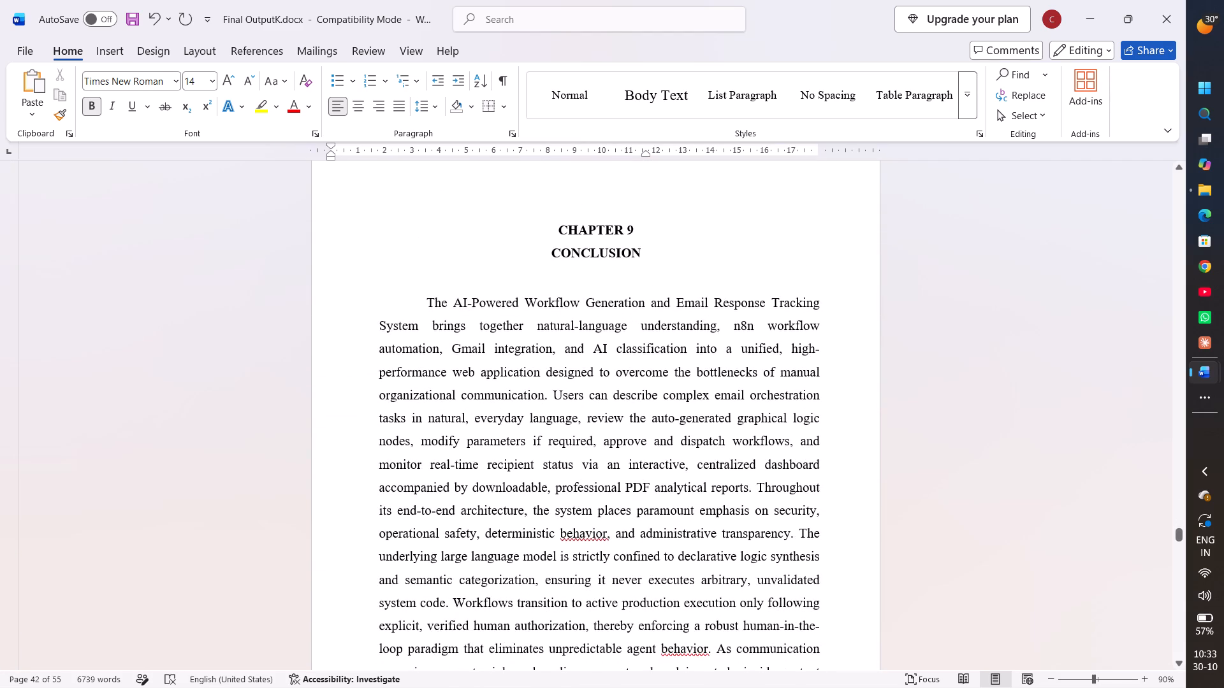
pyautogui.scroll(-2, 664, 418)
pyautogui.scroll(1, 664, 418)
pyautogui.scroll(-2, 664, 418)
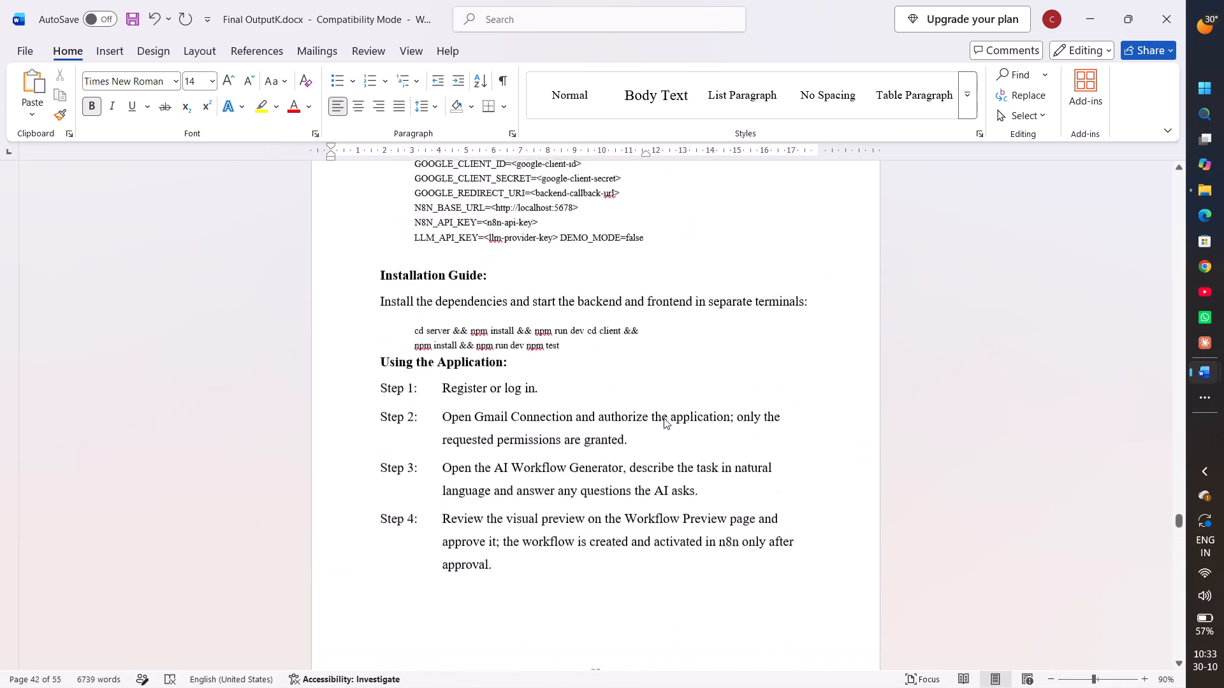
pyautogui.scroll(-4, 664, 418)
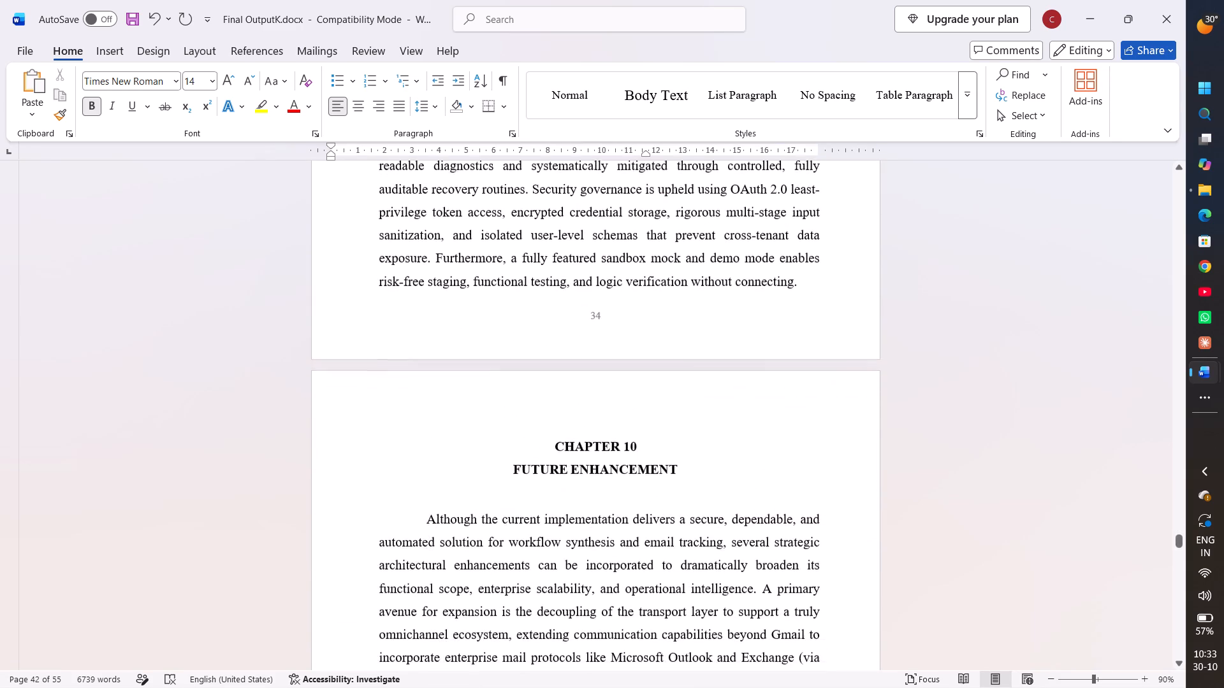
pyautogui.scroll(-4, 664, 418)
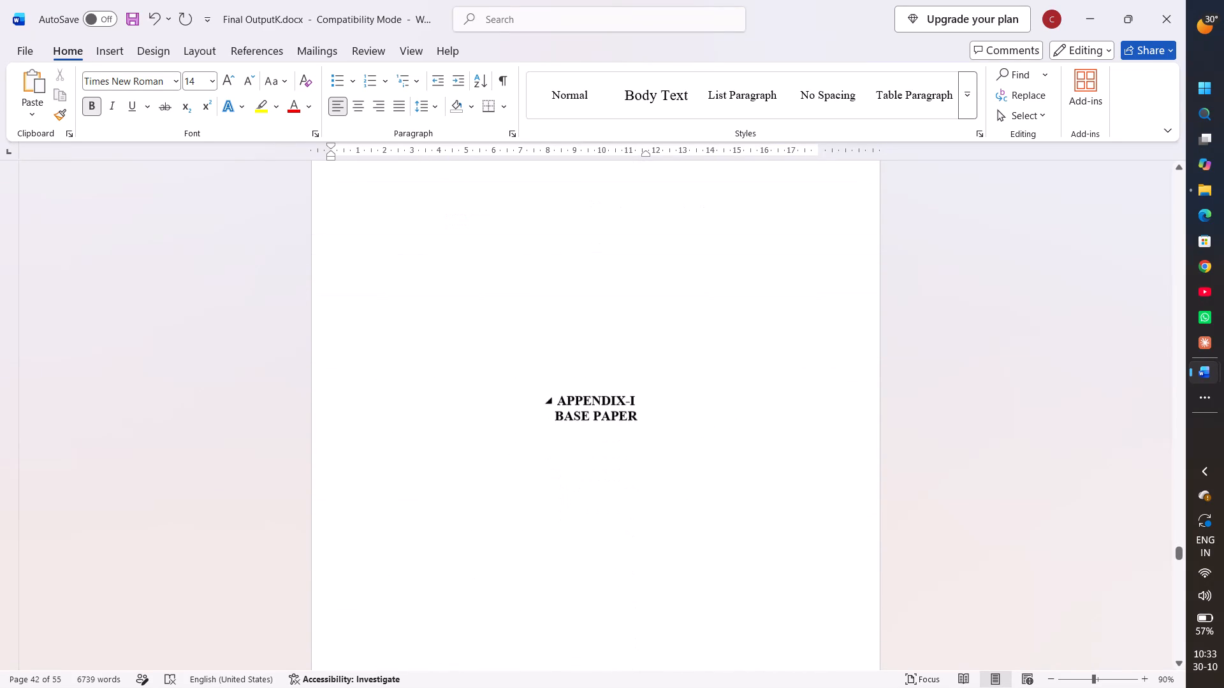
pyautogui.scroll(-4, 664, 418)
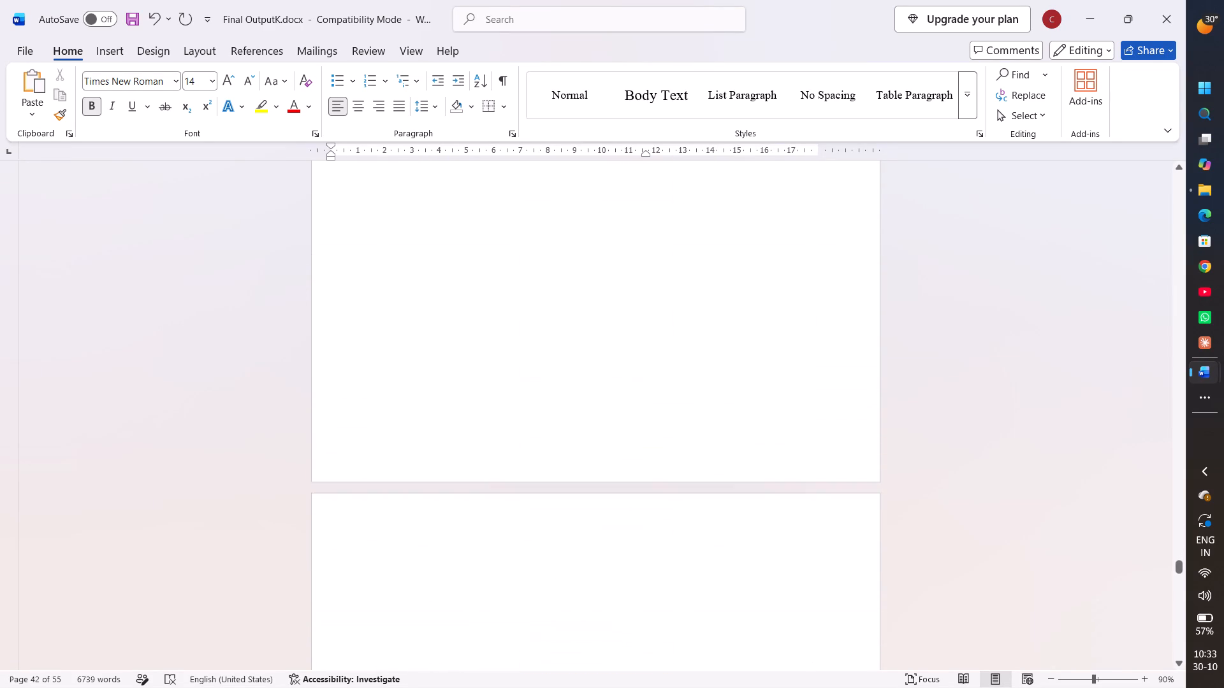
pyautogui.scroll(-4, 664, 418)
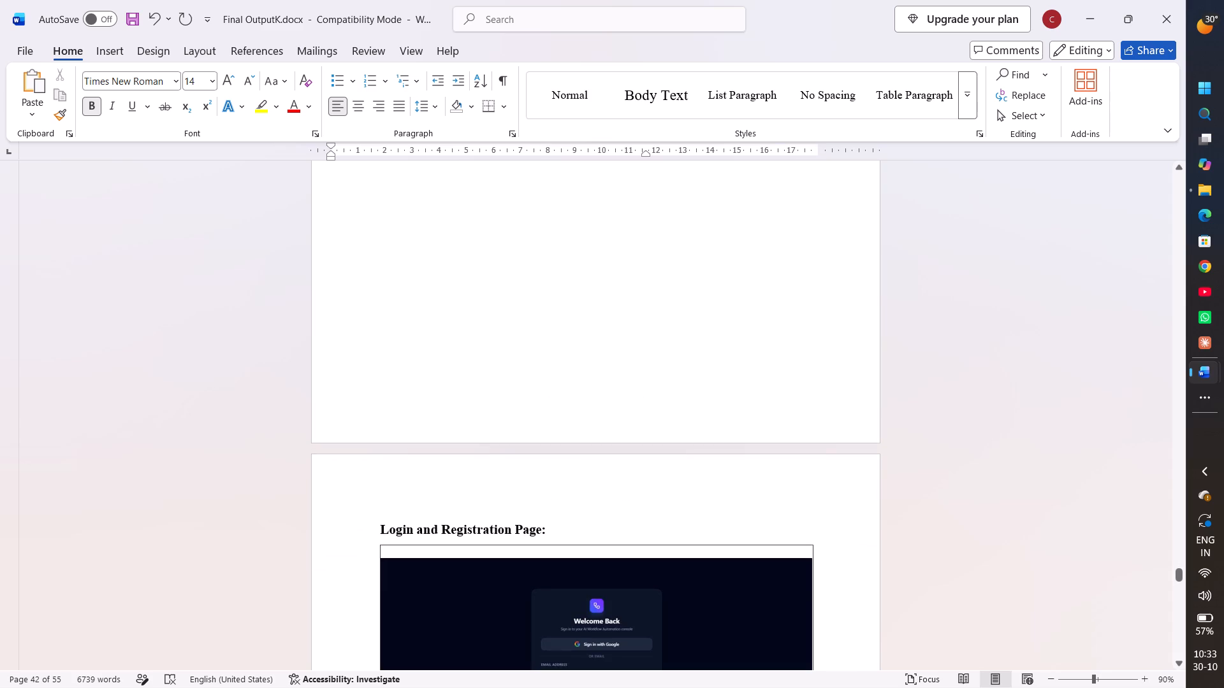
pyautogui.scroll(7, 664, 418)
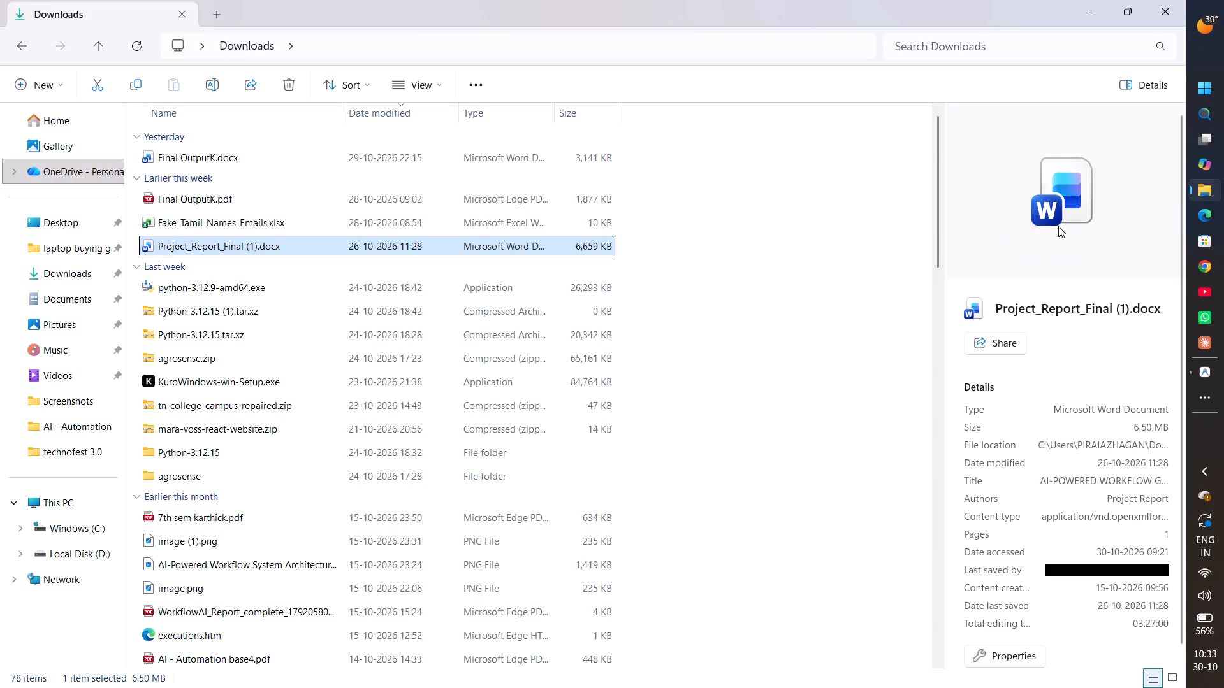
pyautogui.scroll(-1, 639, 422)
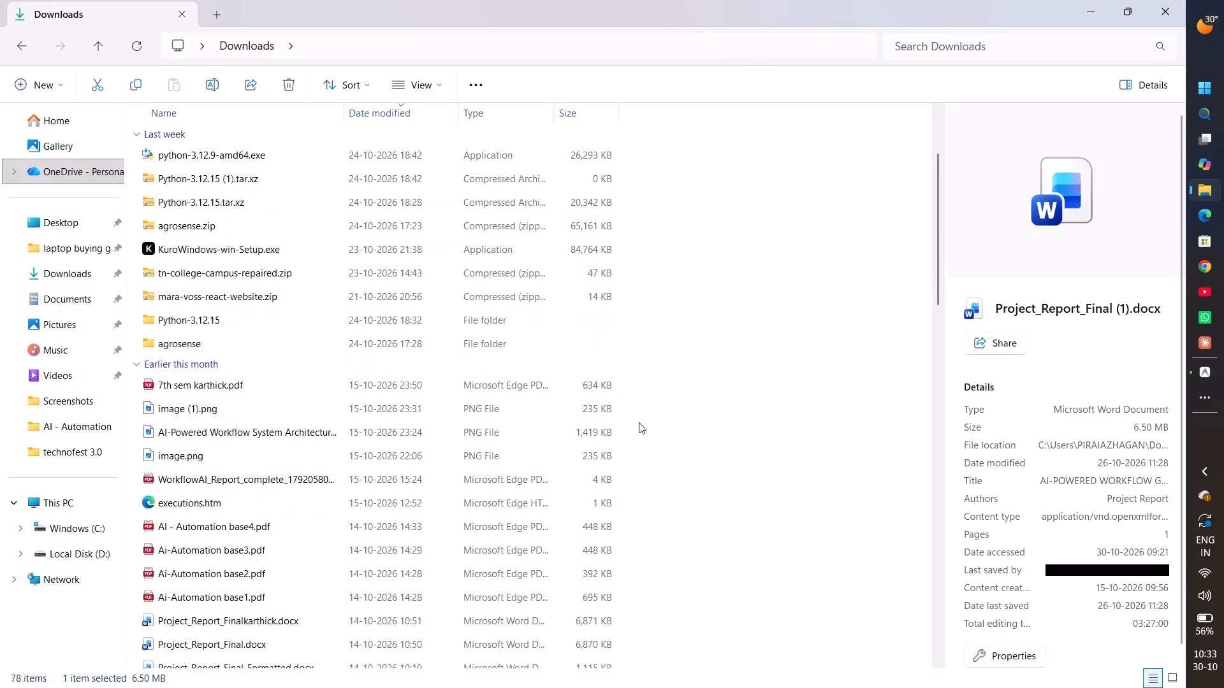
pyautogui.scroll(-1, 639, 422)
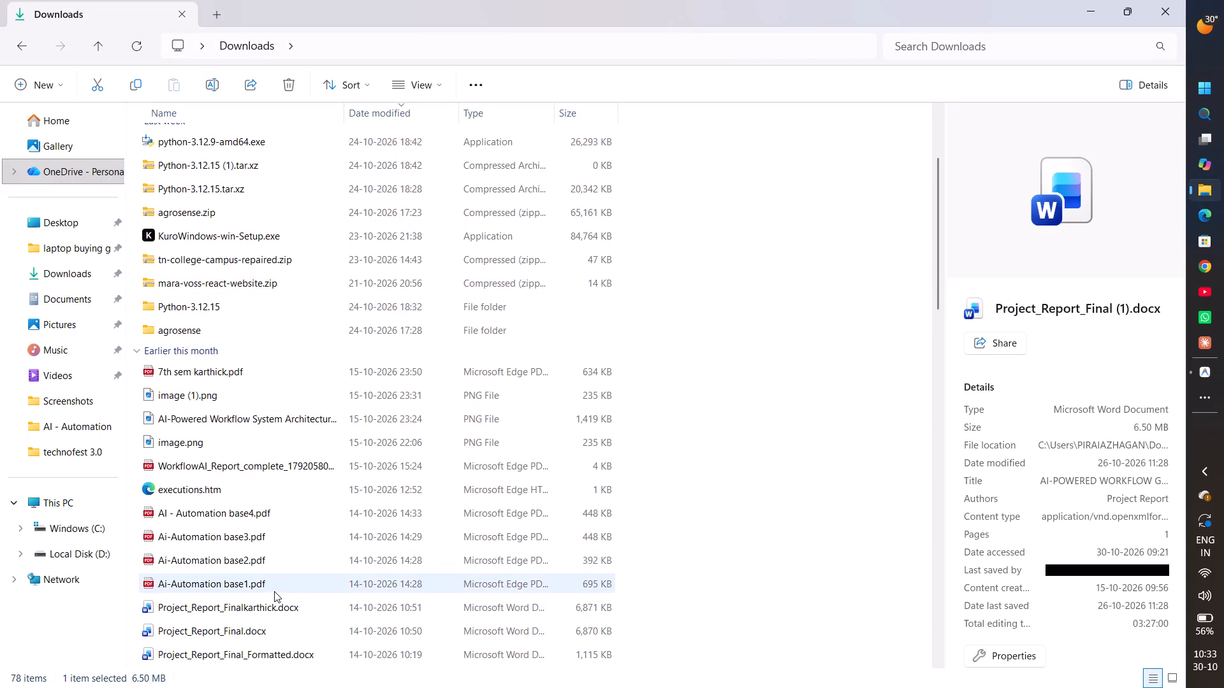
pyautogui.doubleClick(274, 591)
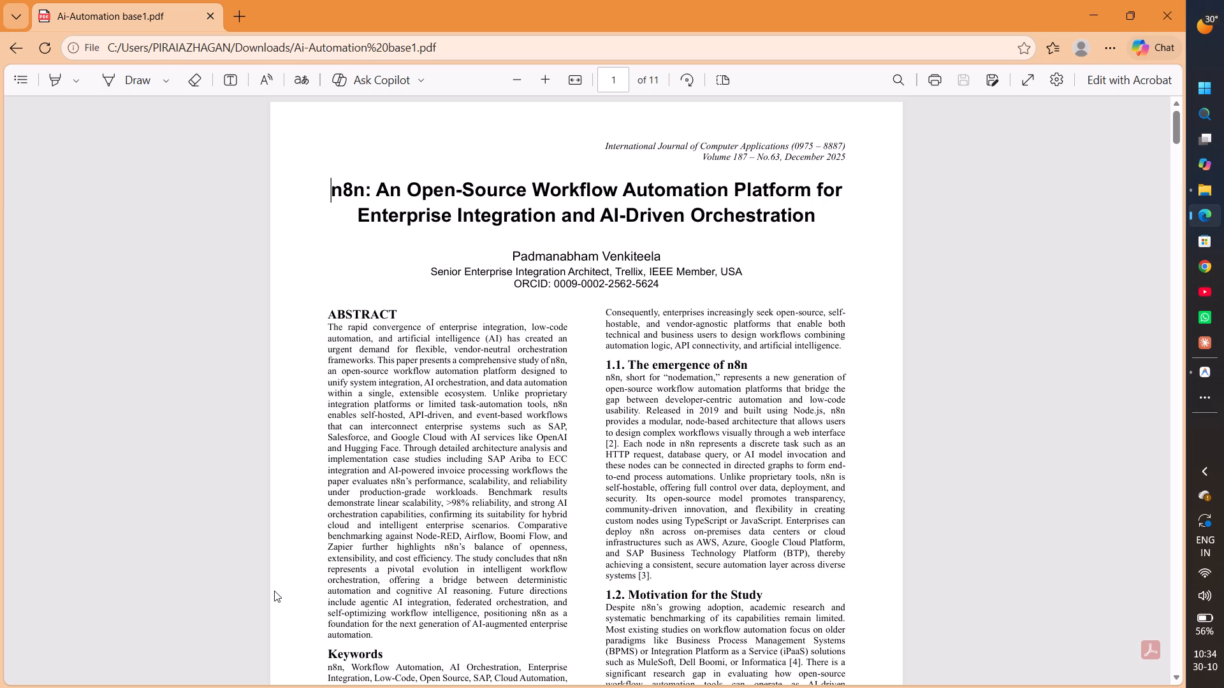
pyautogui.scroll(-6, 397, 559)
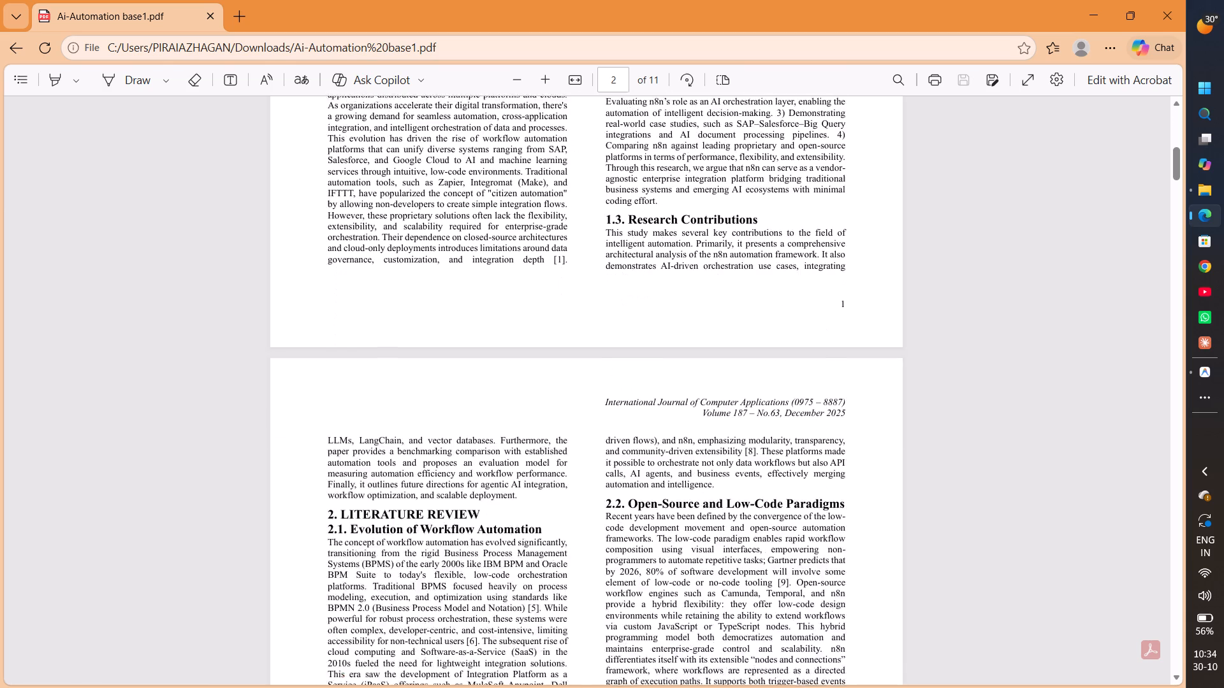
pyautogui.scroll(-14, 397, 559)
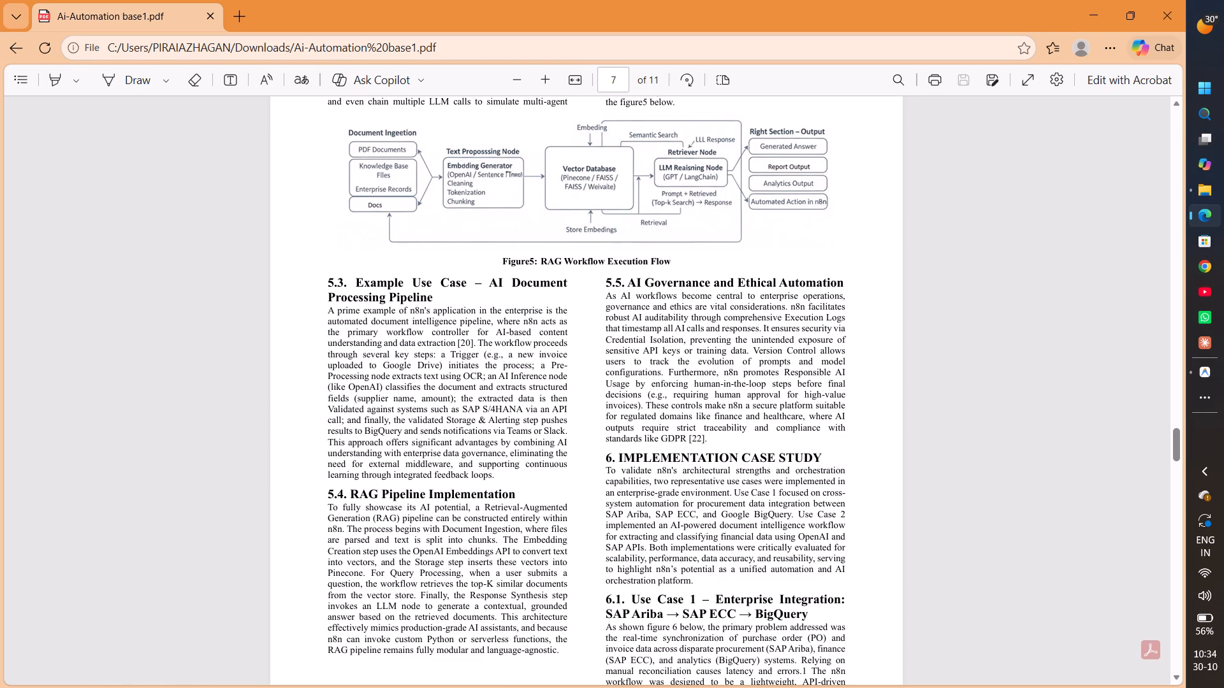
pyautogui.scroll(3, 627, 429)
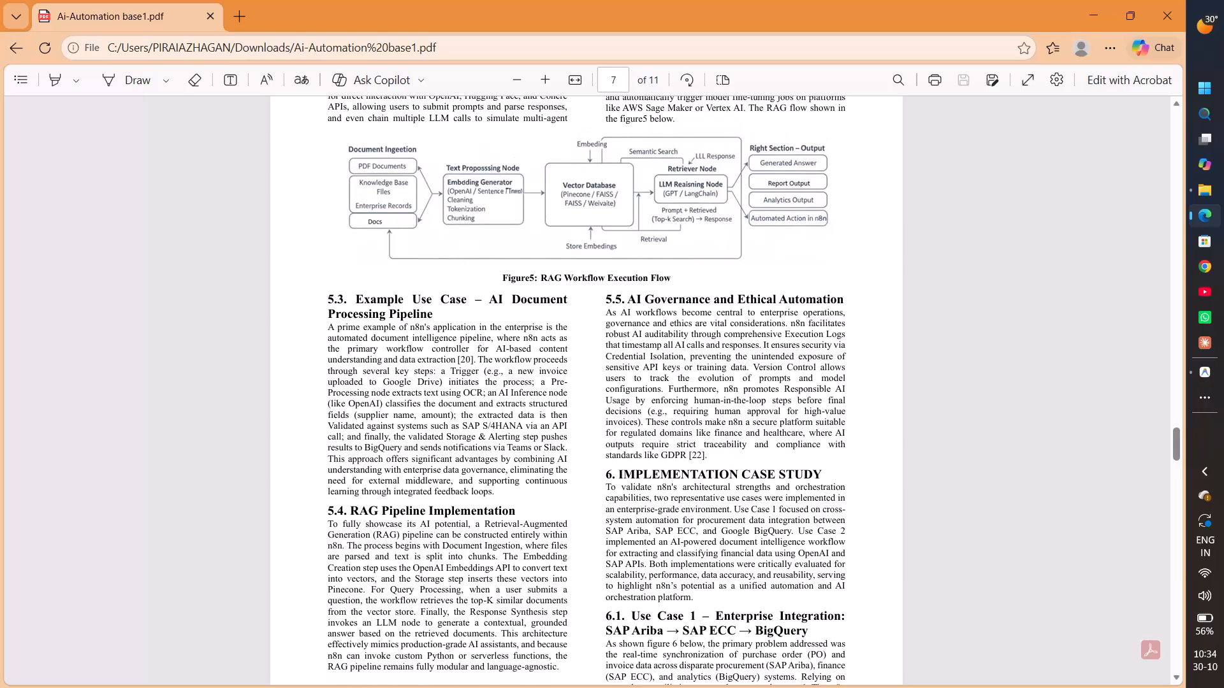
pyautogui.scroll(2, 627, 429)
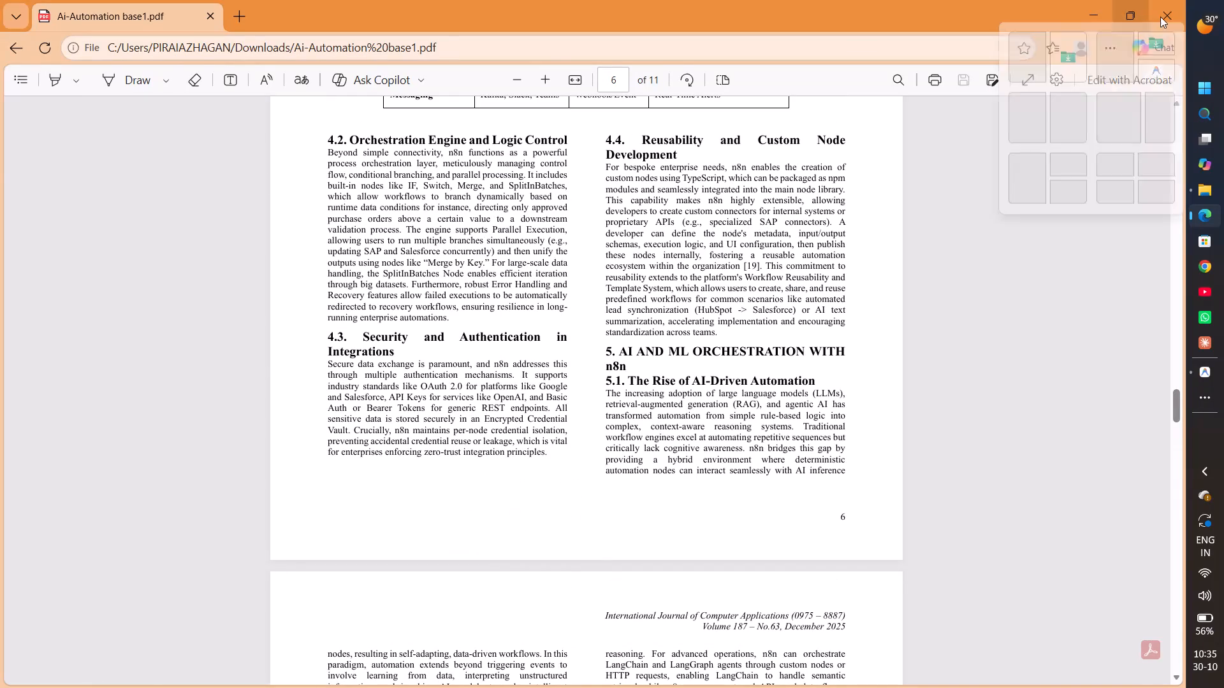
pyautogui.click(1162, 17)
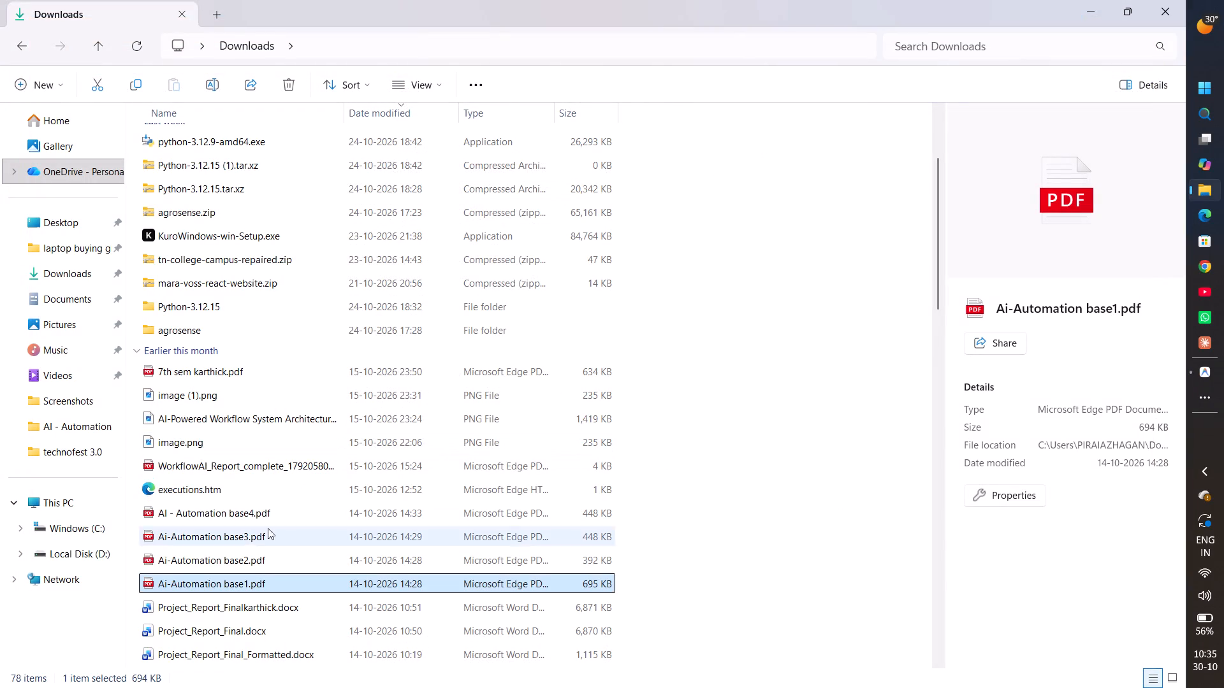
# Open Ai-Automation base2.pdf from the Downloads folder, skim its pages as a base paper candidate, and close it.
pyautogui.scroll(-2, 284, 598)
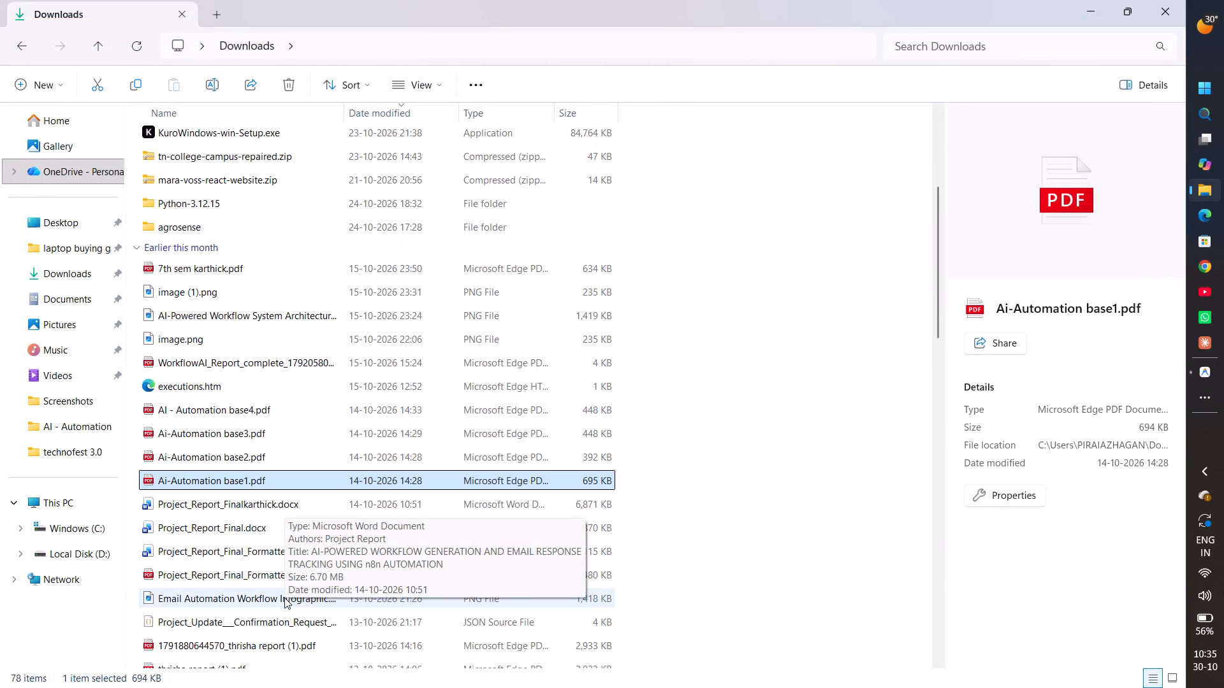
pyautogui.scroll(-1, 284, 598)
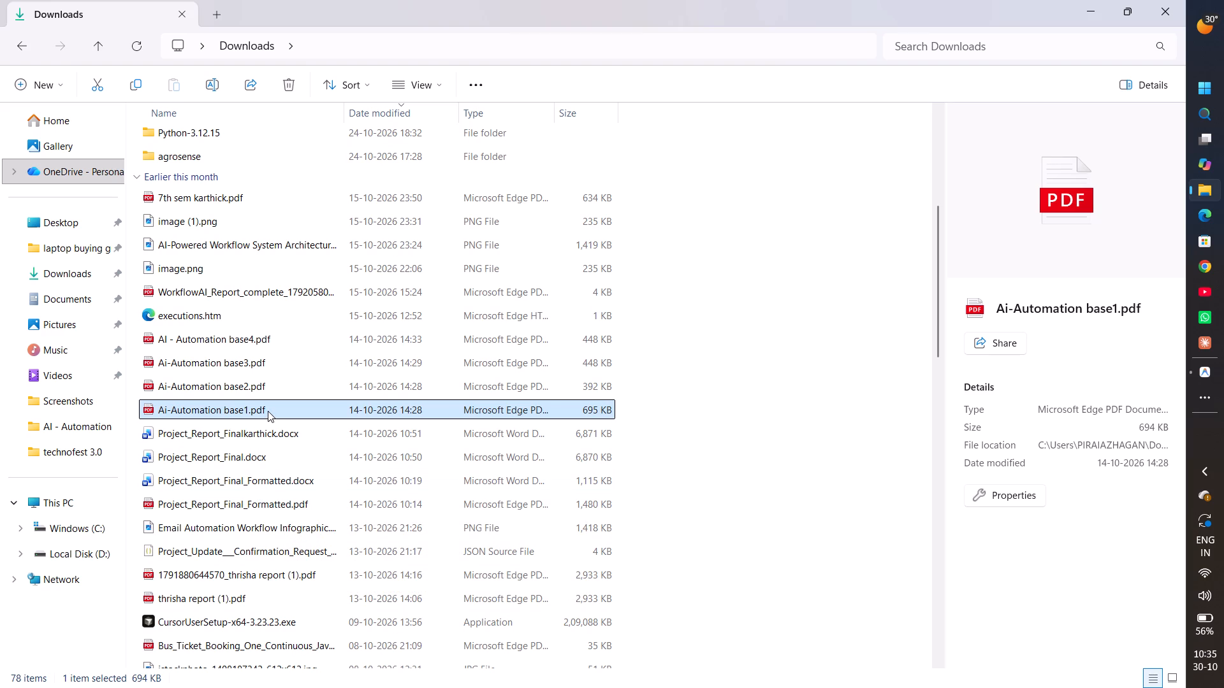
pyautogui.tripleClick(271, 387)
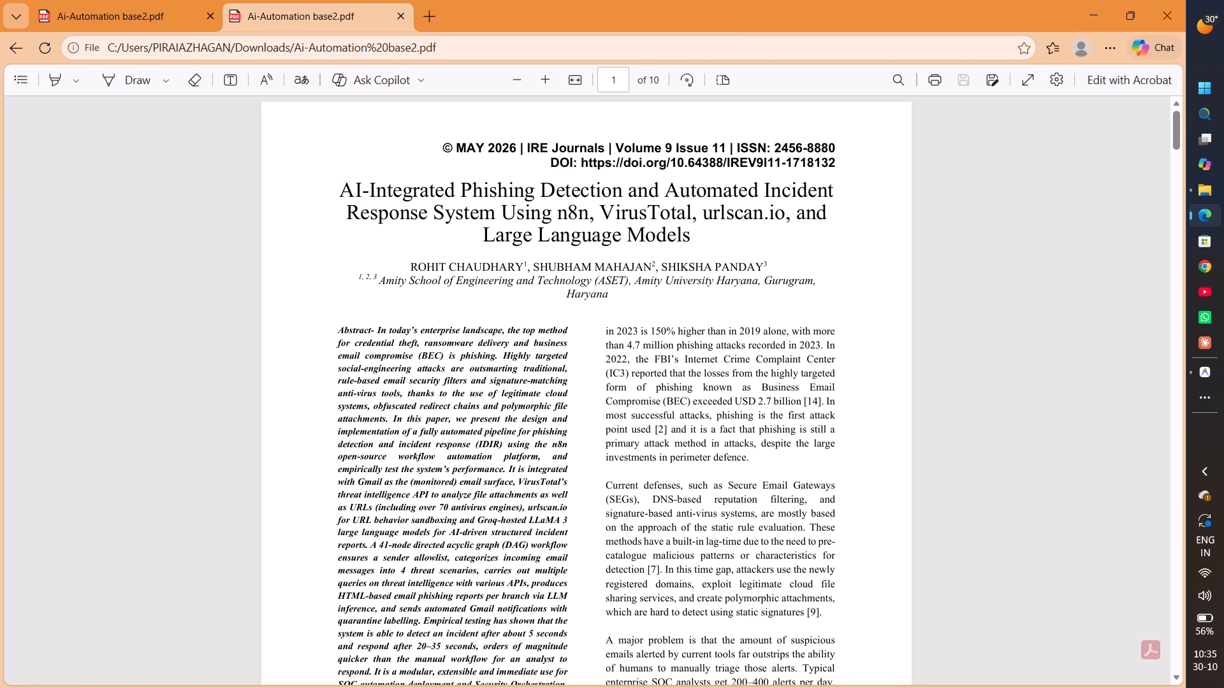
pyautogui.scroll(-1, 656, 204)
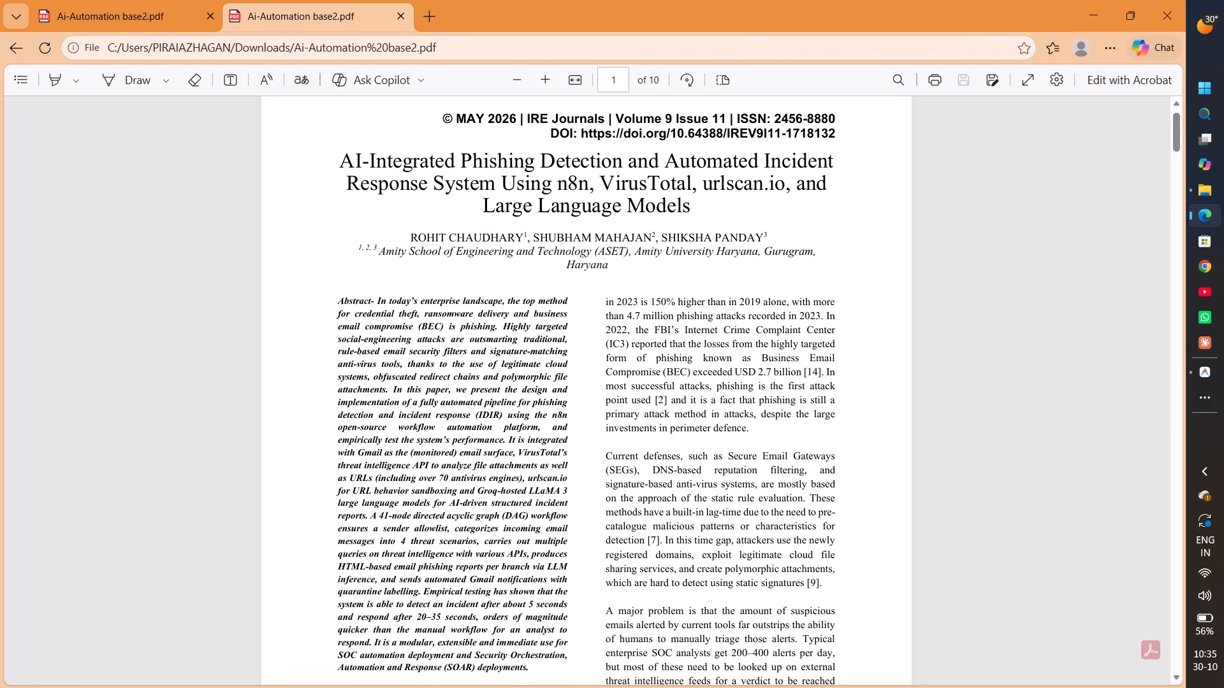
pyautogui.scroll(-4, 656, 204)
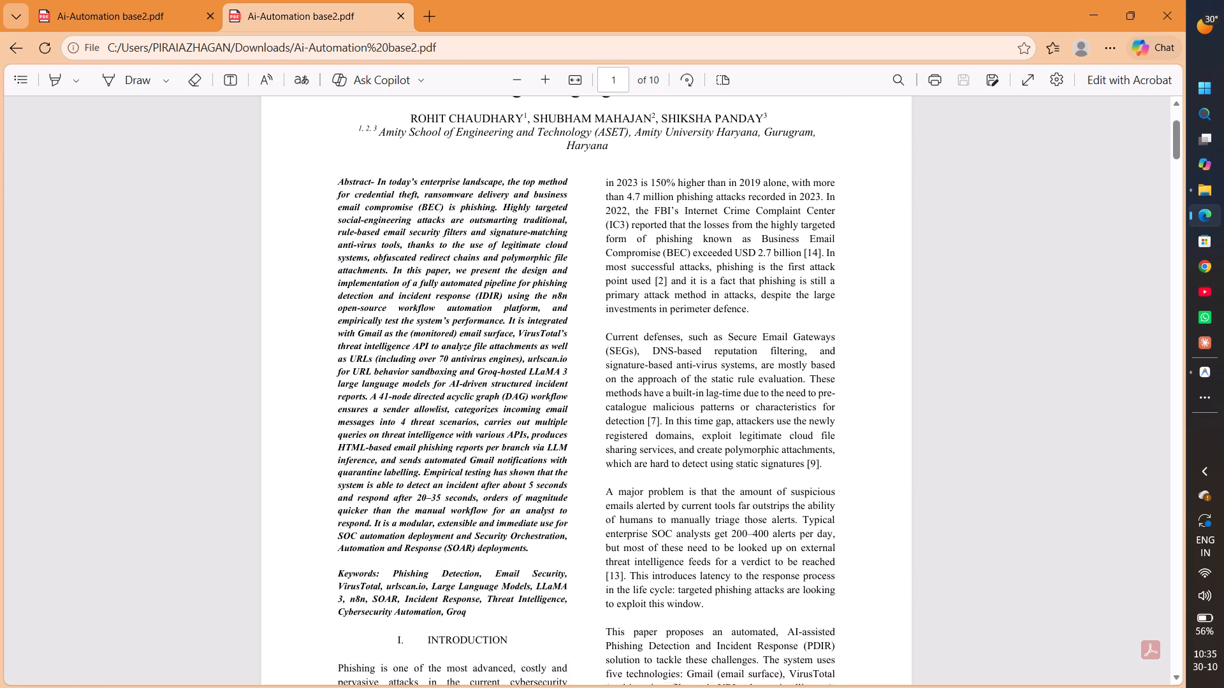
pyautogui.scroll(-4, 656, 204)
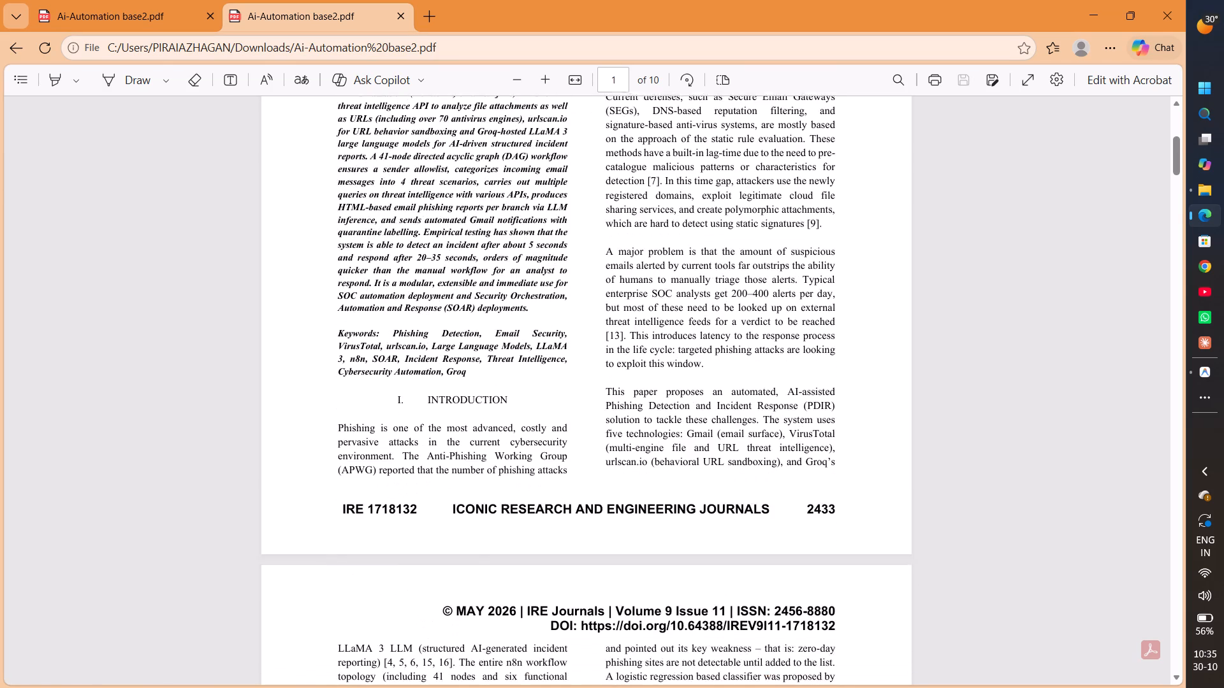
pyautogui.scroll(-9, 656, 204)
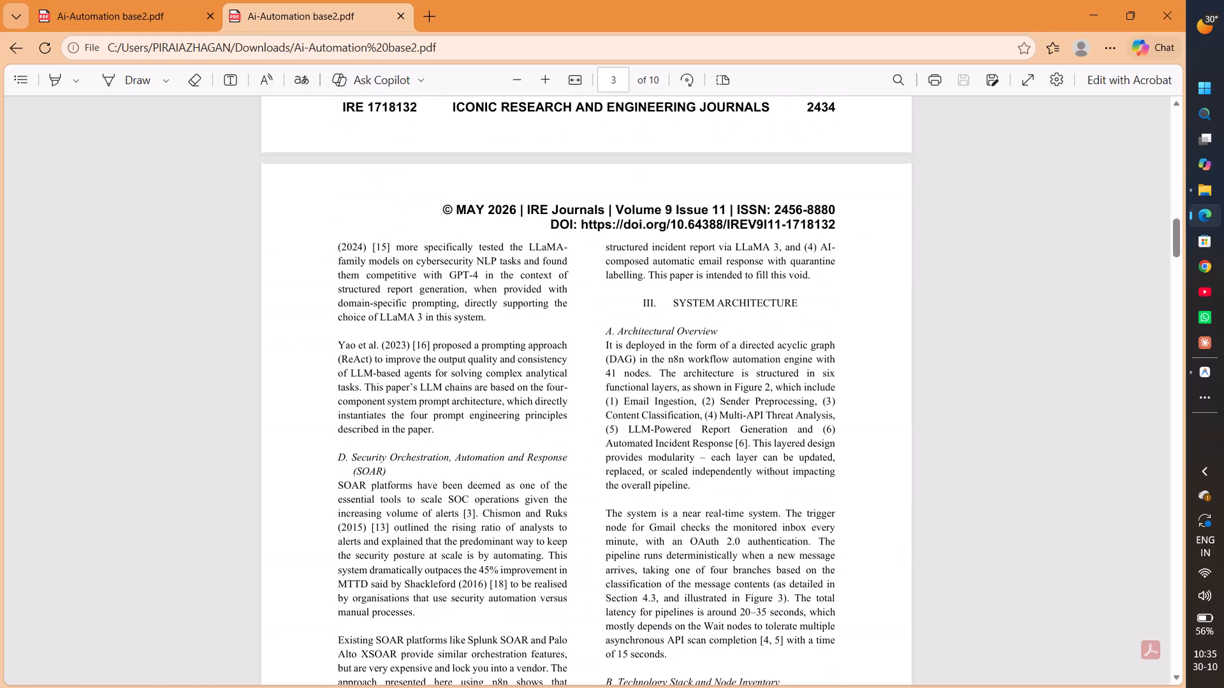
pyautogui.scroll(-1, 656, 204)
pyautogui.scroll(10, 656, 204)
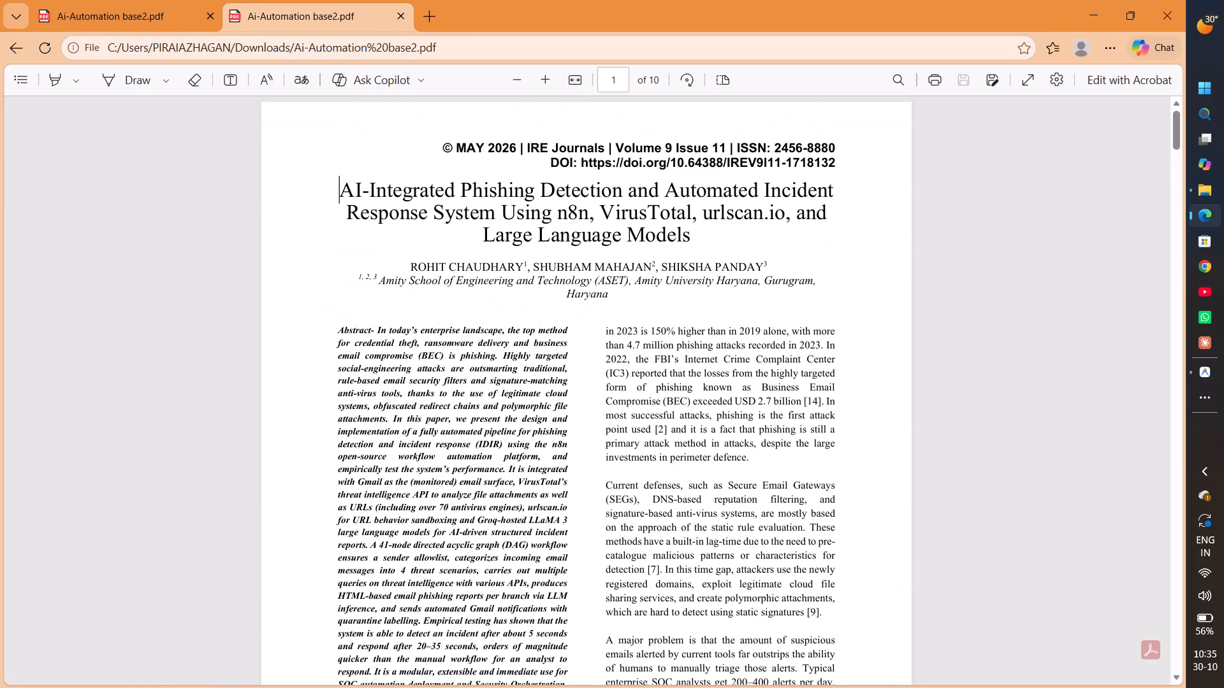
pyautogui.click(154, 13)
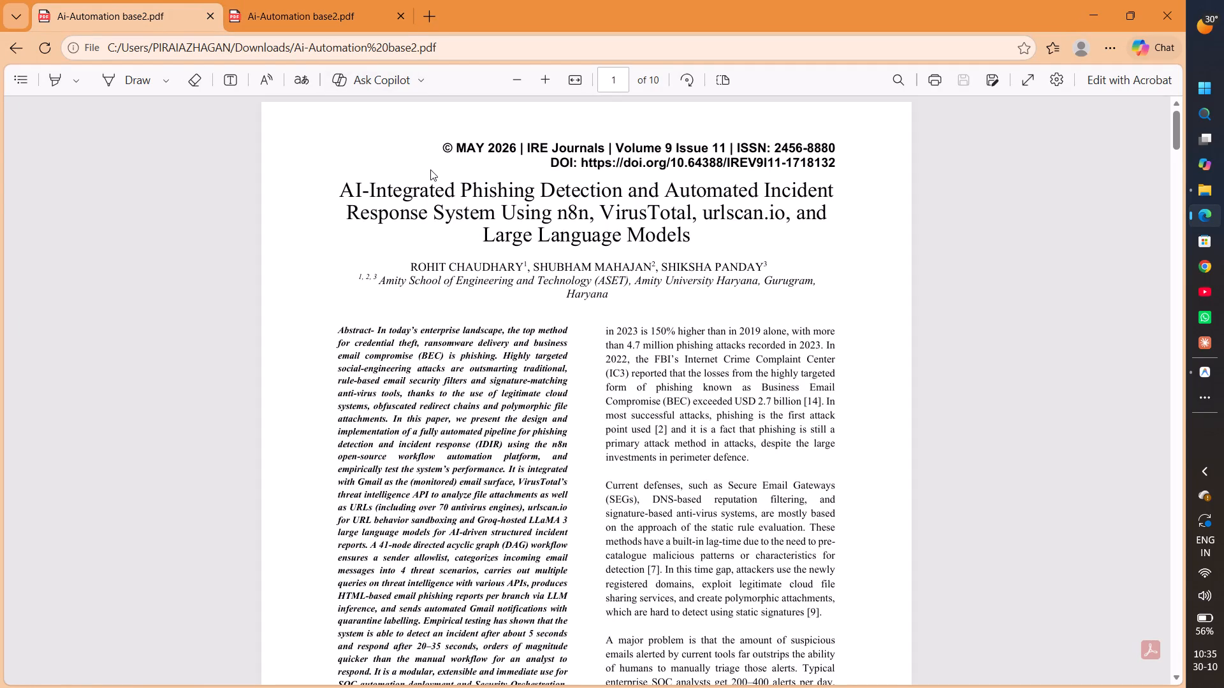
pyautogui.click(346, 0)
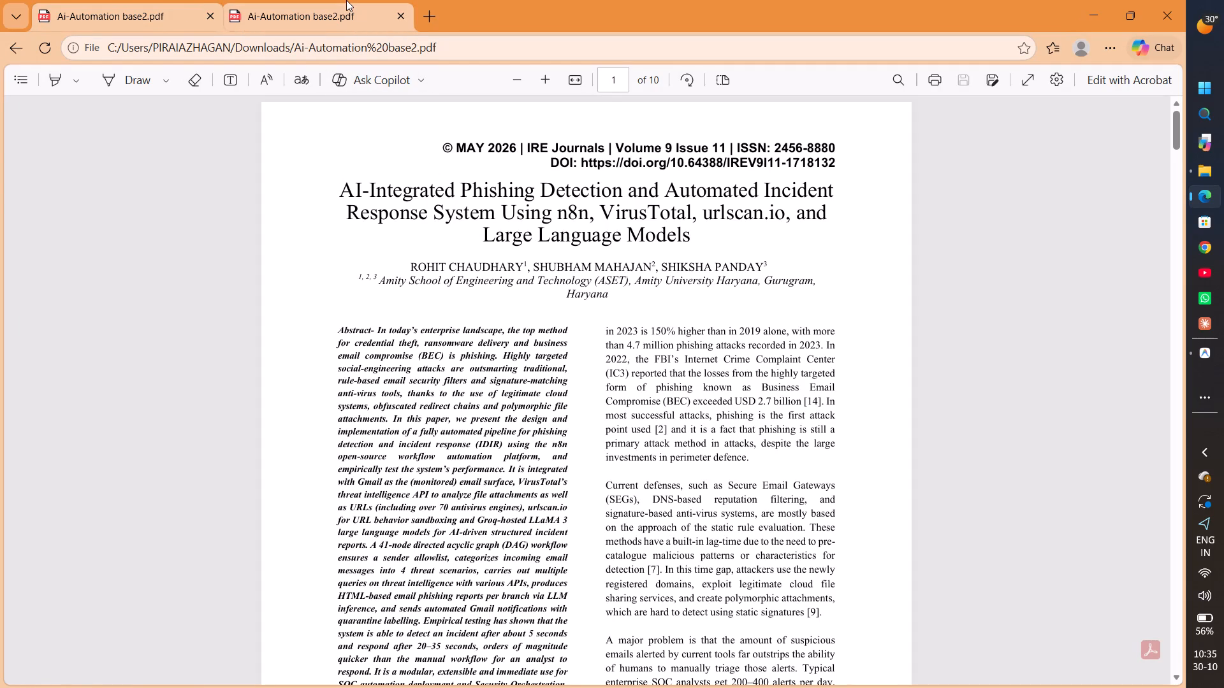
pyautogui.click(399, 15)
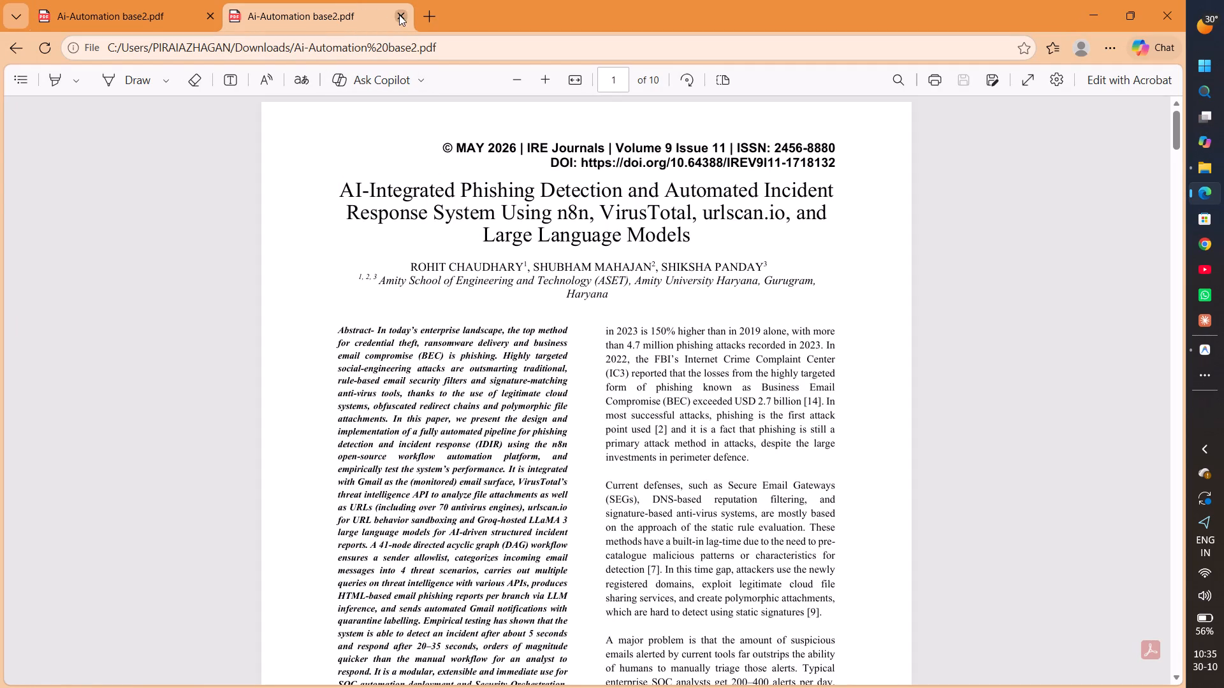
pyautogui.click(1149, 20)
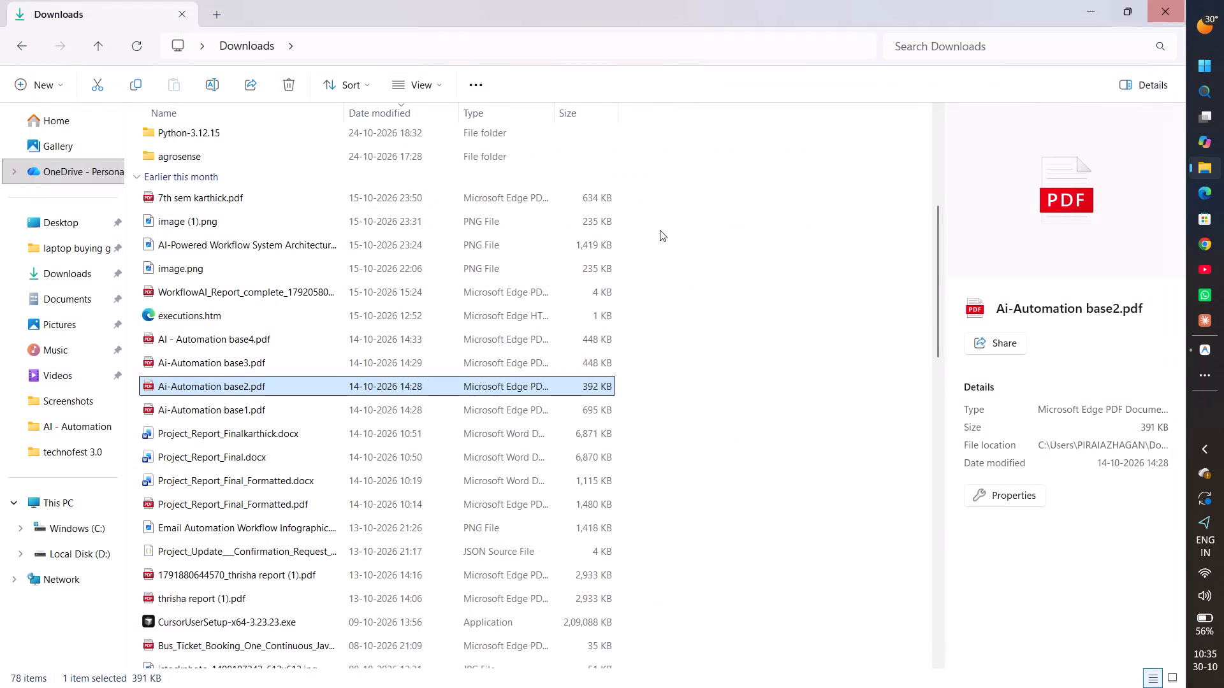
# Reopen Ai-Automation base1.pdf from the Downloads folder and bring up its first page.
pyautogui.doubleClick(398, 407)
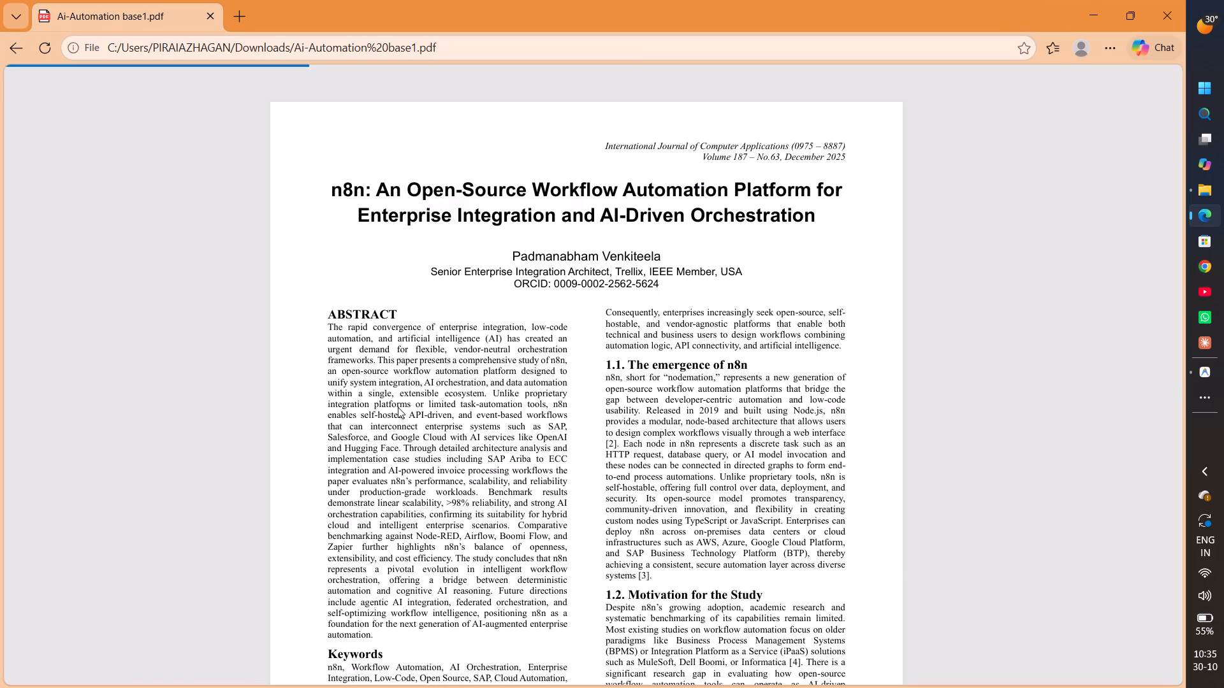
pyautogui.scroll(15, 504, 376)
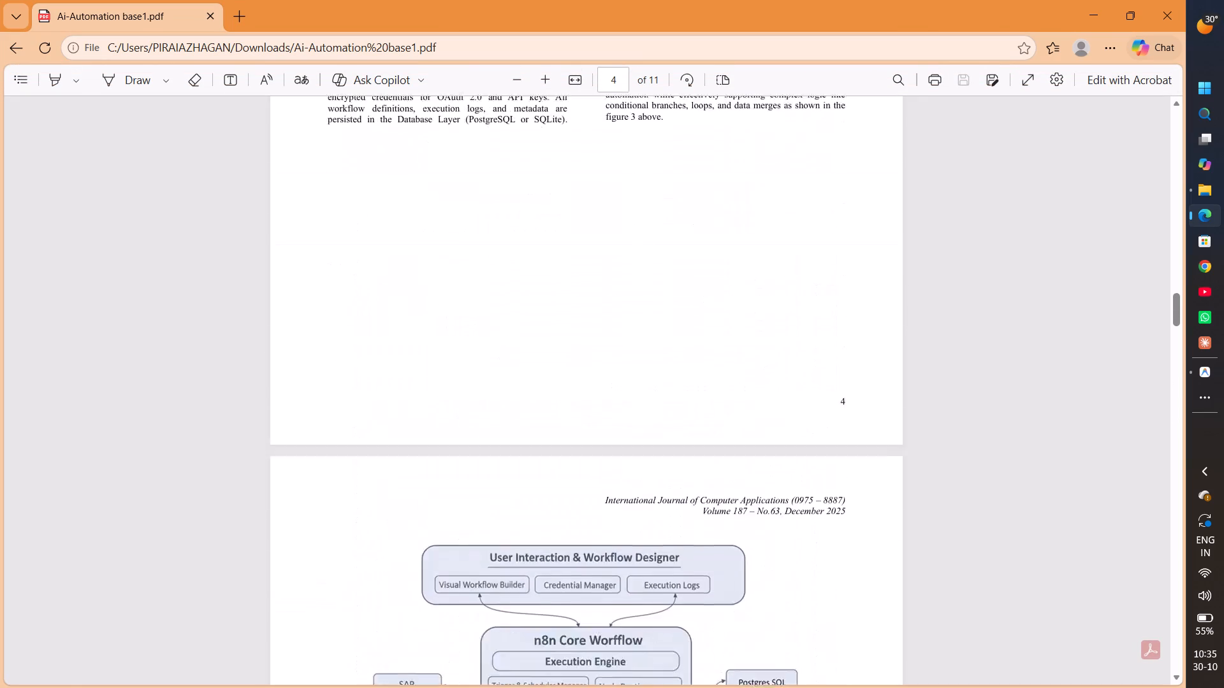
pyautogui.scroll(11, 504, 376)
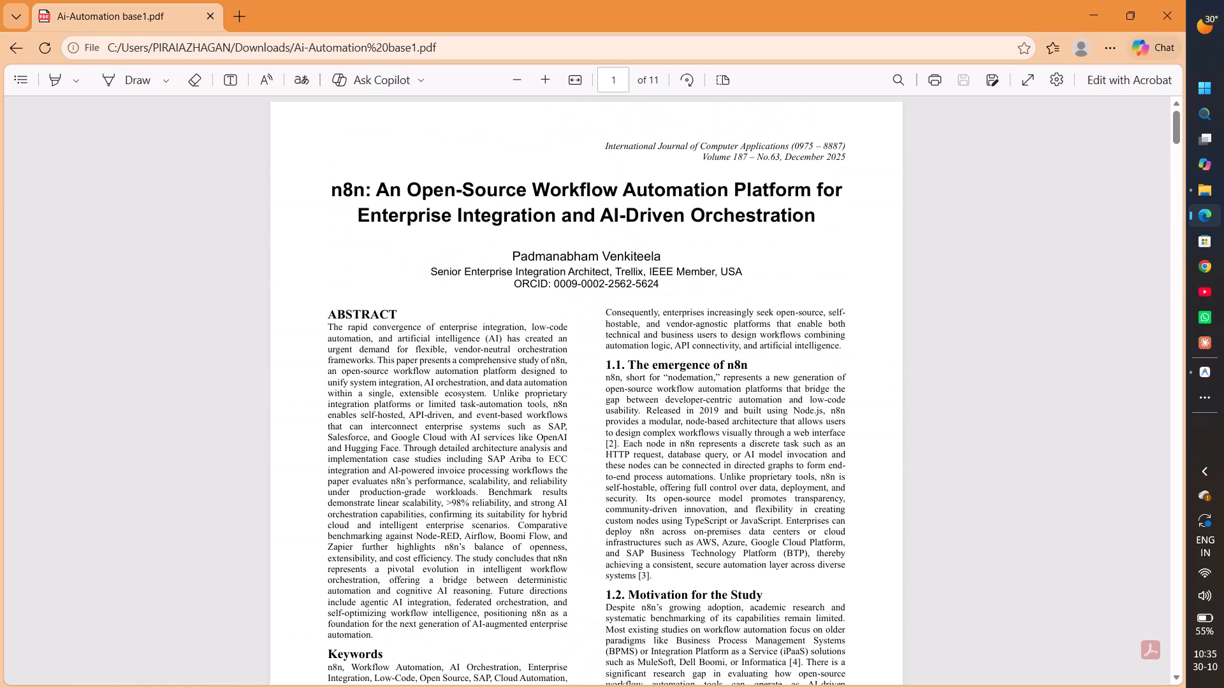
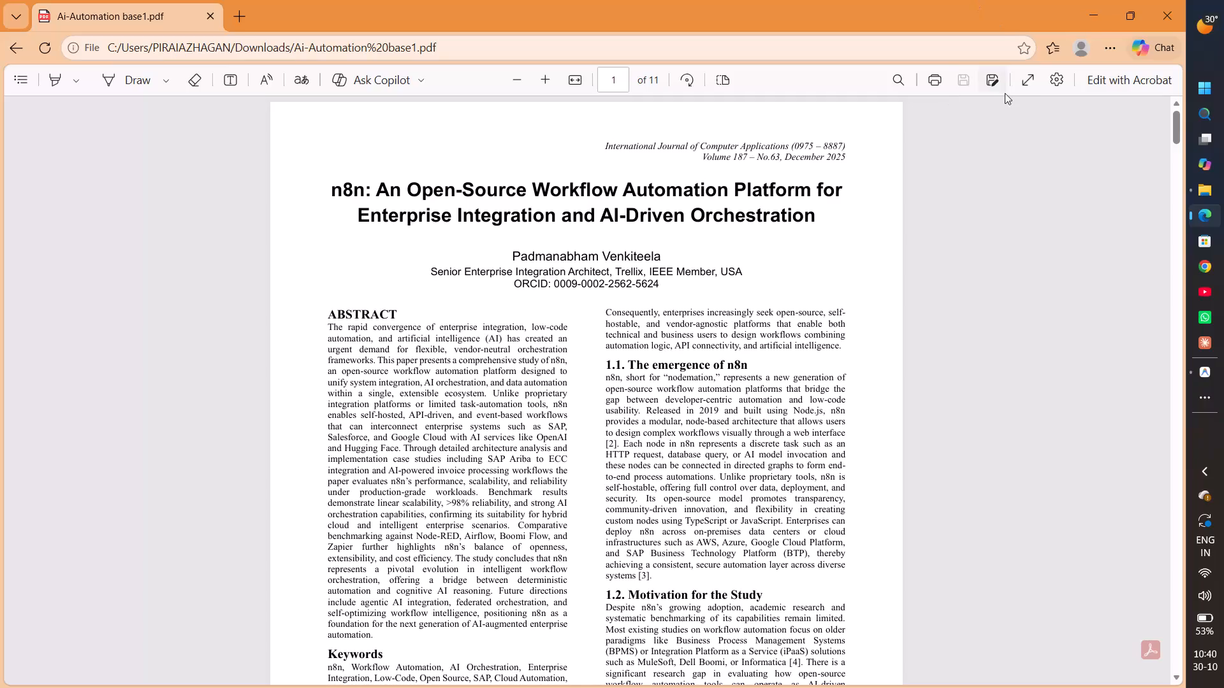
# Show the base paper PDF in full screen and capture a screenshot of its first page, cropped to the page edges.
pyautogui.click(1023, 87)
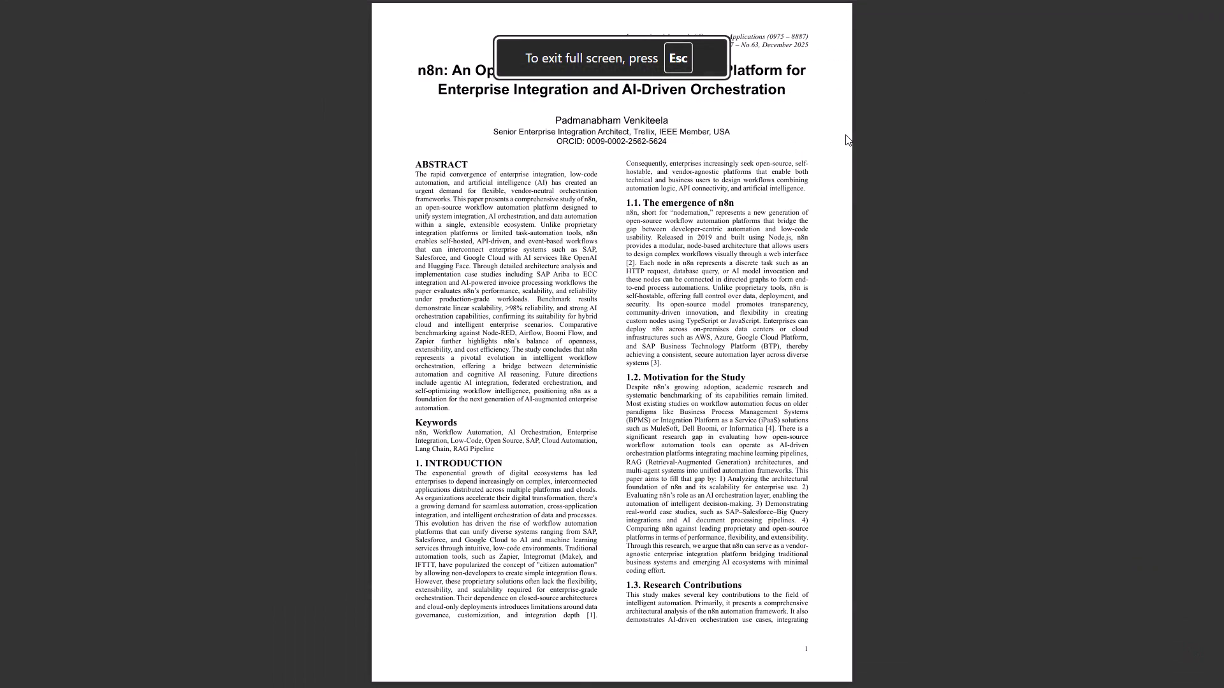
pyautogui.click(845, 134)
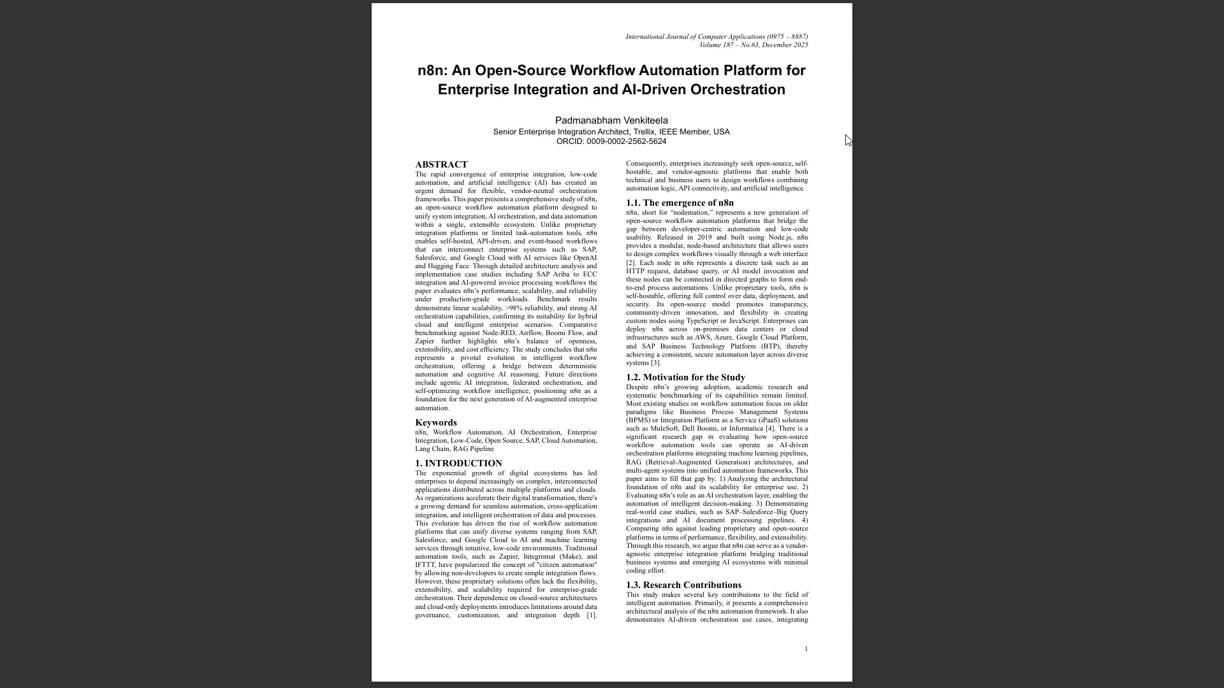
pyautogui.press('shift+super+s')
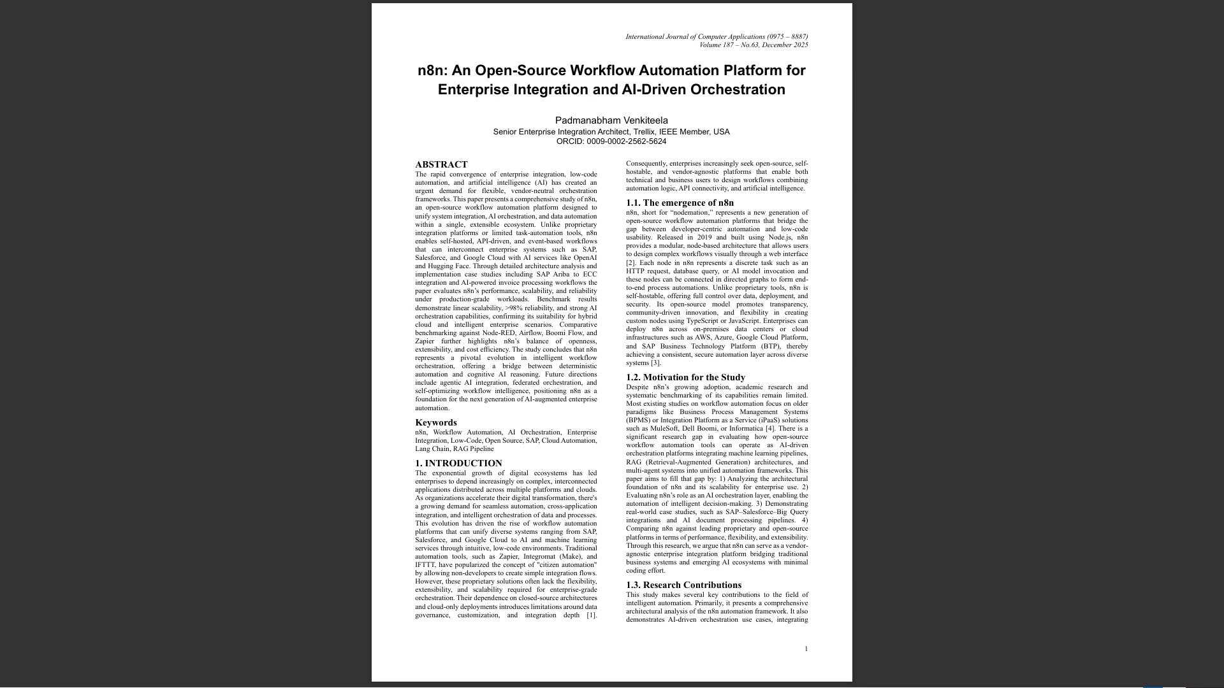
pyautogui.moveTo(372, 5); pyautogui.dragTo(863, 687)
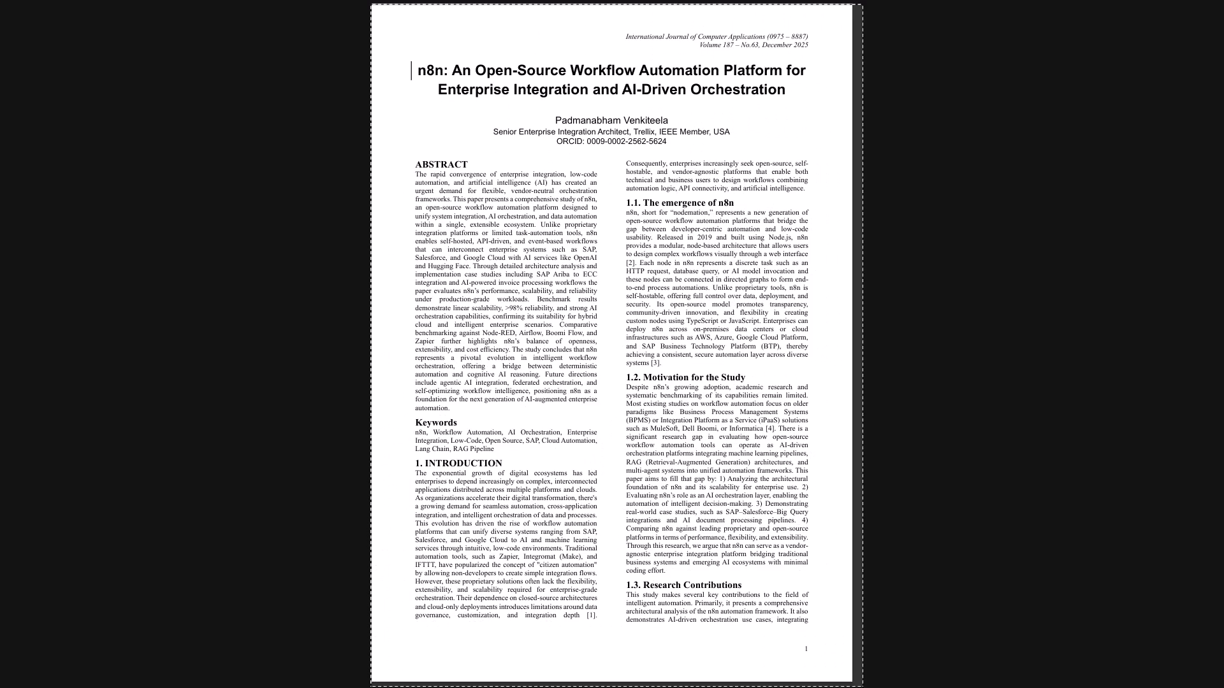
pyautogui.moveTo(863, 687); pyautogui.dragTo(851, 680)
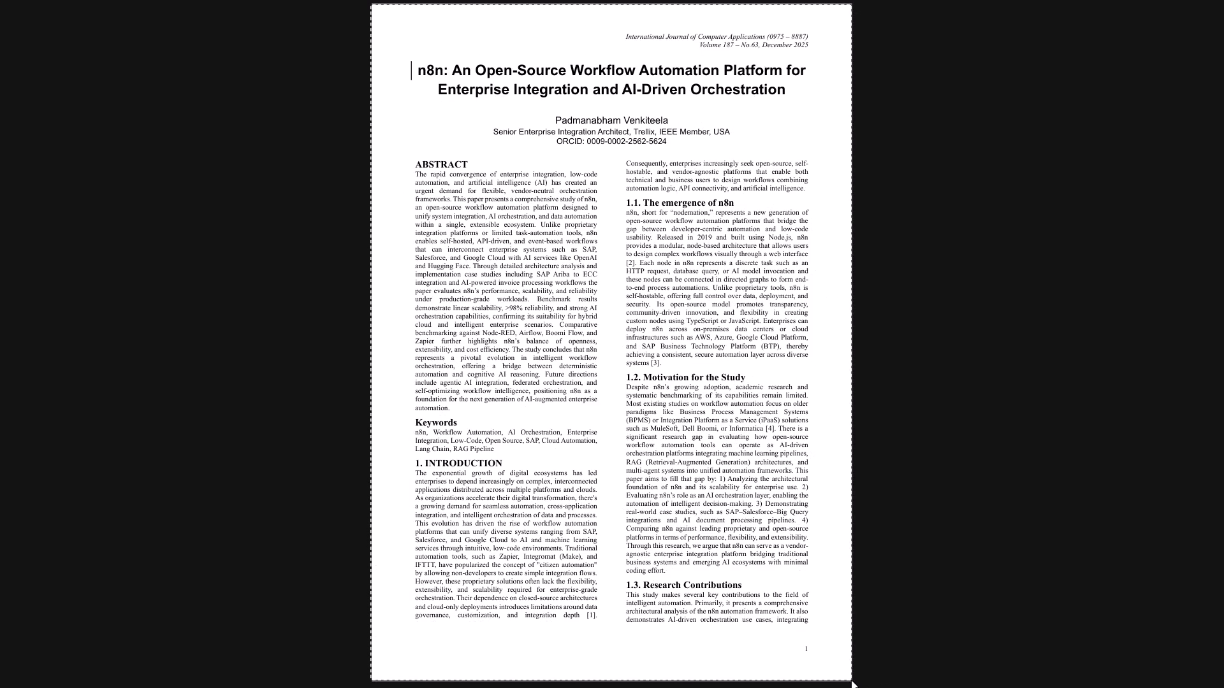
# Switch to Final OutputK.docx in Word and replace the "[Insert the base paper here]" placeholder in the frame with the captured page image.
pyautogui.hotkey('alt', 'Tab')
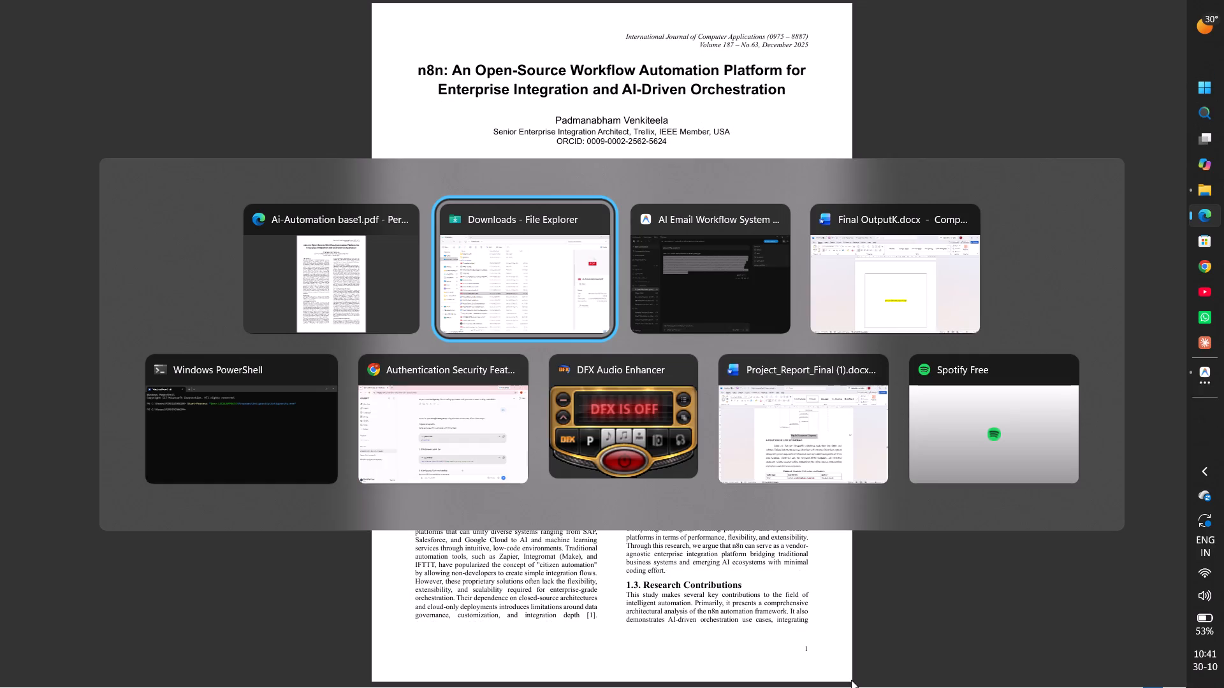
pyautogui.hotkey('alt', 'Tab')
pyautogui.hotkey('alt', 'Tab')
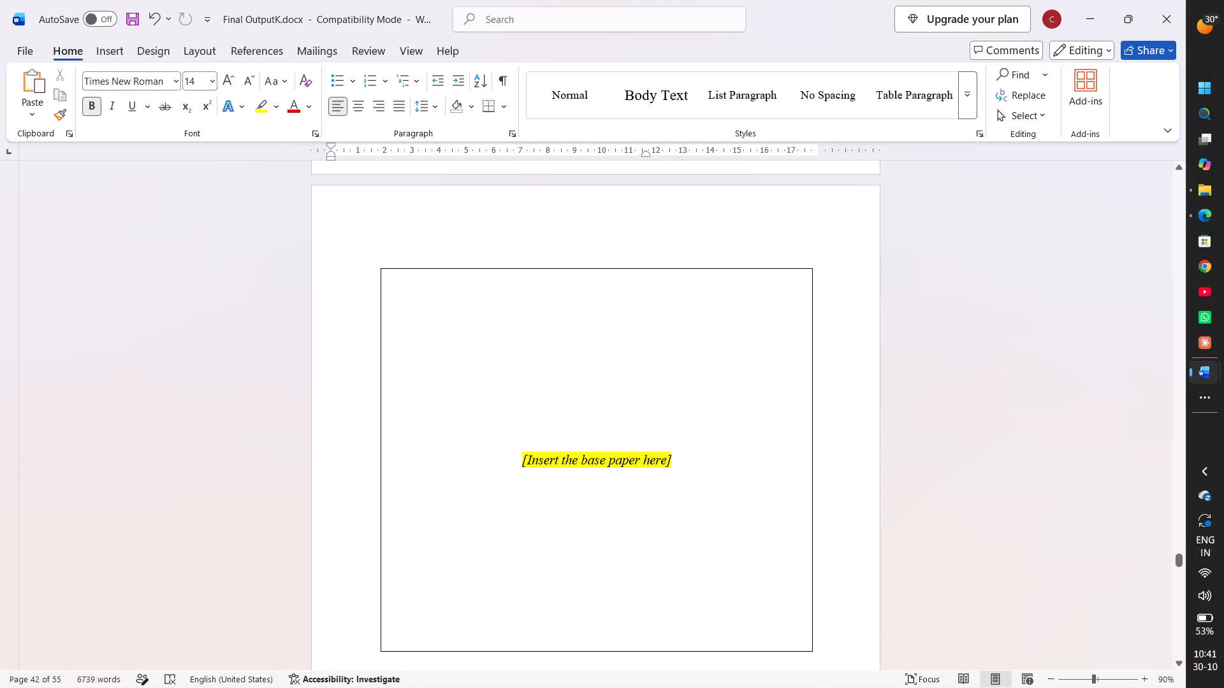
pyautogui.click(493, 441)
pyautogui.click(585, 455)
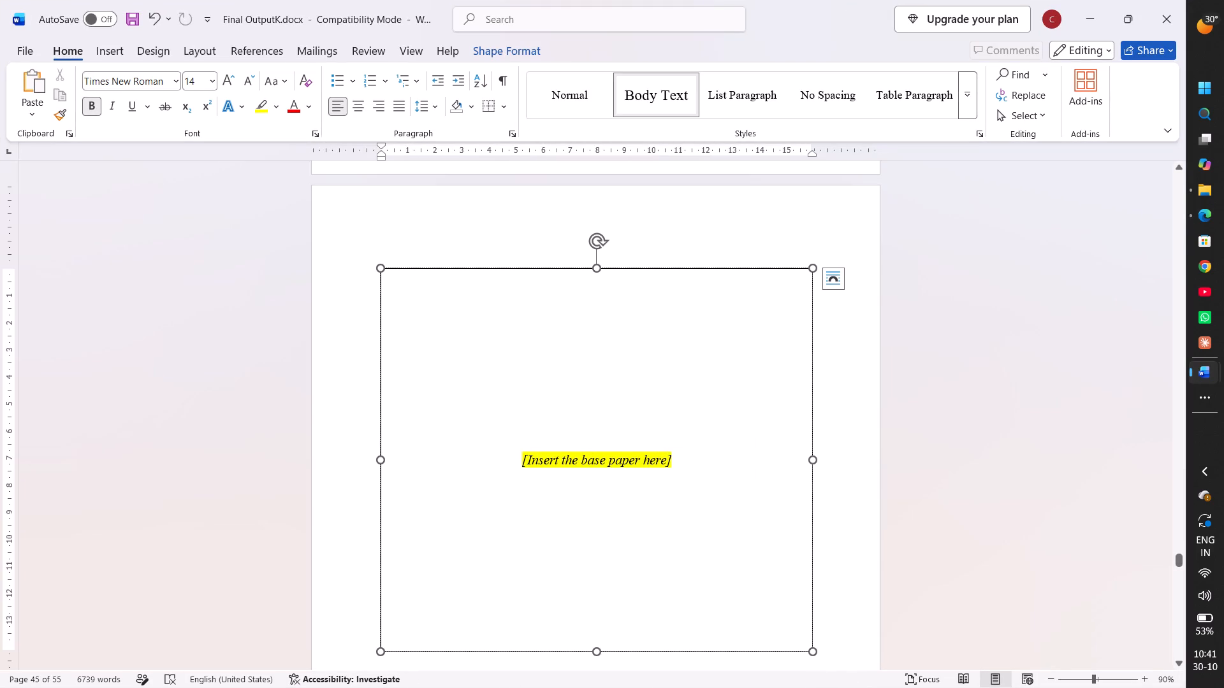
pyautogui.moveTo(525, 459); pyautogui.dragTo(587, 454)
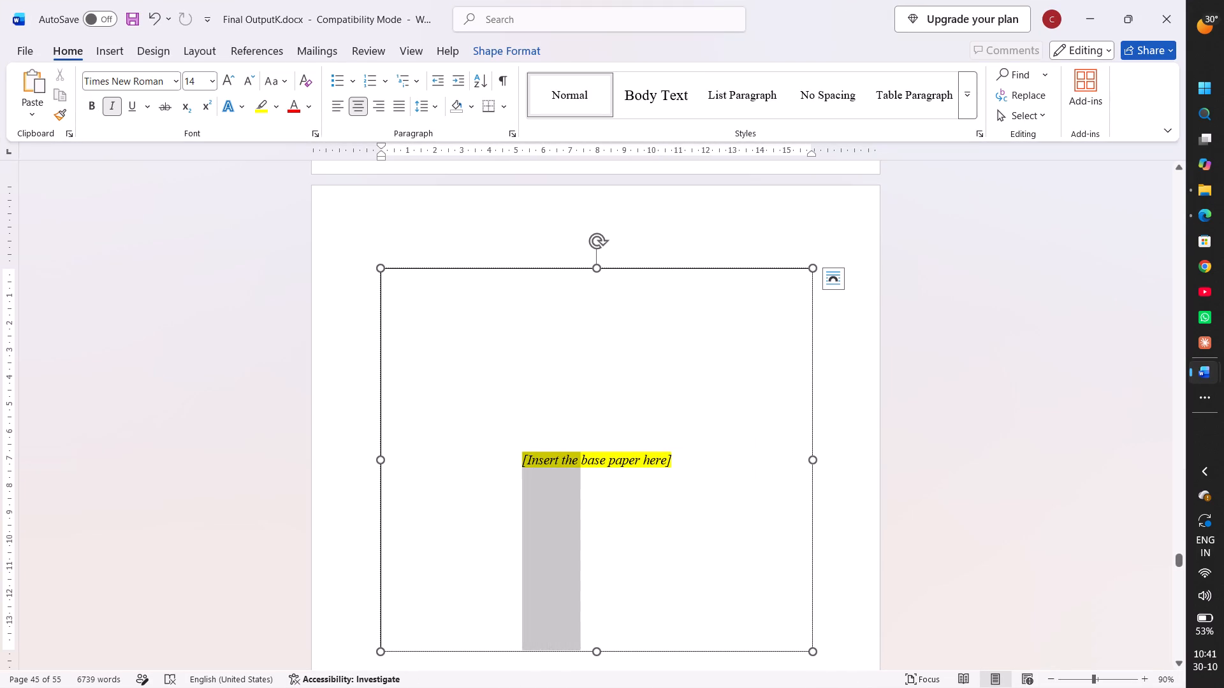
pyautogui.moveTo(587, 454); pyautogui.dragTo(673, 458)
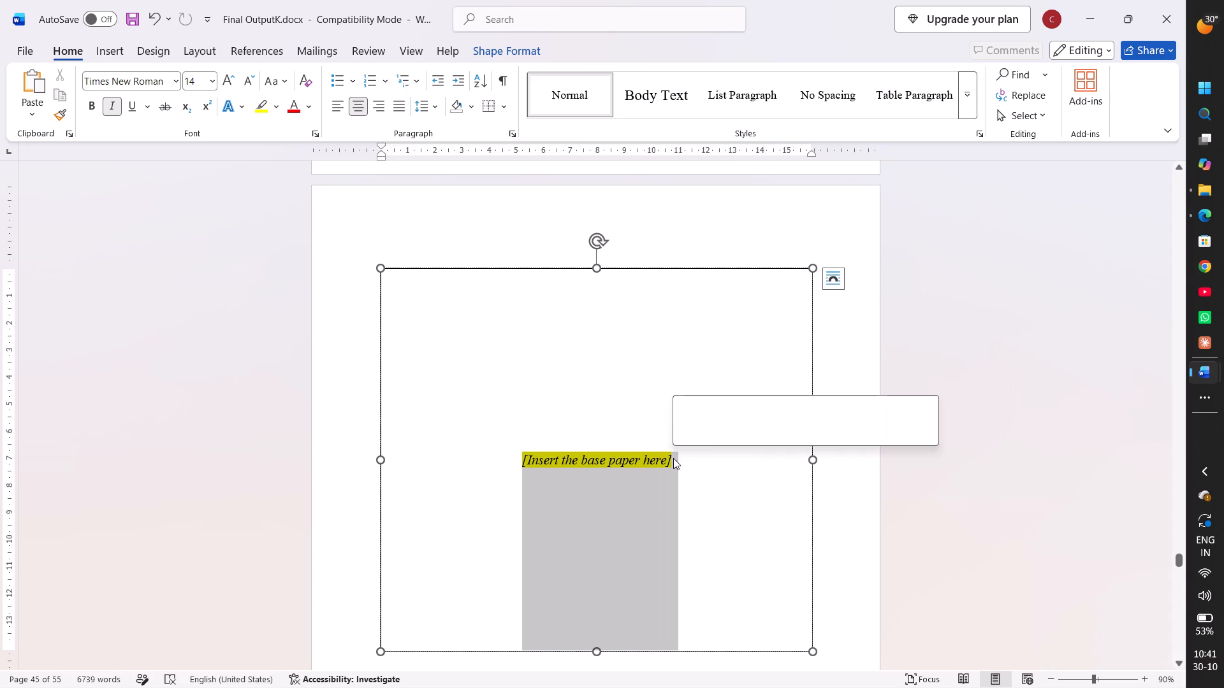
pyautogui.press('BackSpace')
pyautogui.hotkey('ctrl', 'v')
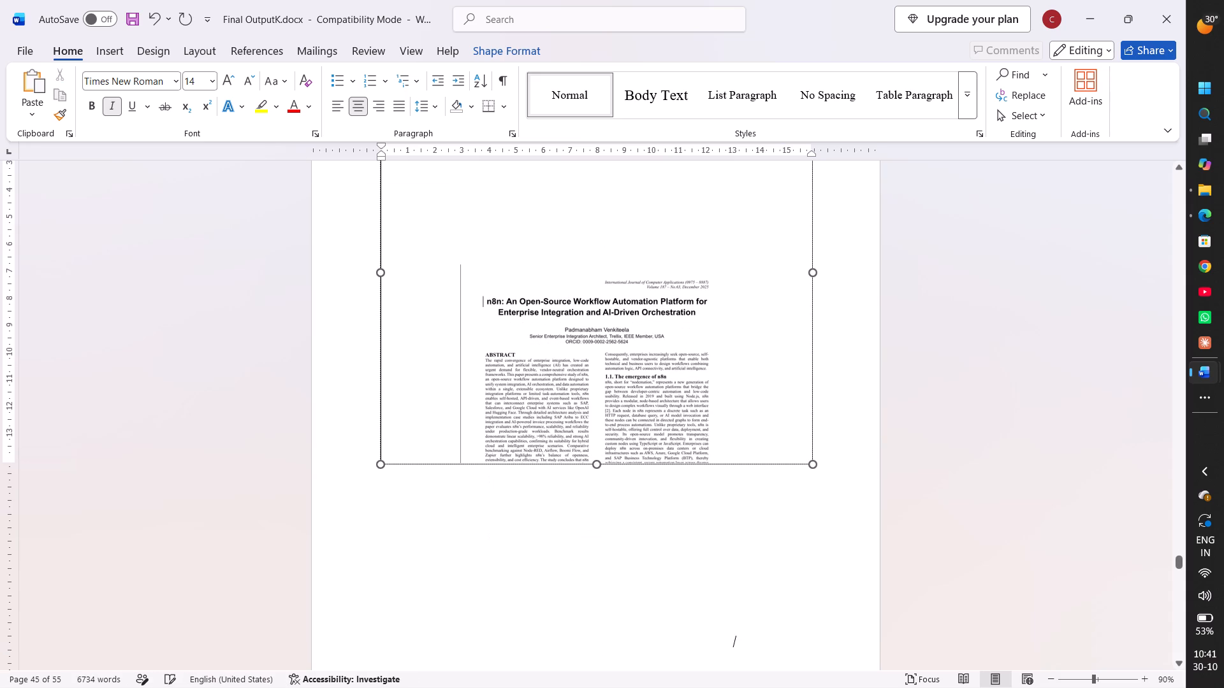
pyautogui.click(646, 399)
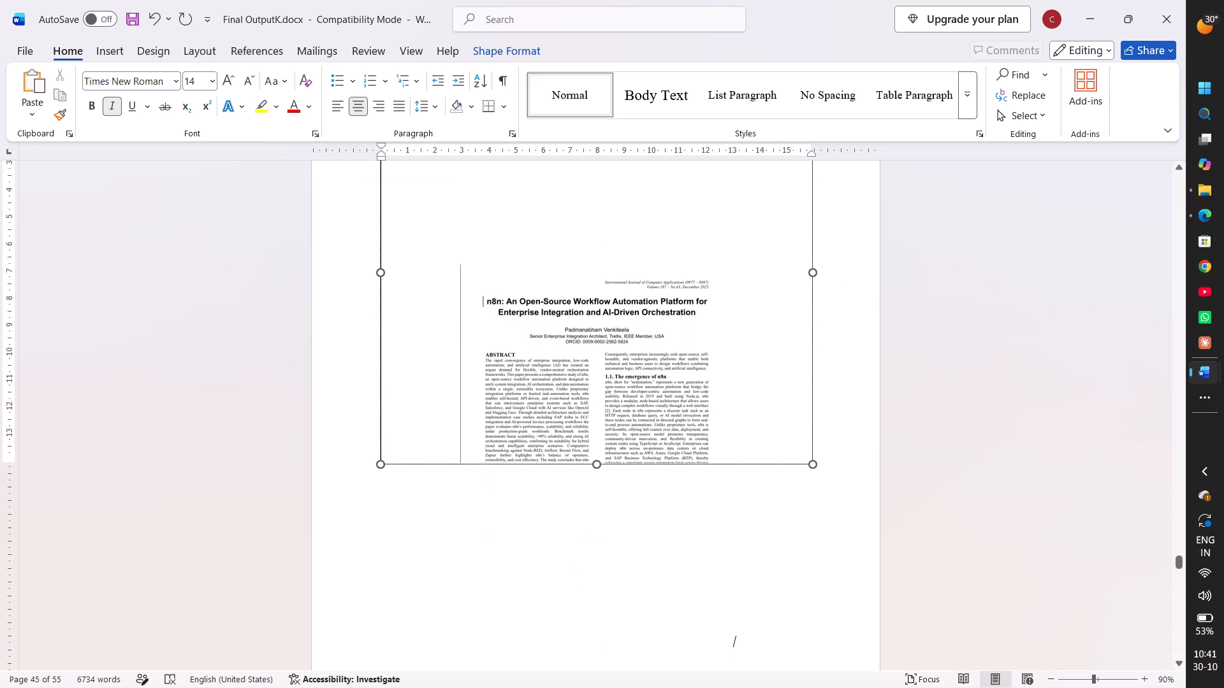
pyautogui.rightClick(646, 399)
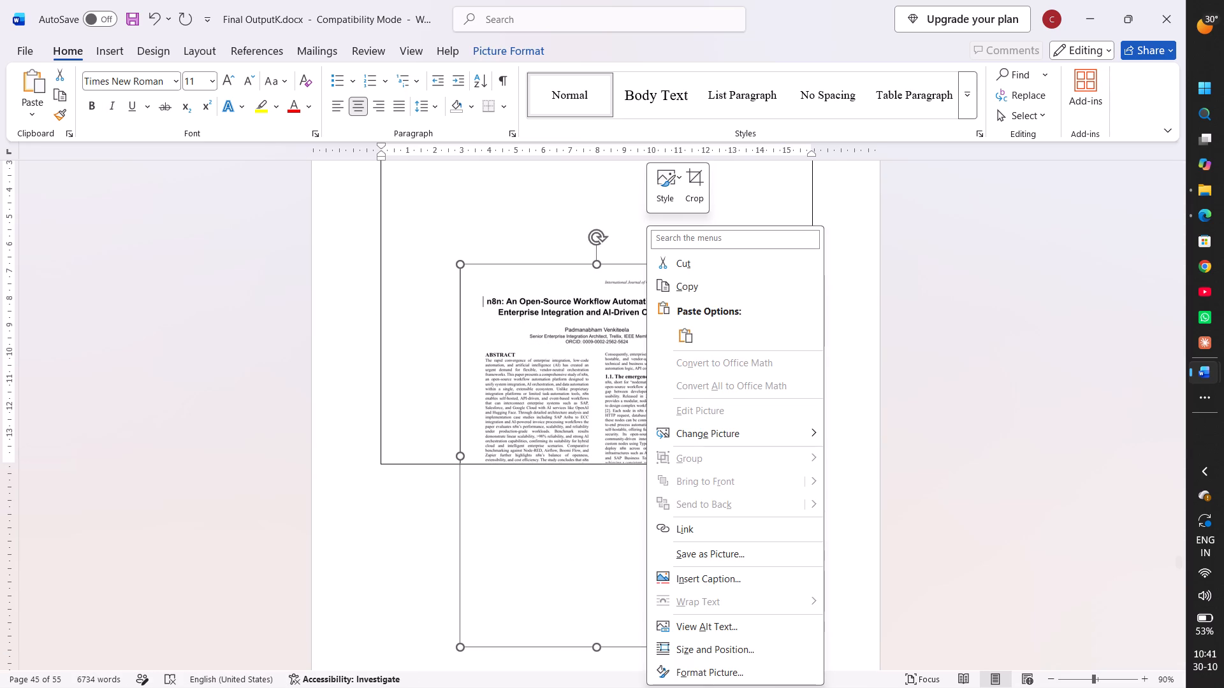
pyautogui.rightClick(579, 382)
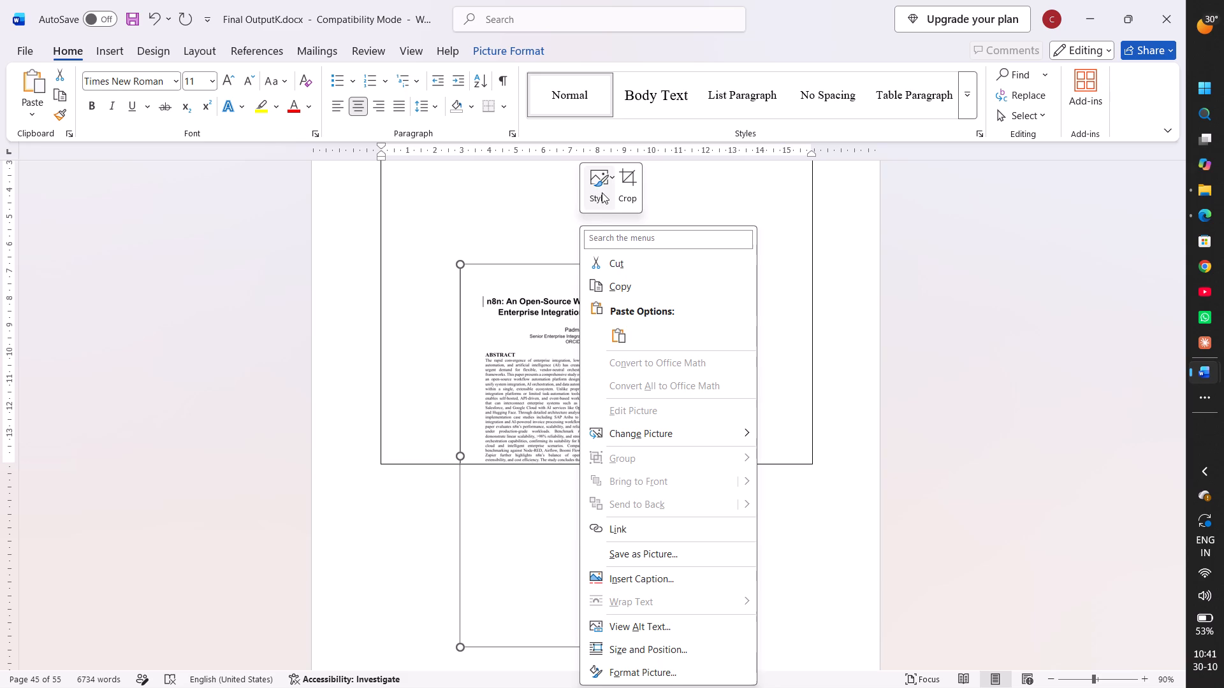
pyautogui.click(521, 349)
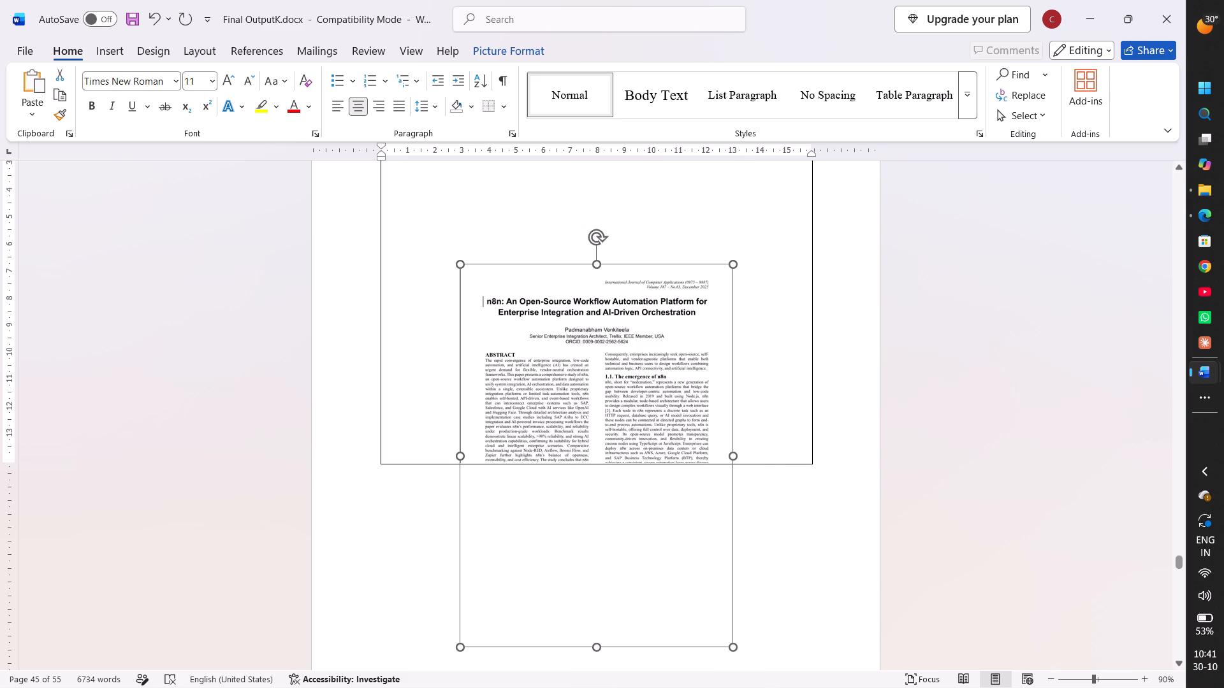
# Move the pasted page image up to the frame's top edge and enlarge it to about 14.94 cm high by 10.63 cm wide.
pyautogui.click(687, 373)
pyautogui.moveTo(687, 373); pyautogui.dragTo(669, 238)
pyautogui.scroll(1, 669, 238)
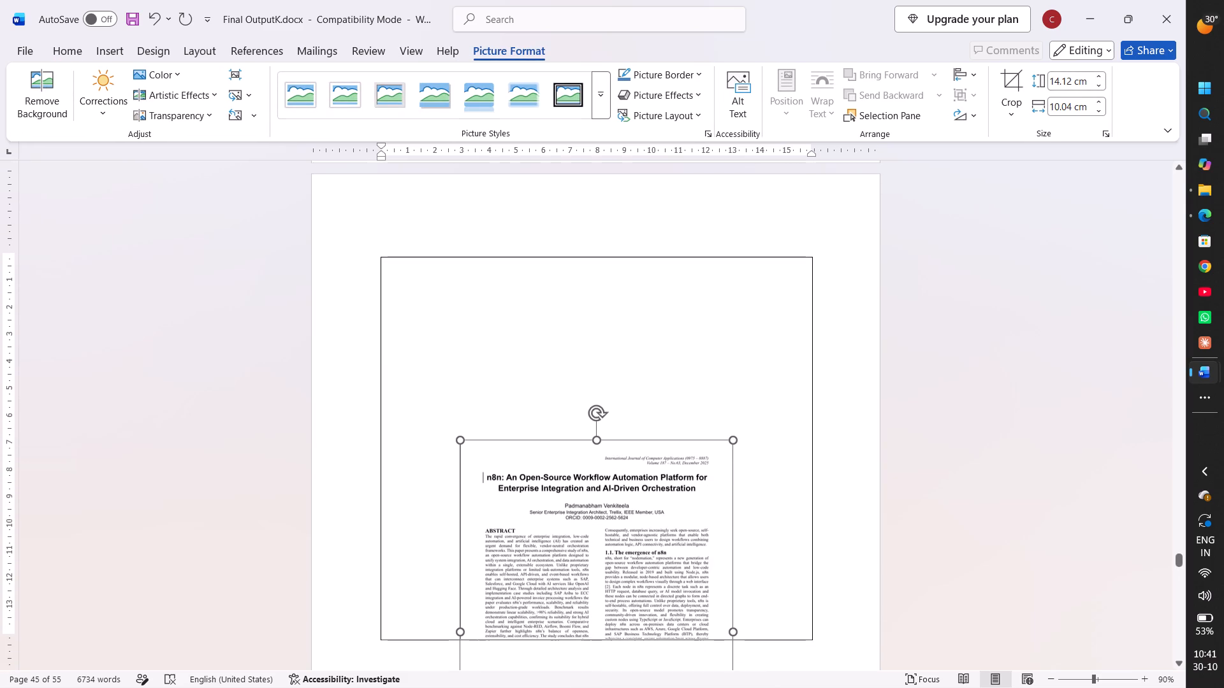
pyautogui.scroll(1, 669, 238)
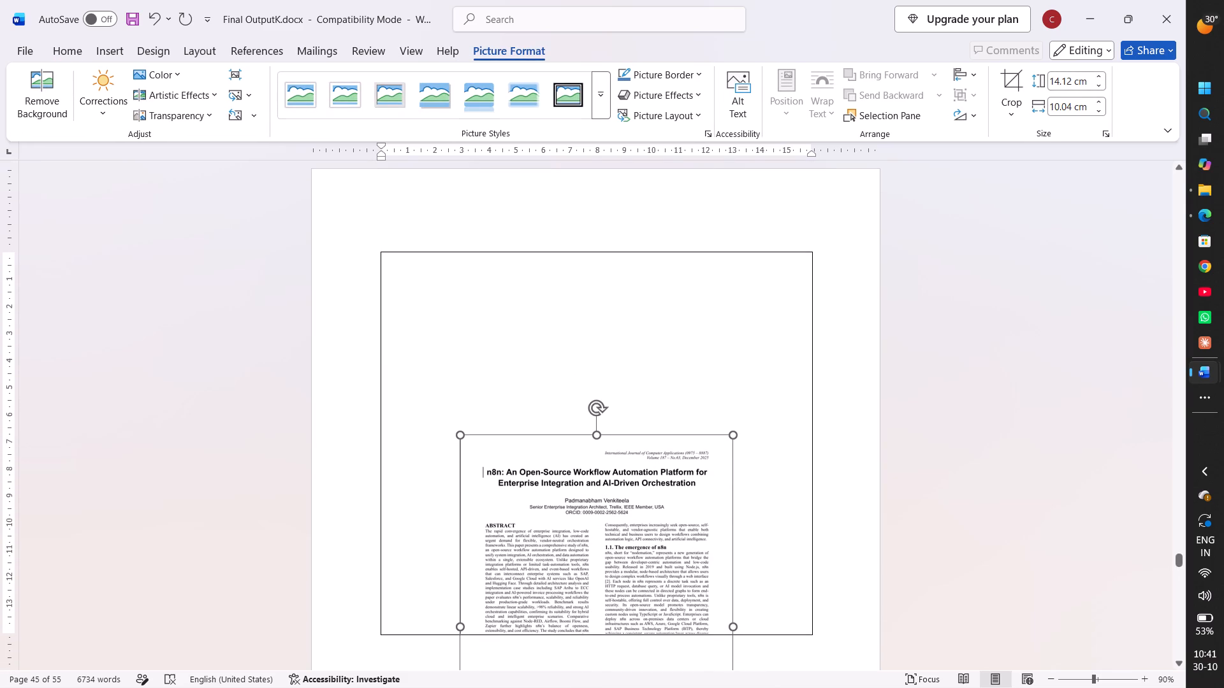
pyautogui.moveTo(653, 513); pyautogui.dragTo(627, 421)
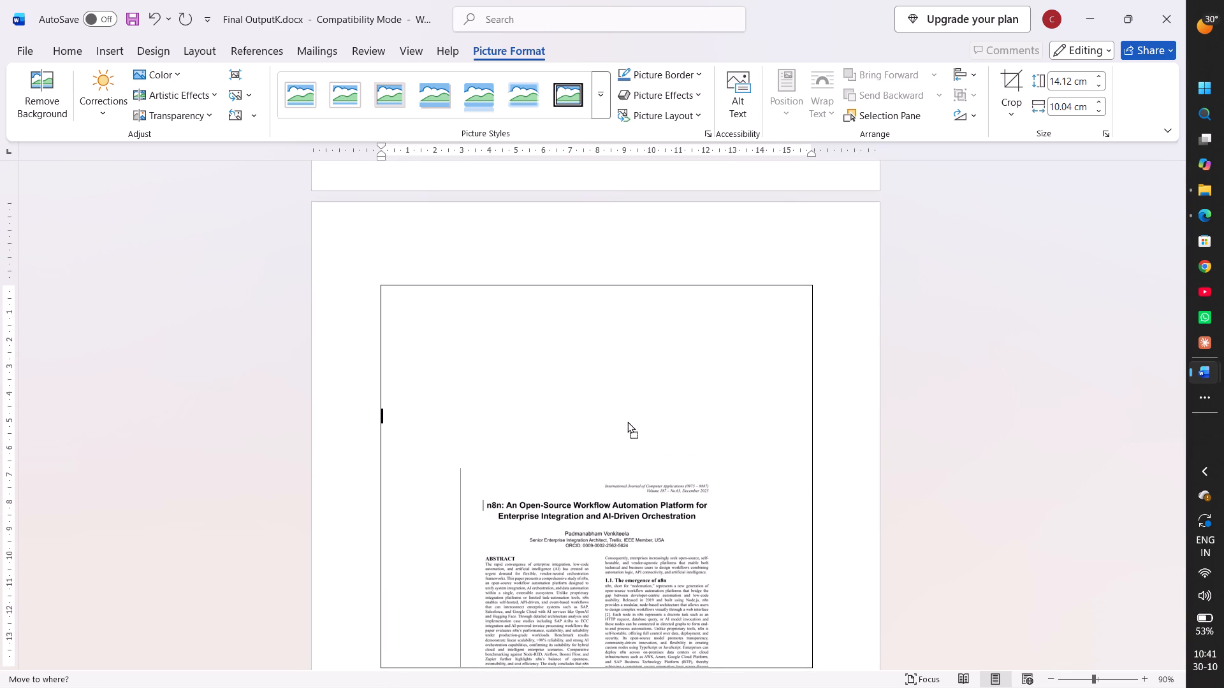
pyautogui.moveTo(627, 421); pyautogui.dragTo(640, 355)
pyautogui.moveTo(581, 484); pyautogui.dragTo(683, 398)
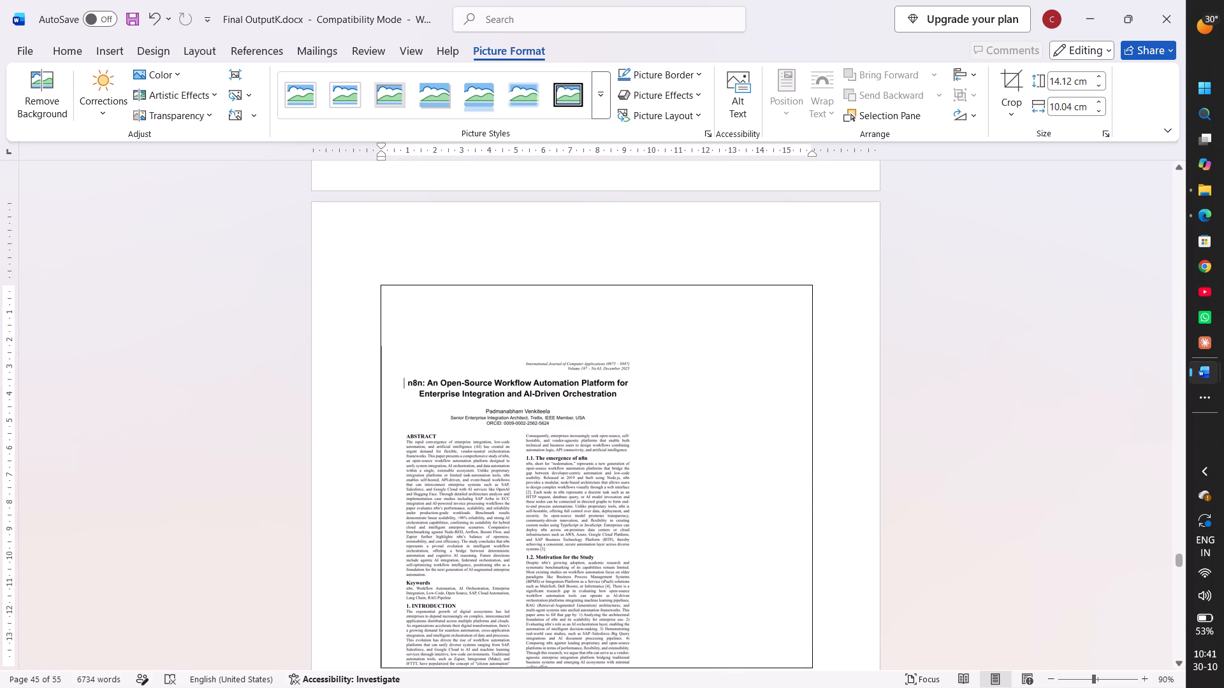
pyautogui.moveTo(657, 344); pyautogui.dragTo(688, 329)
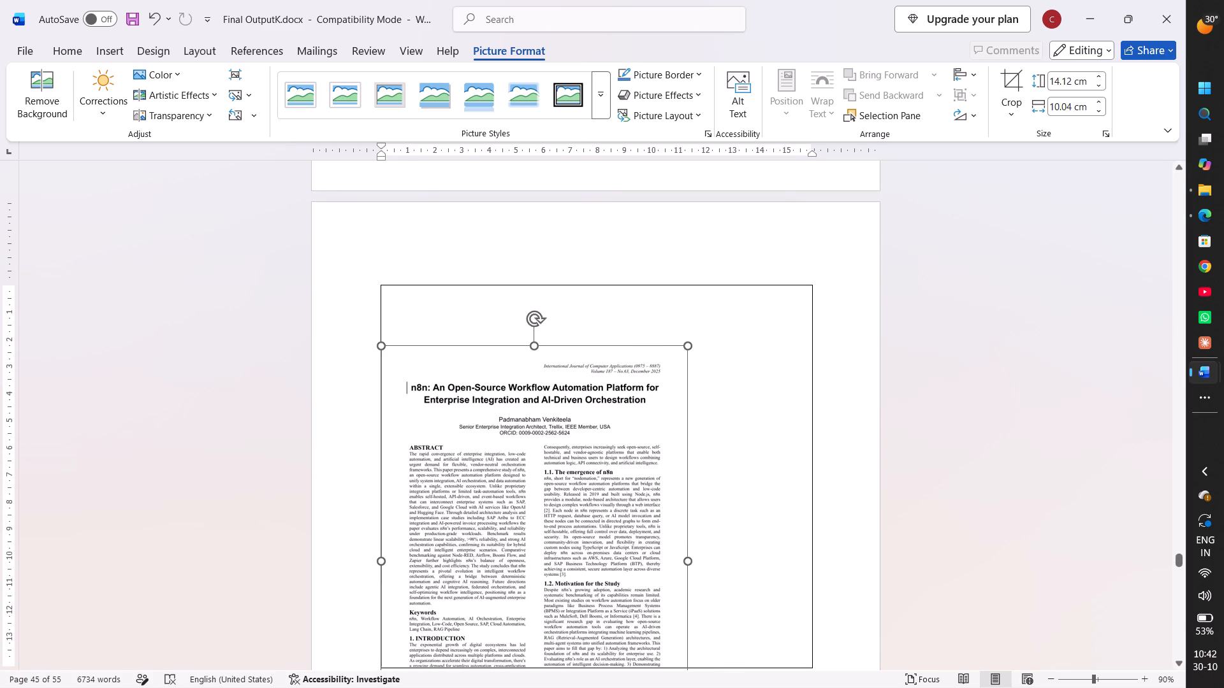
pyautogui.moveTo(688, 329); pyautogui.dragTo(669, 342)
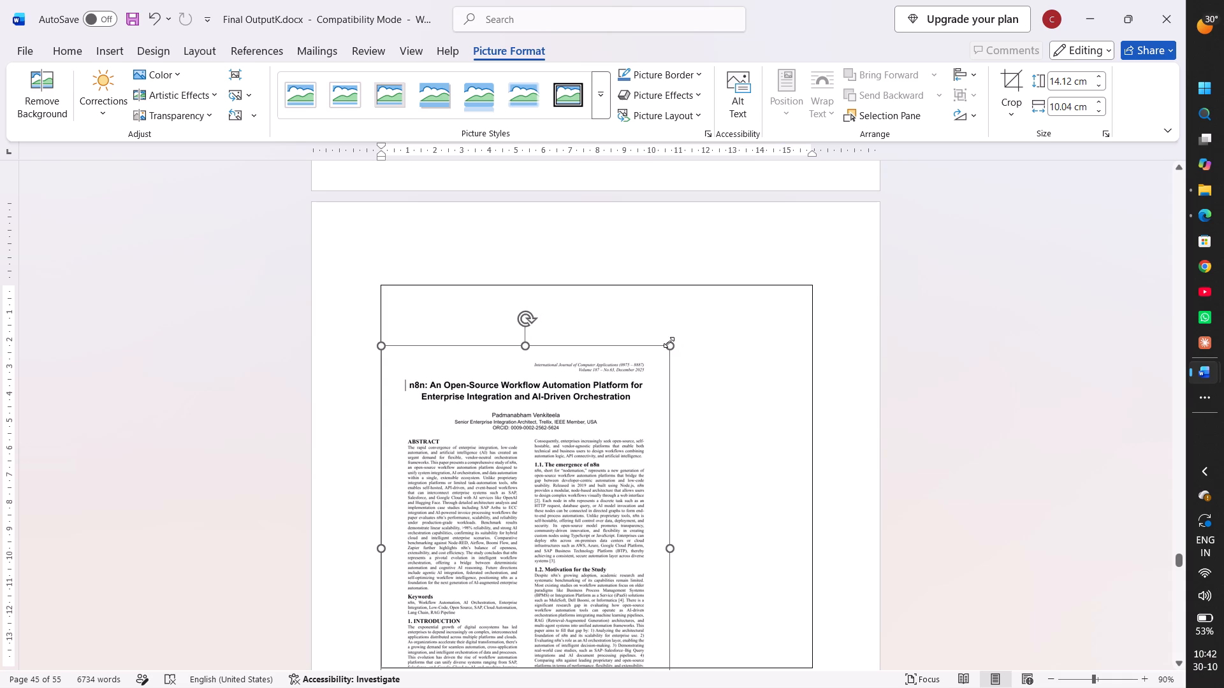
pyautogui.moveTo(528, 445); pyautogui.dragTo(672, 322)
pyautogui.moveTo(513, 440); pyautogui.dragTo(541, 362)
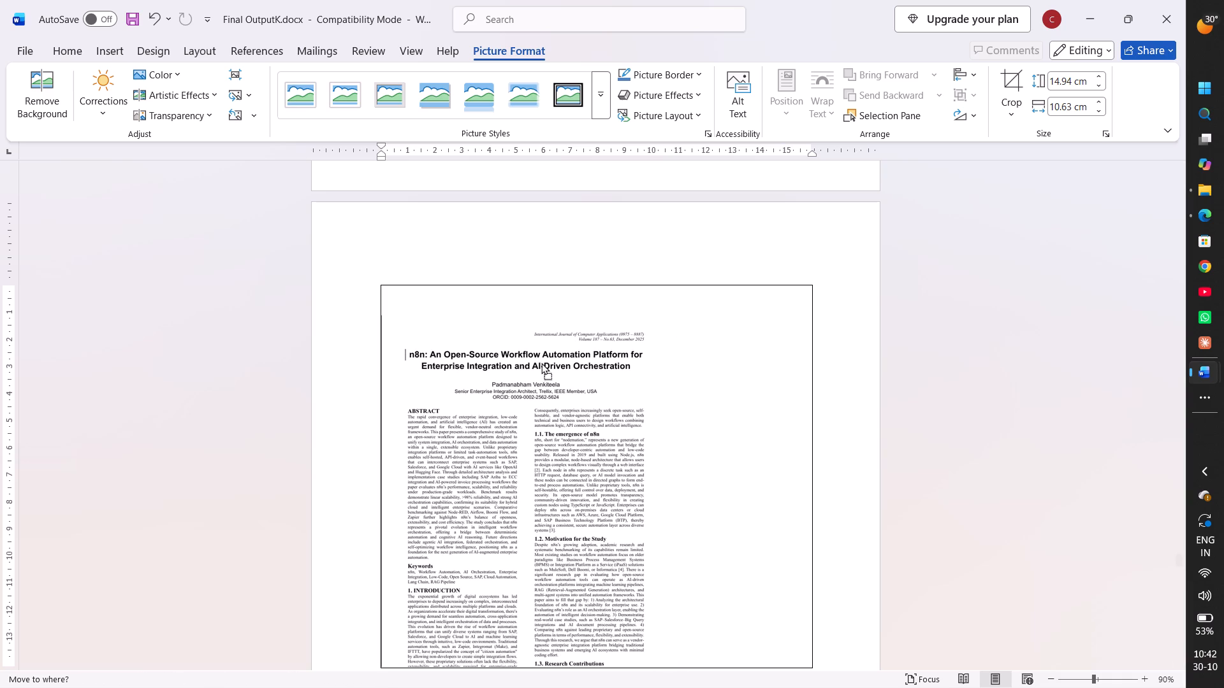
pyautogui.moveTo(541, 362); pyautogui.dragTo(654, 290)
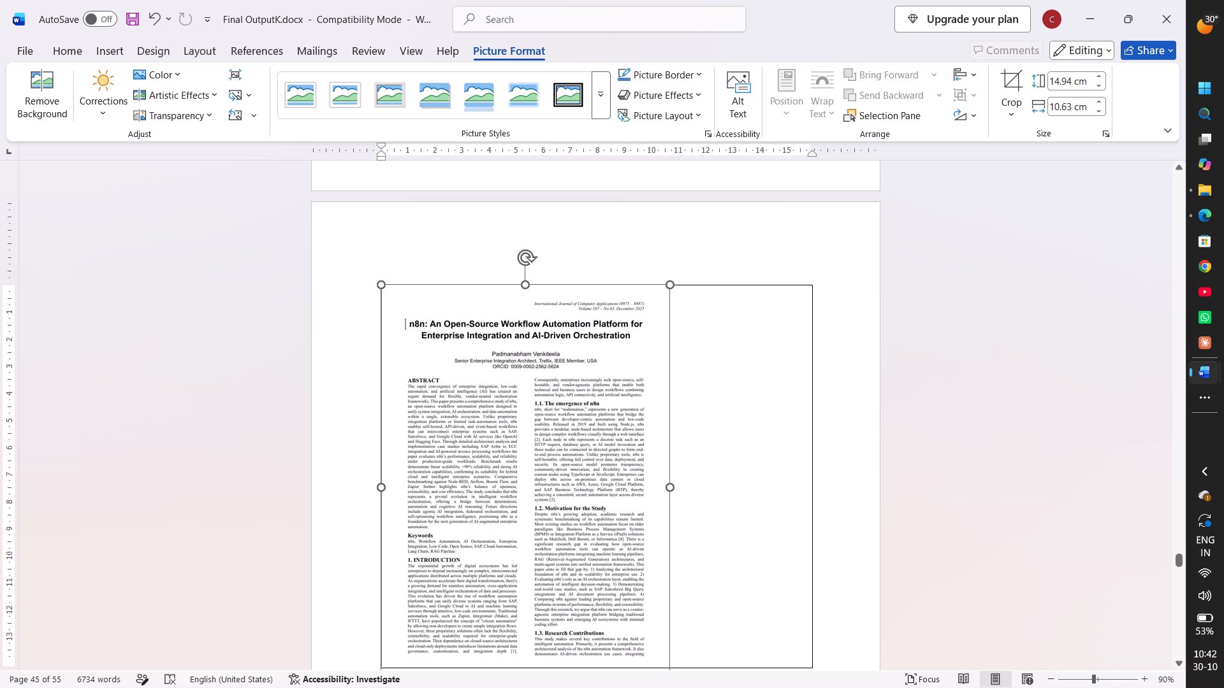
# Stretch the page image horizontally to a width of about 15.47 cm so it nearly fills the frame.
pyautogui.moveTo(671, 487); pyautogui.dragTo(708, 491)
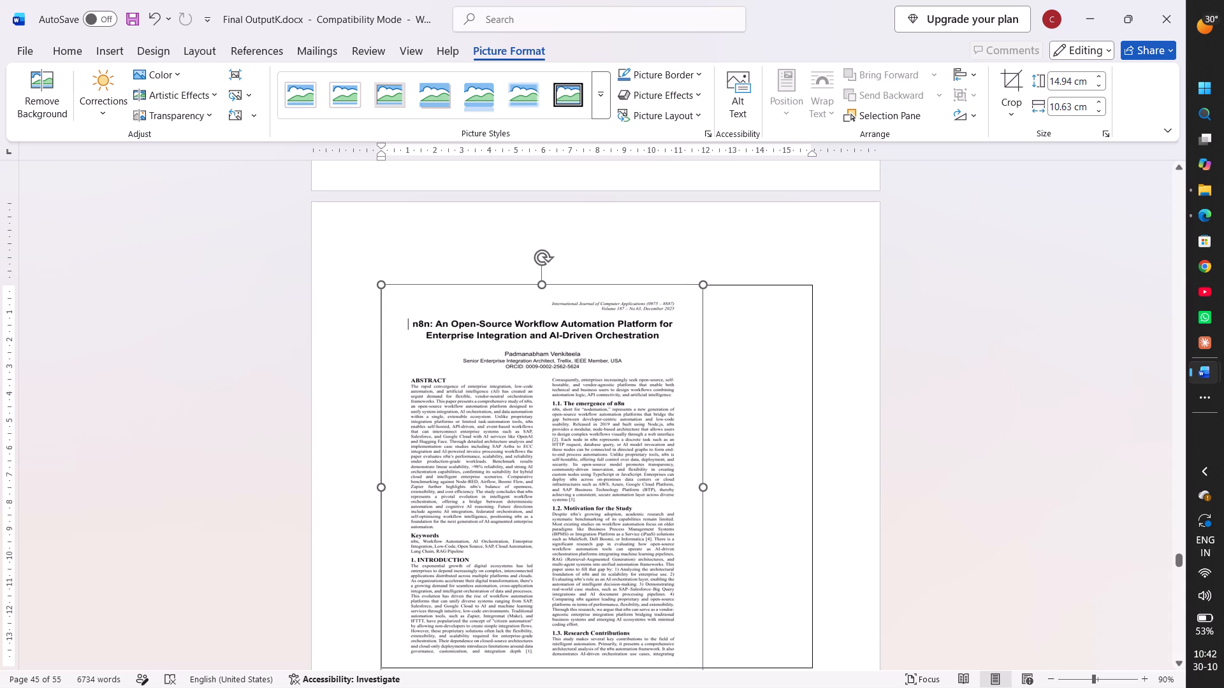
pyautogui.moveTo(708, 491); pyautogui.dragTo(807, 499)
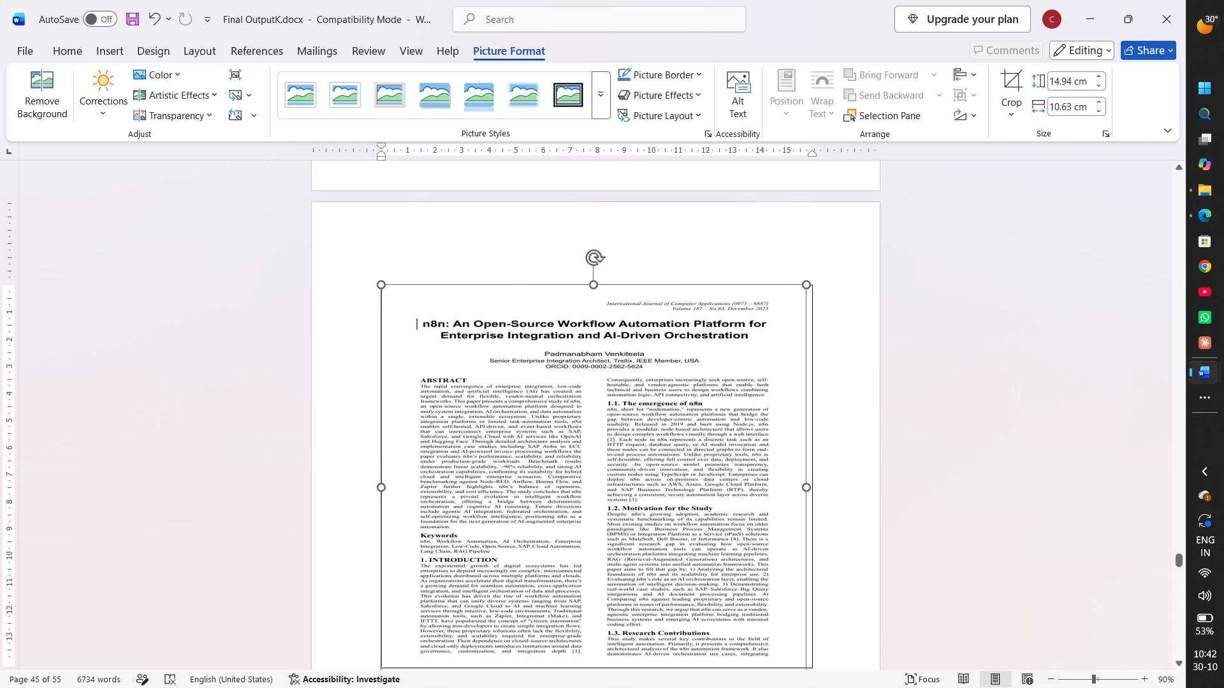
pyautogui.moveTo(807, 499); pyautogui.dragTo(810, 499)
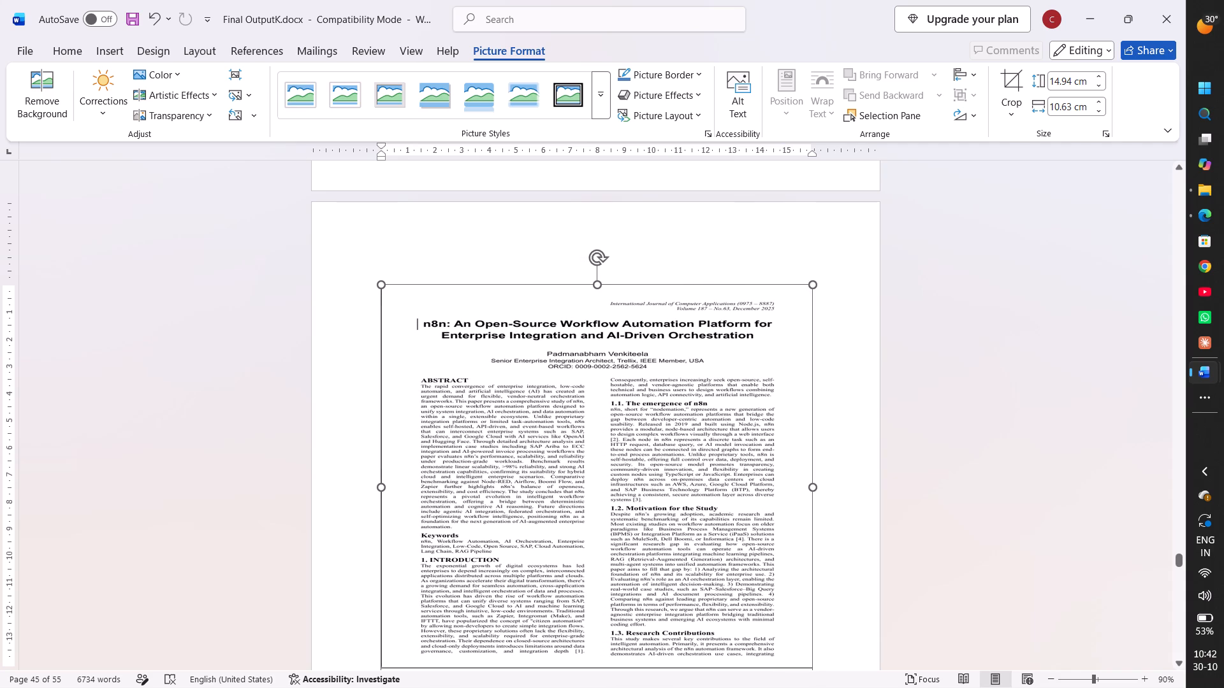
pyautogui.moveTo(810, 499); pyautogui.dragTo(808, 499)
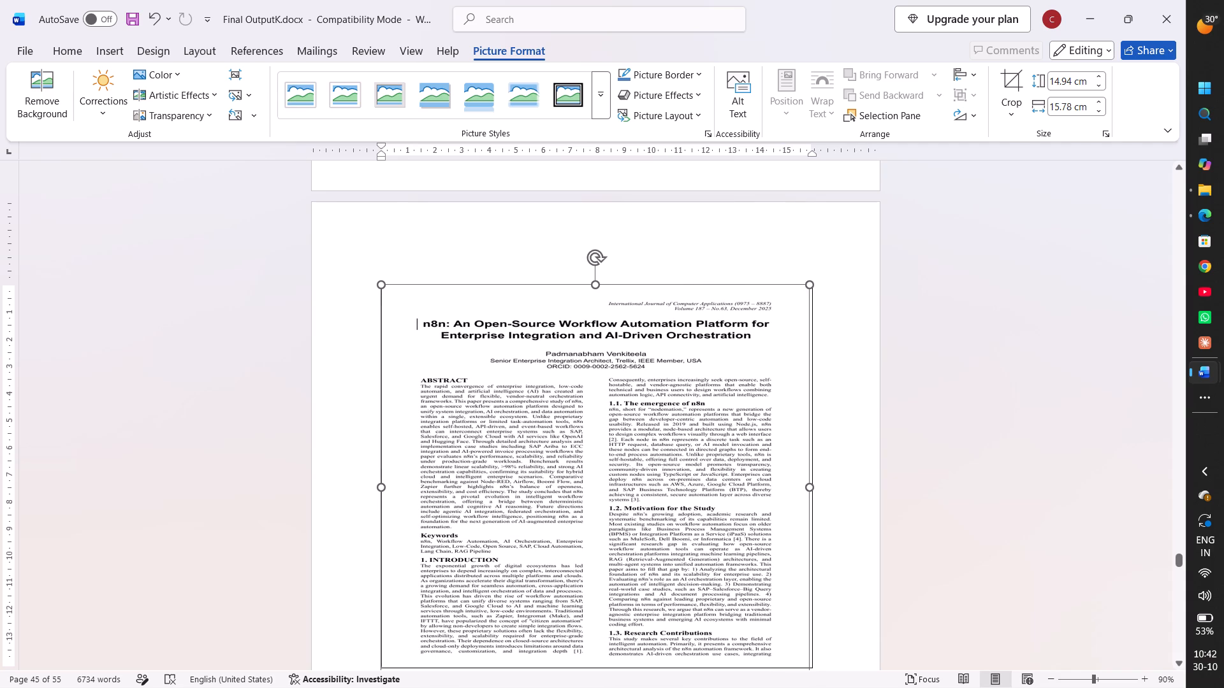
pyautogui.click(379, 492)
pyautogui.moveTo(382, 489); pyautogui.dragTo(388, 487)
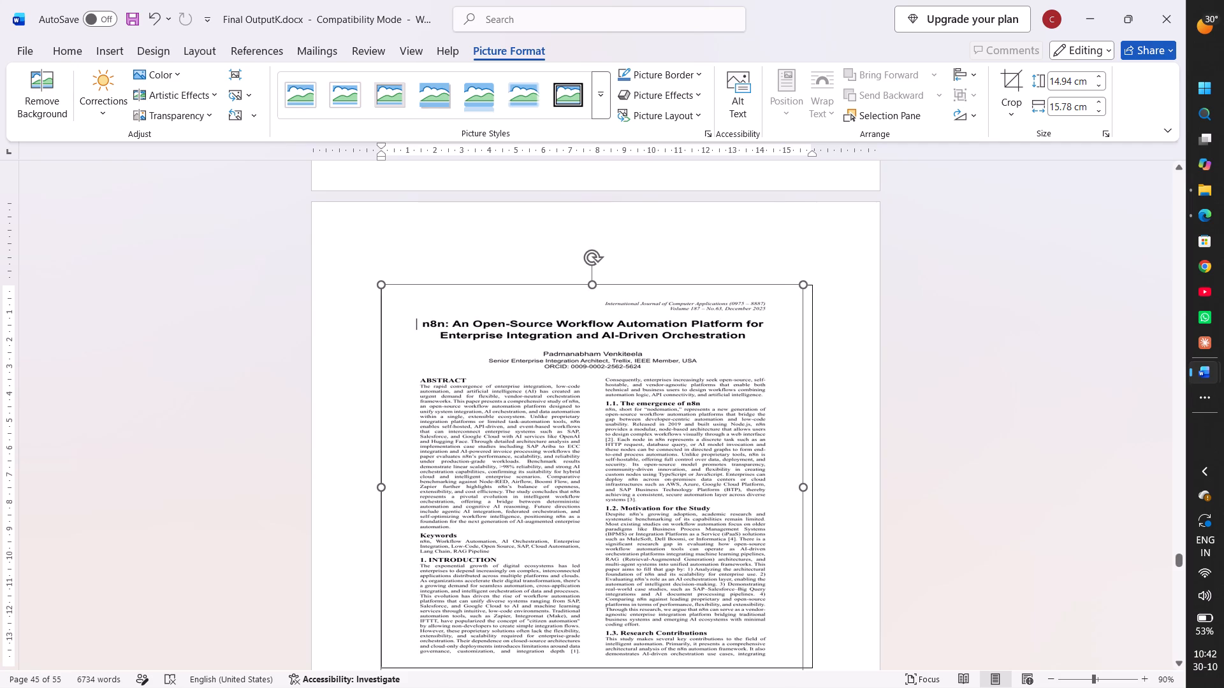
pyautogui.moveTo(388, 487); pyautogui.dragTo(389, 492)
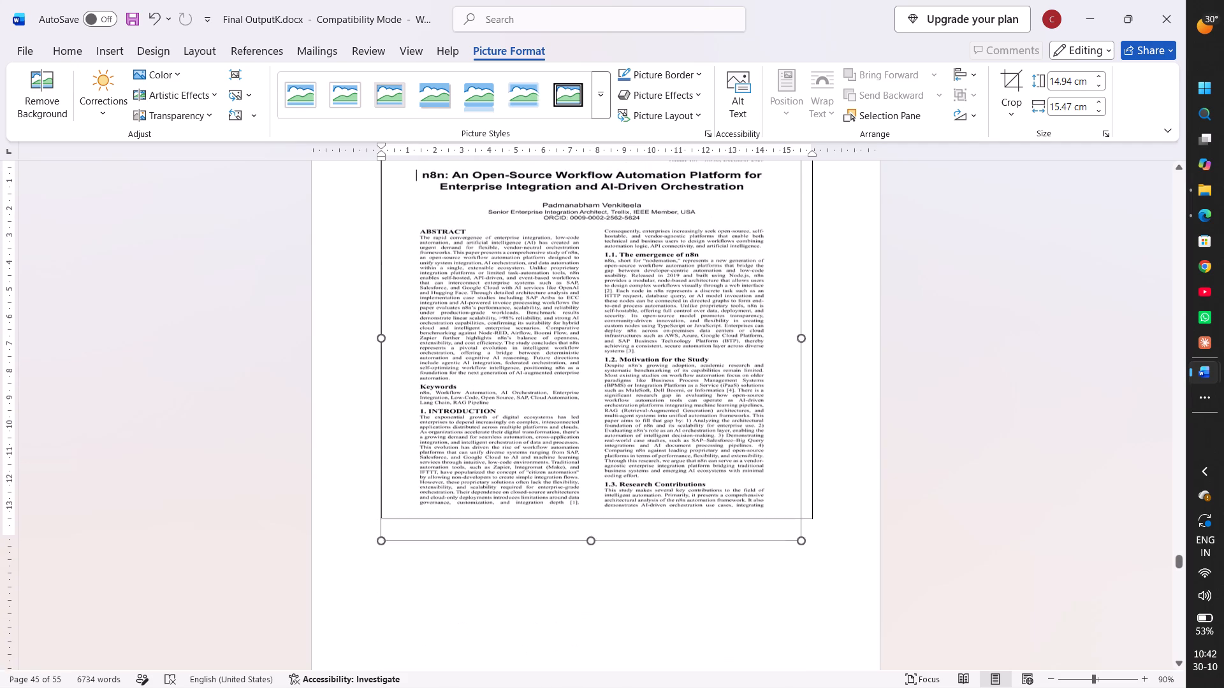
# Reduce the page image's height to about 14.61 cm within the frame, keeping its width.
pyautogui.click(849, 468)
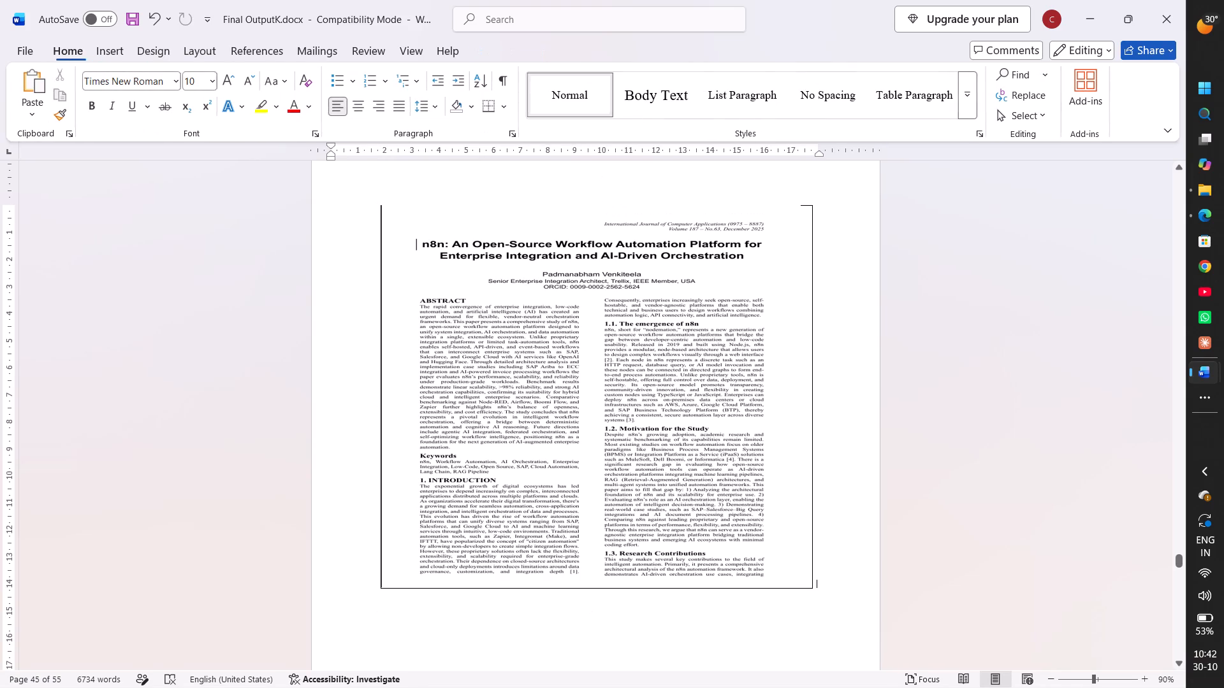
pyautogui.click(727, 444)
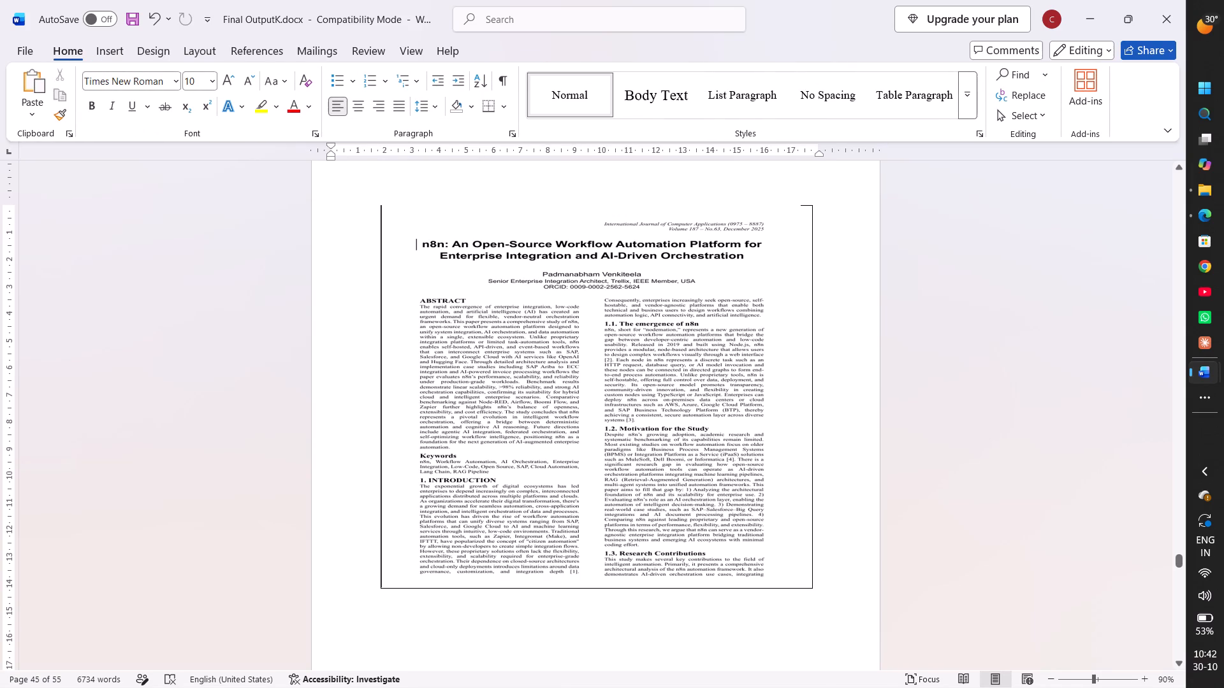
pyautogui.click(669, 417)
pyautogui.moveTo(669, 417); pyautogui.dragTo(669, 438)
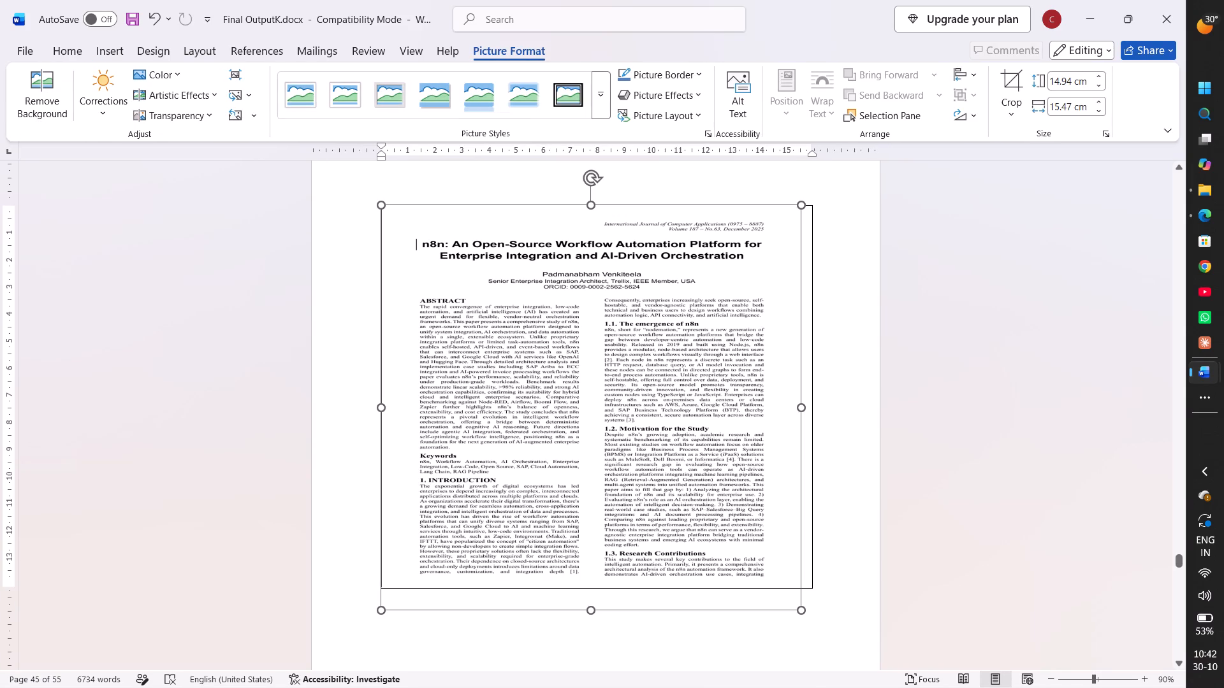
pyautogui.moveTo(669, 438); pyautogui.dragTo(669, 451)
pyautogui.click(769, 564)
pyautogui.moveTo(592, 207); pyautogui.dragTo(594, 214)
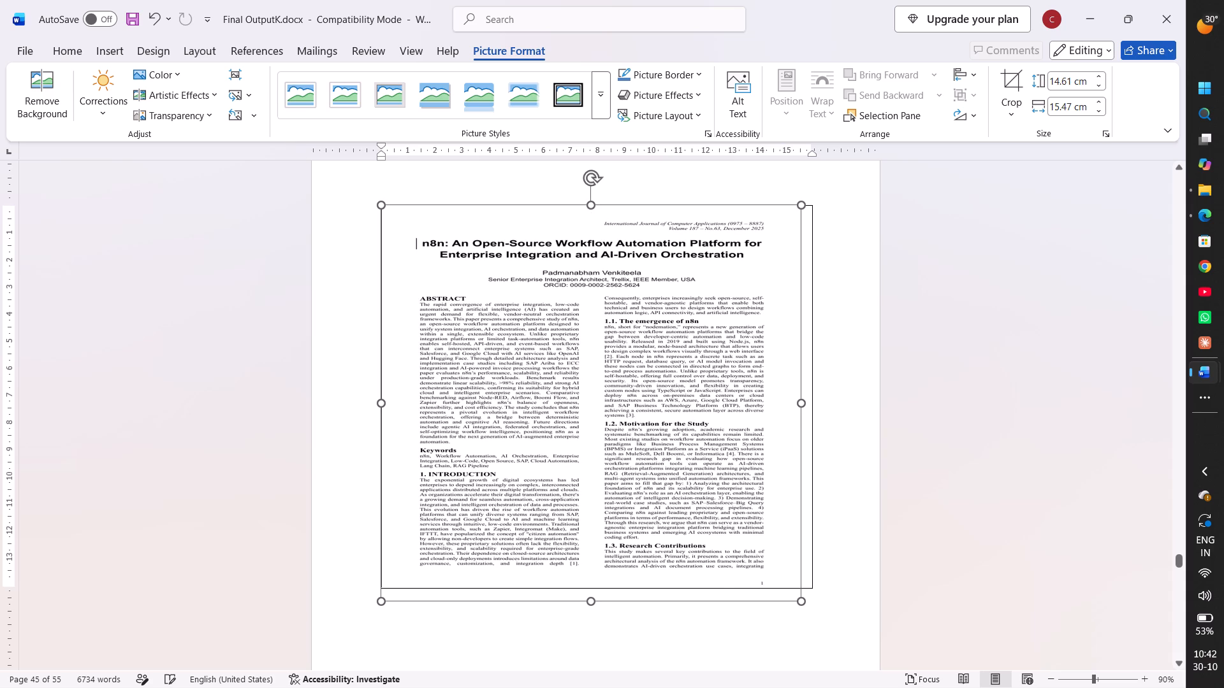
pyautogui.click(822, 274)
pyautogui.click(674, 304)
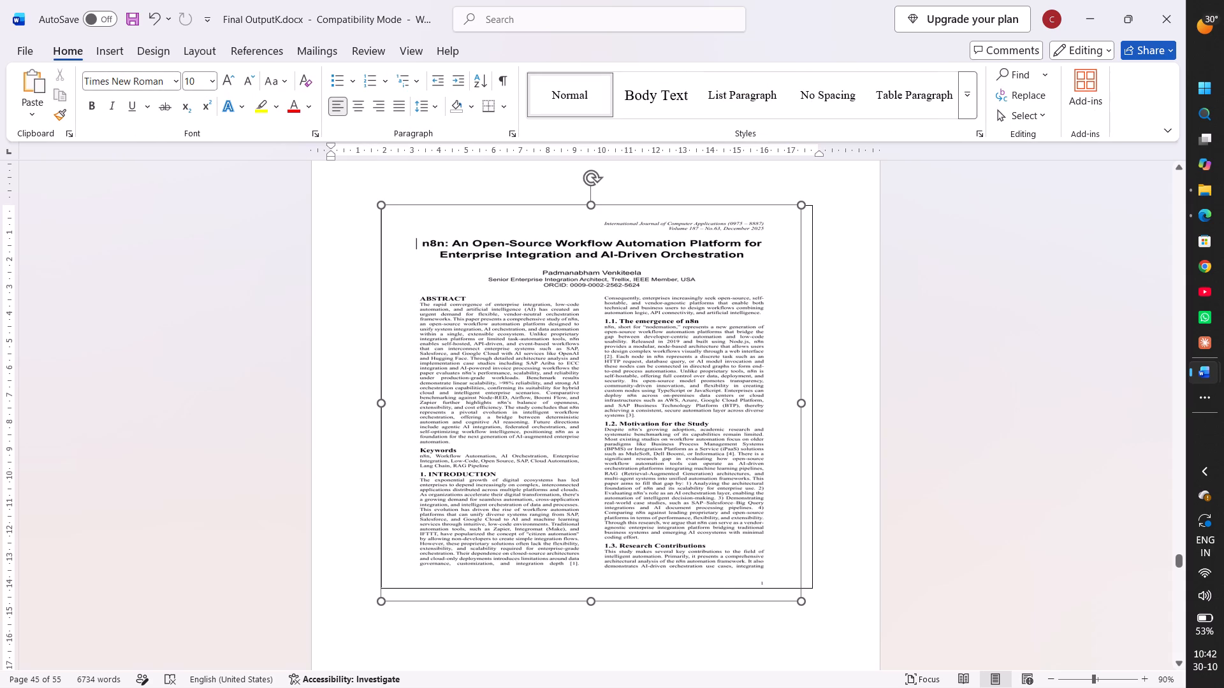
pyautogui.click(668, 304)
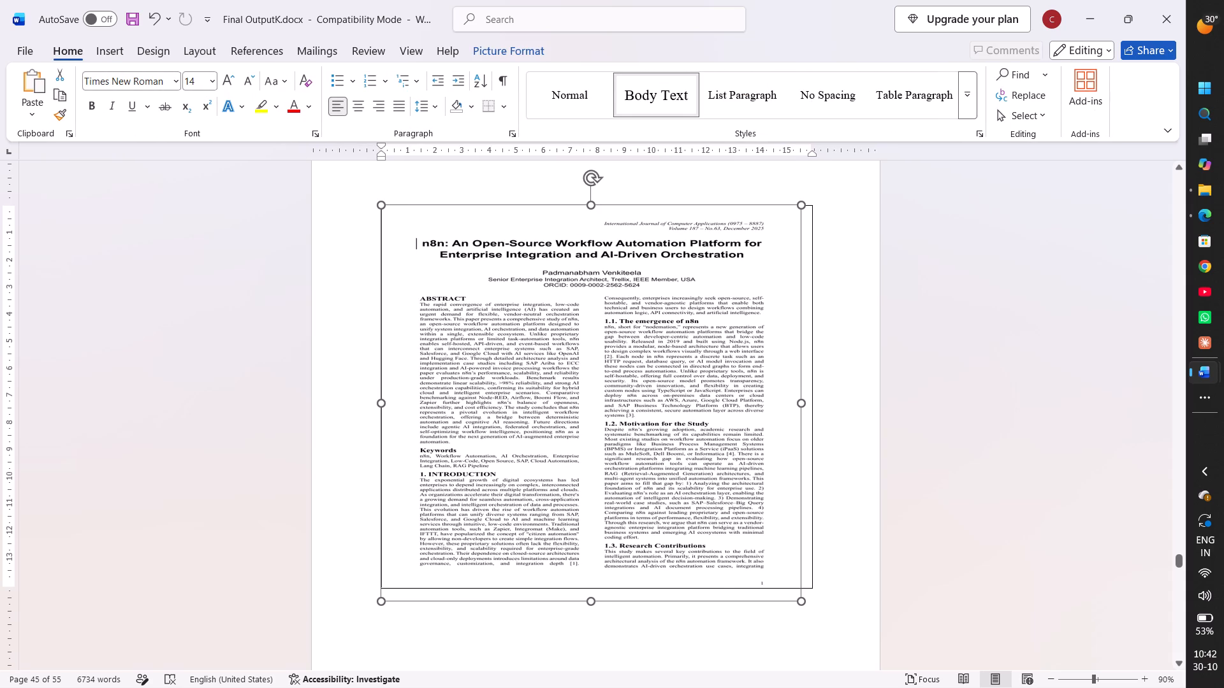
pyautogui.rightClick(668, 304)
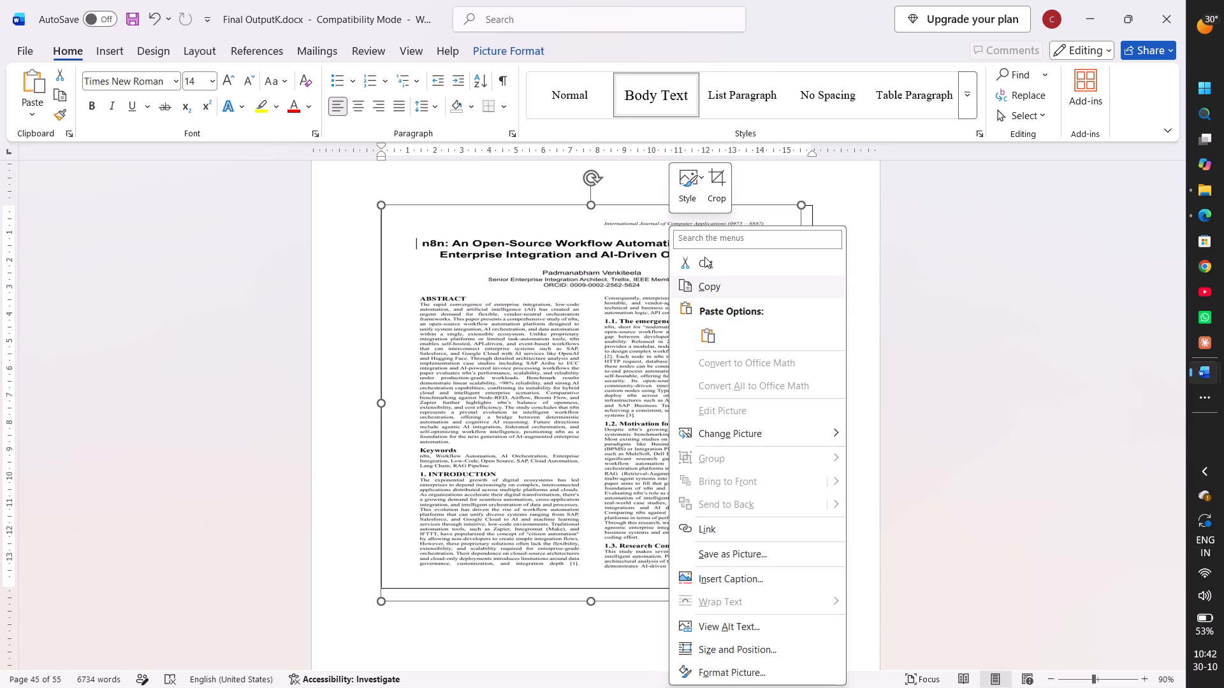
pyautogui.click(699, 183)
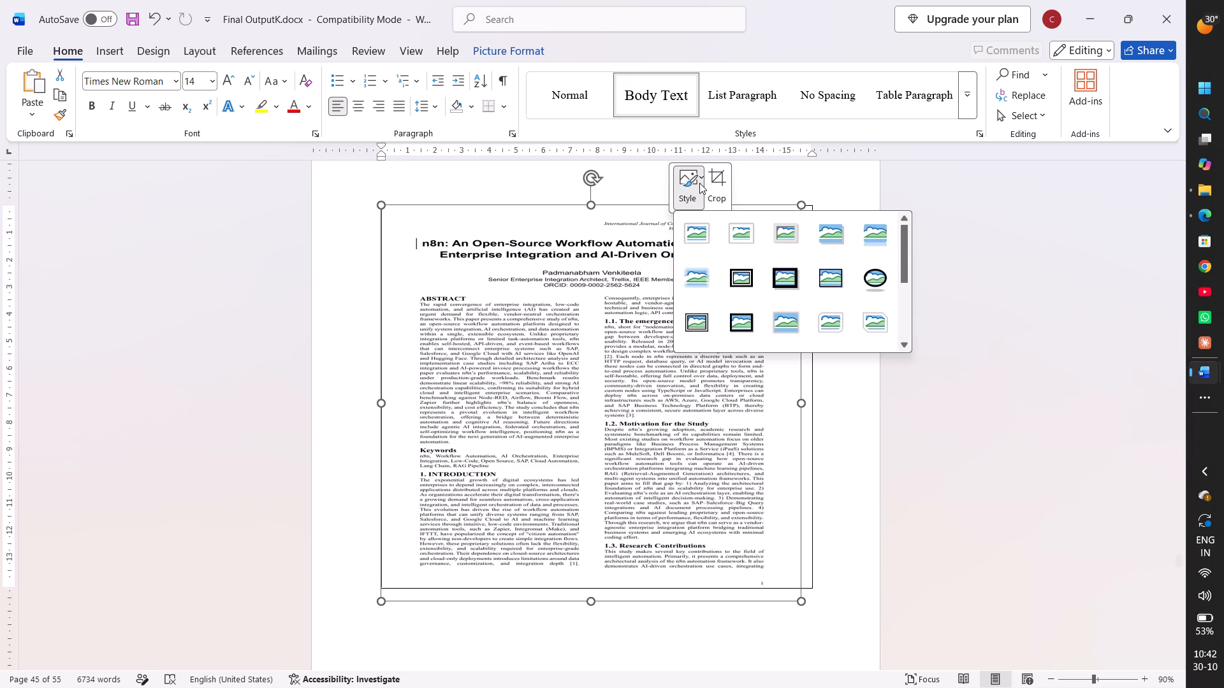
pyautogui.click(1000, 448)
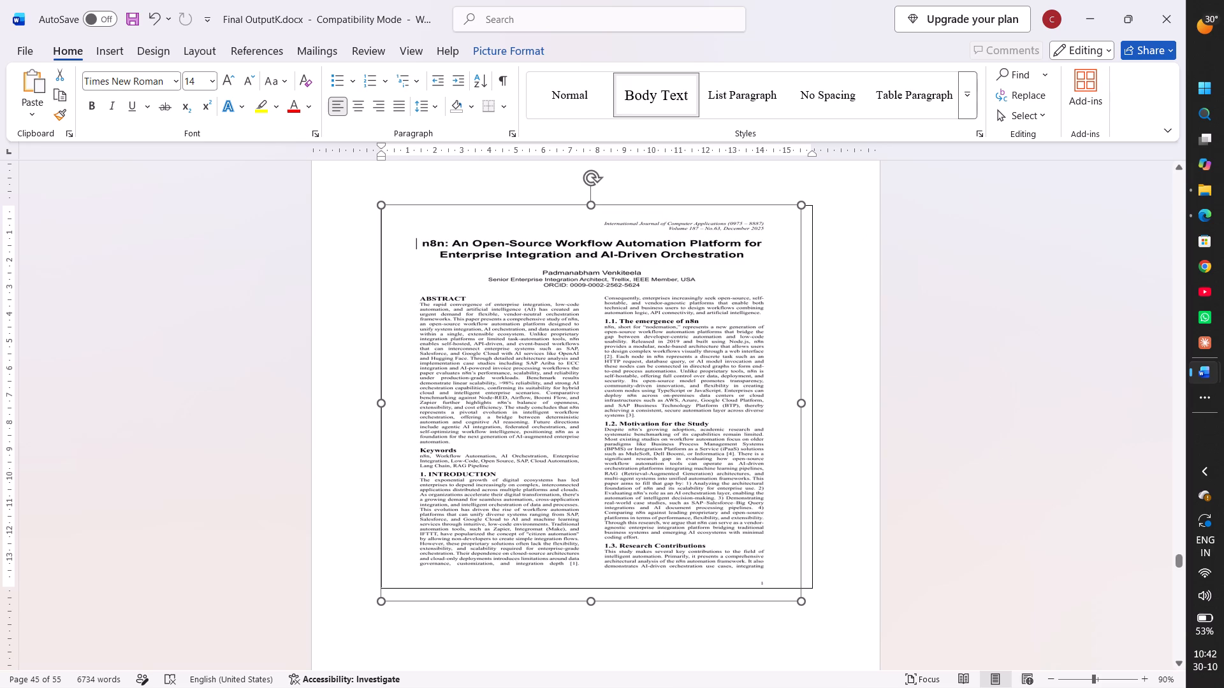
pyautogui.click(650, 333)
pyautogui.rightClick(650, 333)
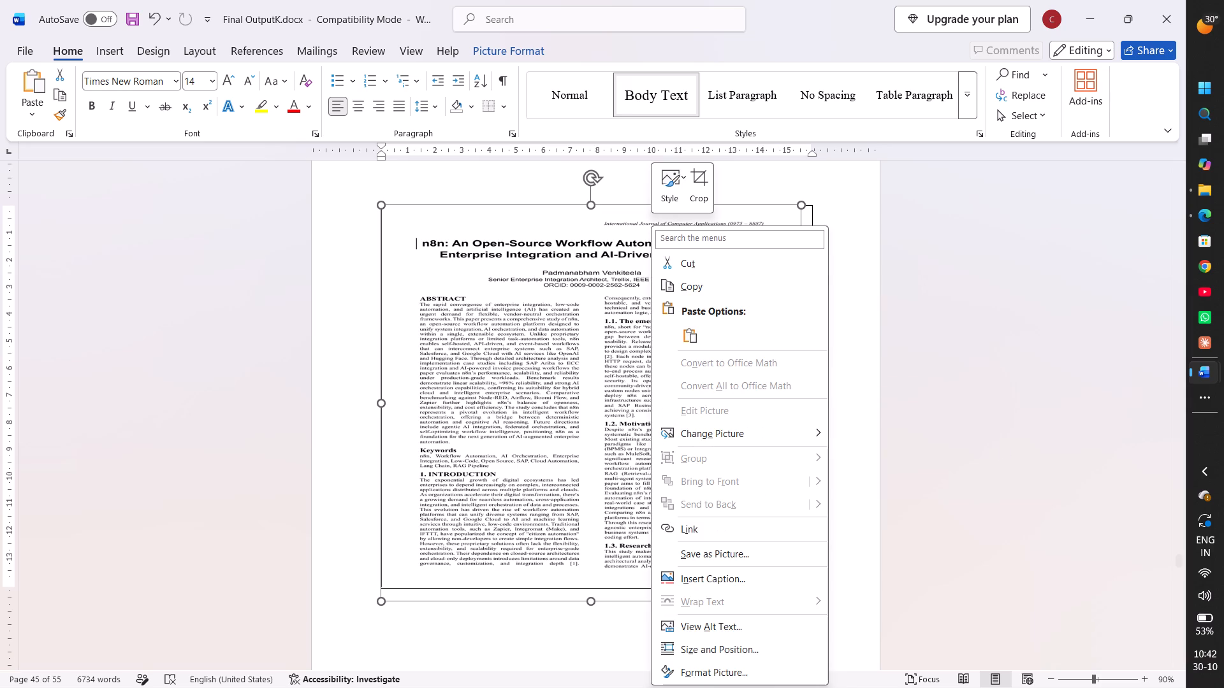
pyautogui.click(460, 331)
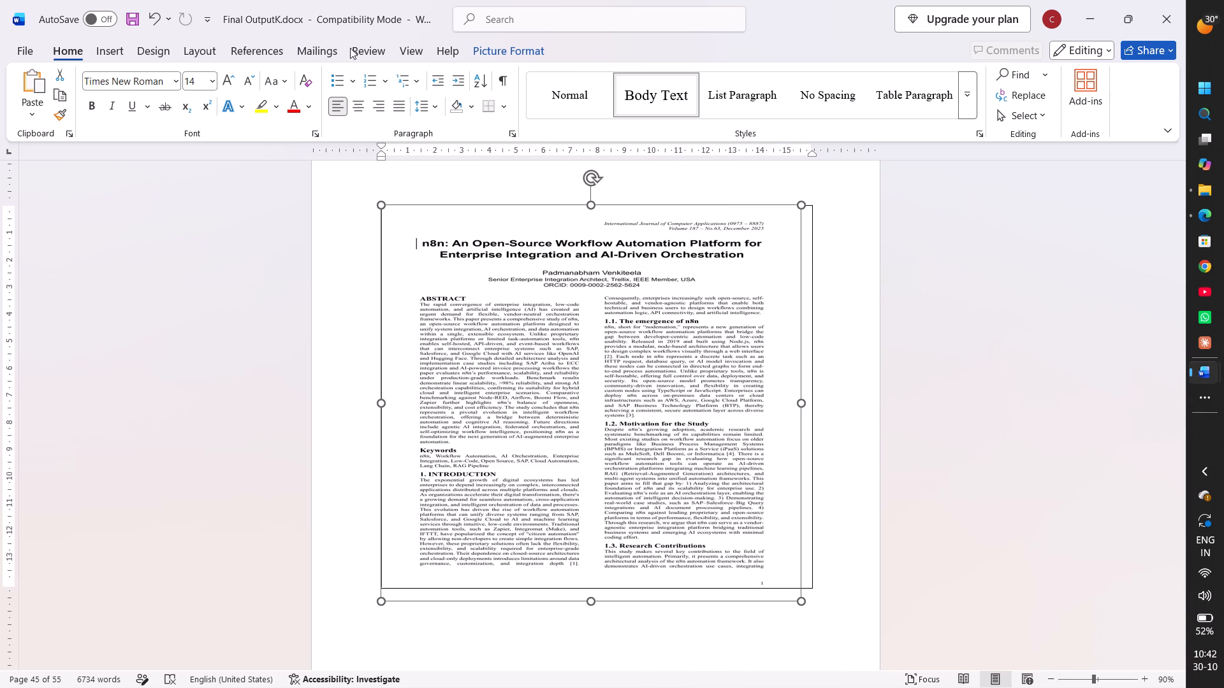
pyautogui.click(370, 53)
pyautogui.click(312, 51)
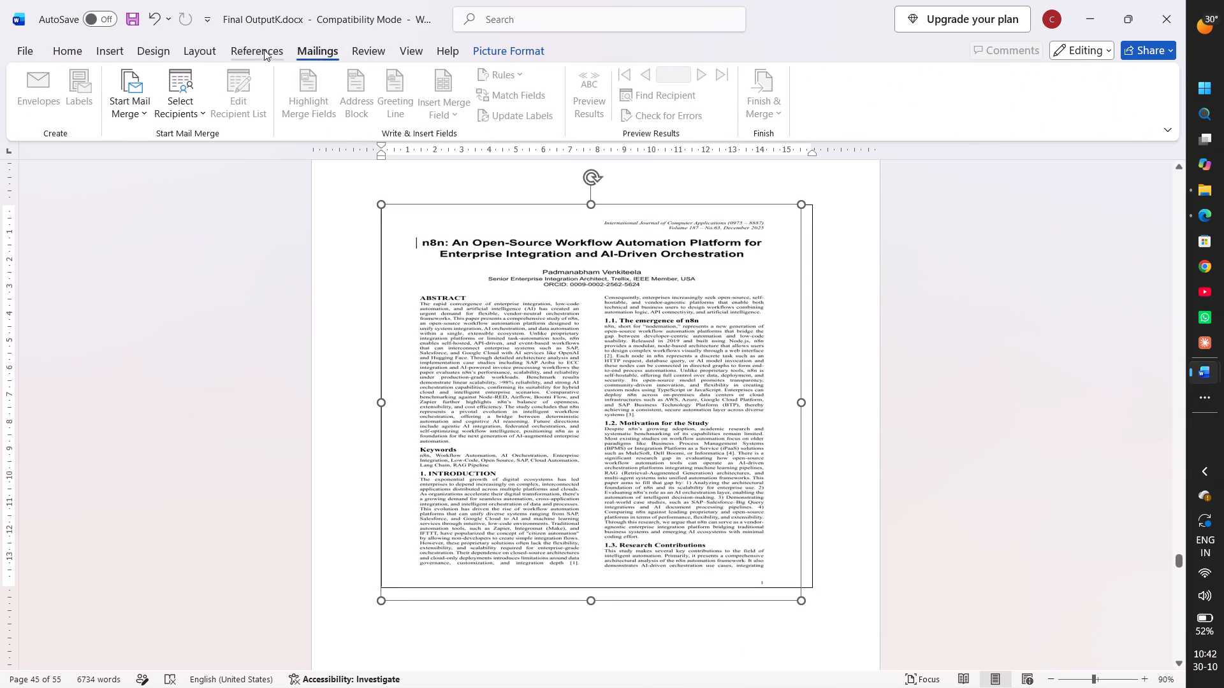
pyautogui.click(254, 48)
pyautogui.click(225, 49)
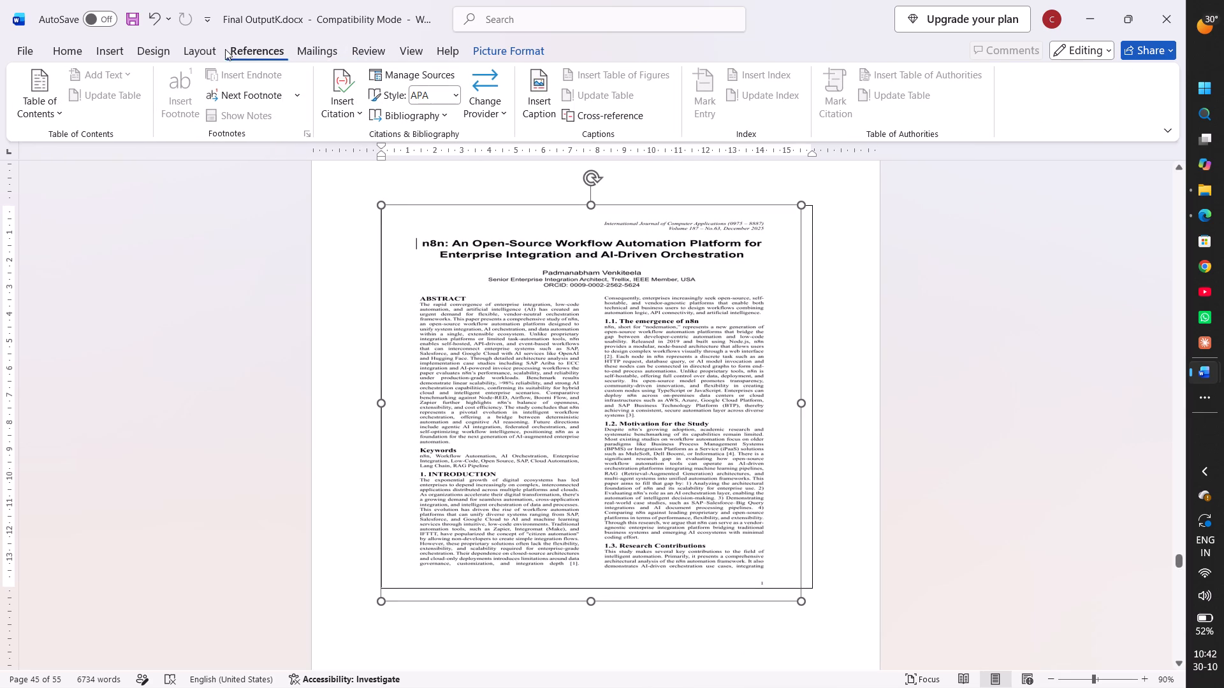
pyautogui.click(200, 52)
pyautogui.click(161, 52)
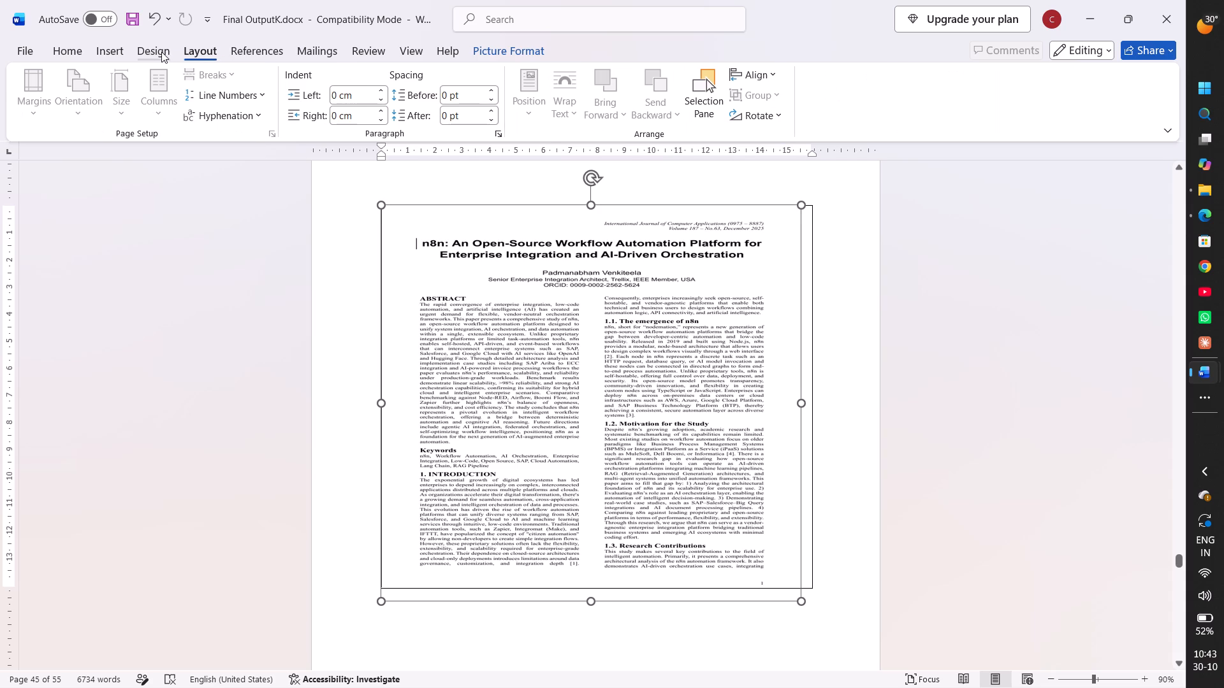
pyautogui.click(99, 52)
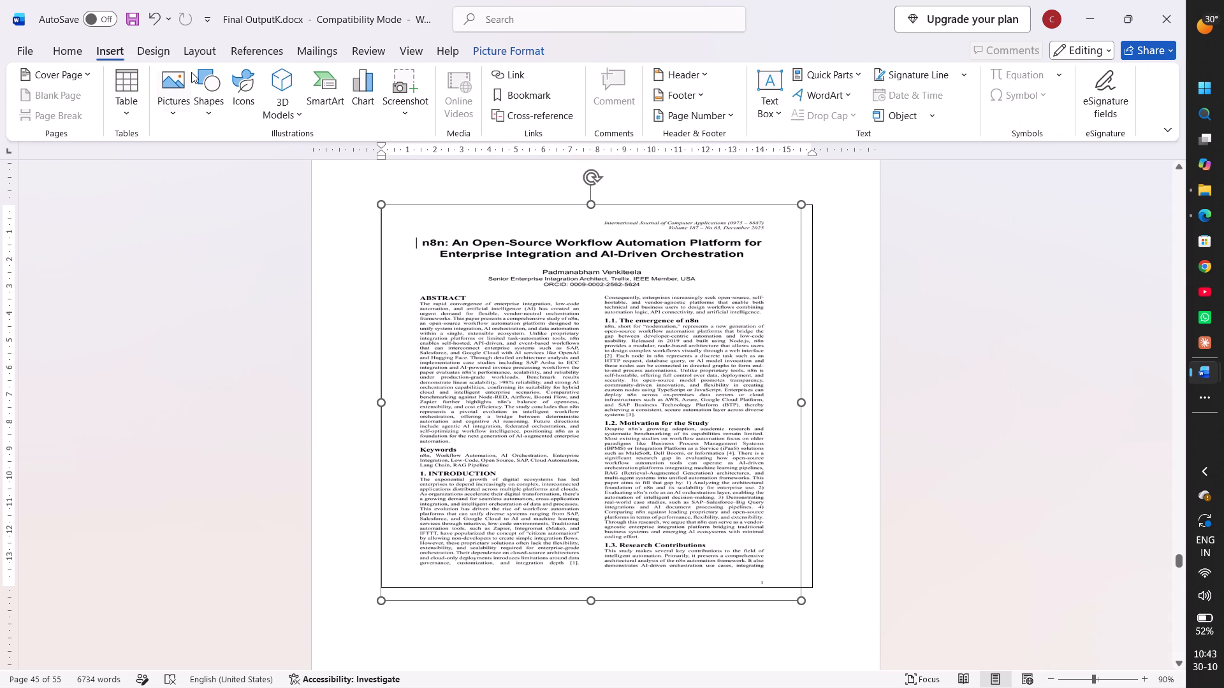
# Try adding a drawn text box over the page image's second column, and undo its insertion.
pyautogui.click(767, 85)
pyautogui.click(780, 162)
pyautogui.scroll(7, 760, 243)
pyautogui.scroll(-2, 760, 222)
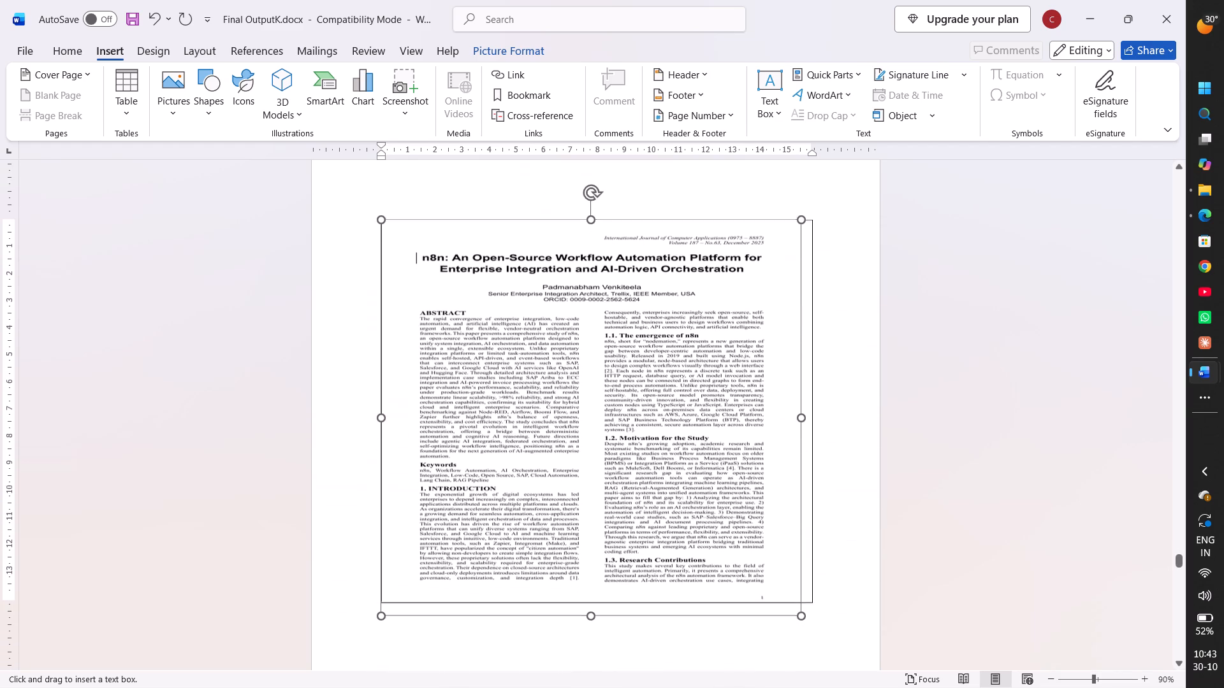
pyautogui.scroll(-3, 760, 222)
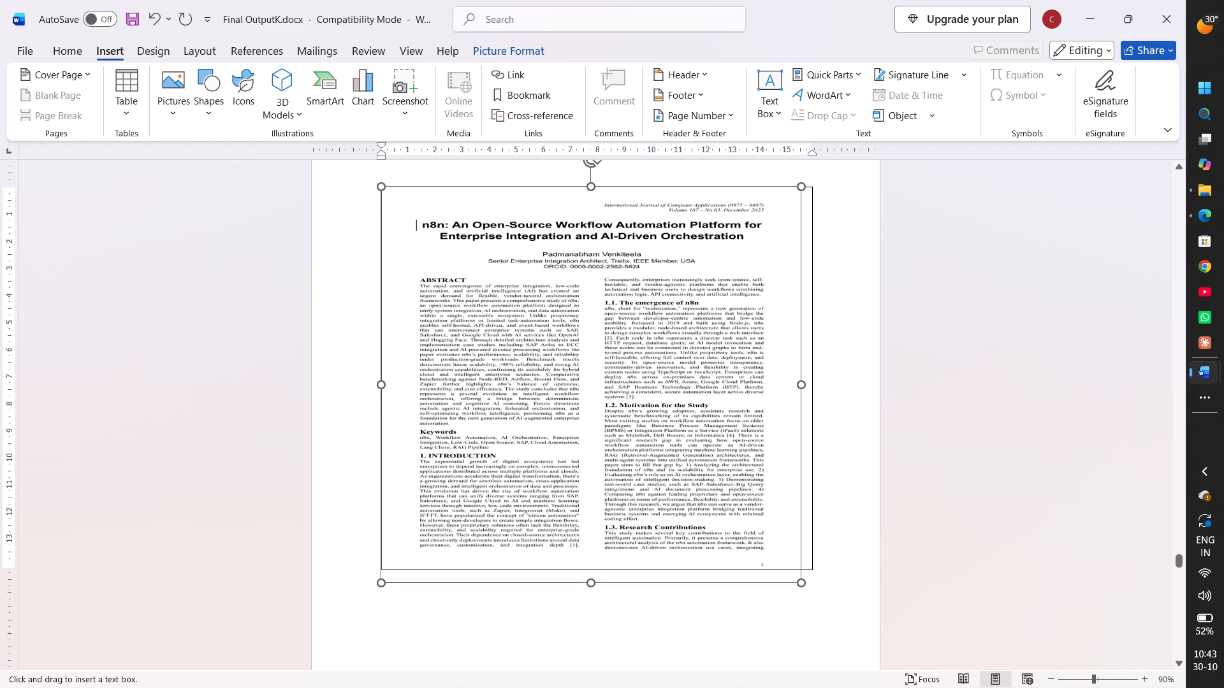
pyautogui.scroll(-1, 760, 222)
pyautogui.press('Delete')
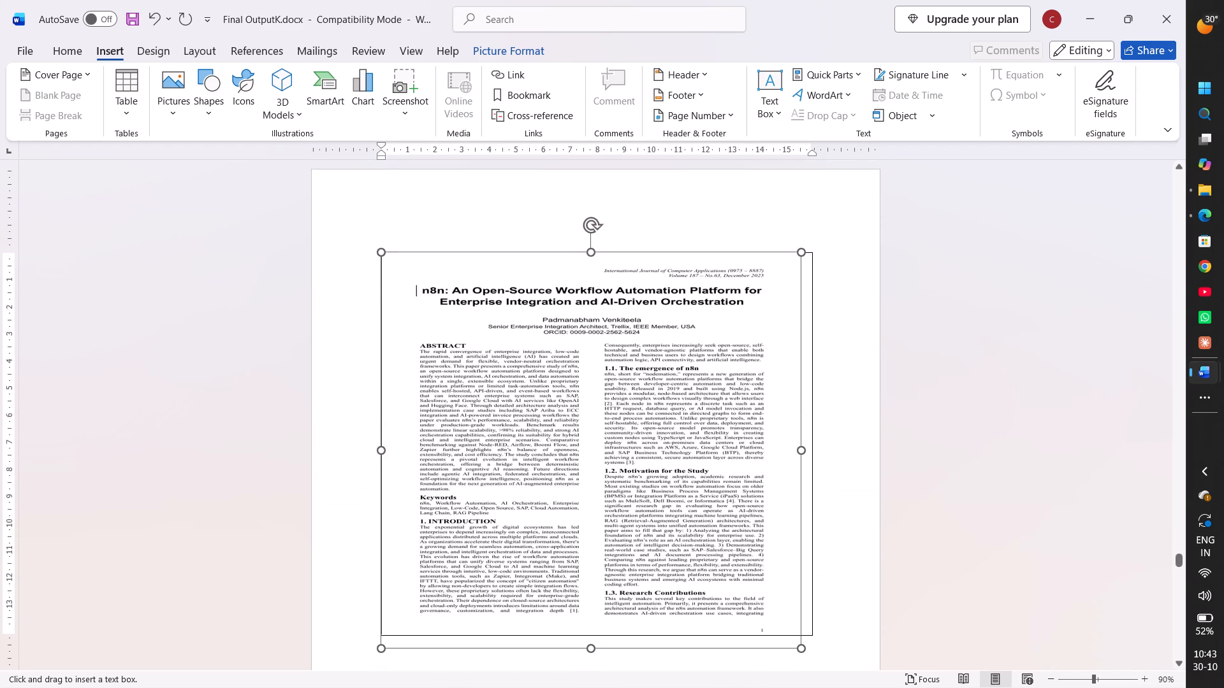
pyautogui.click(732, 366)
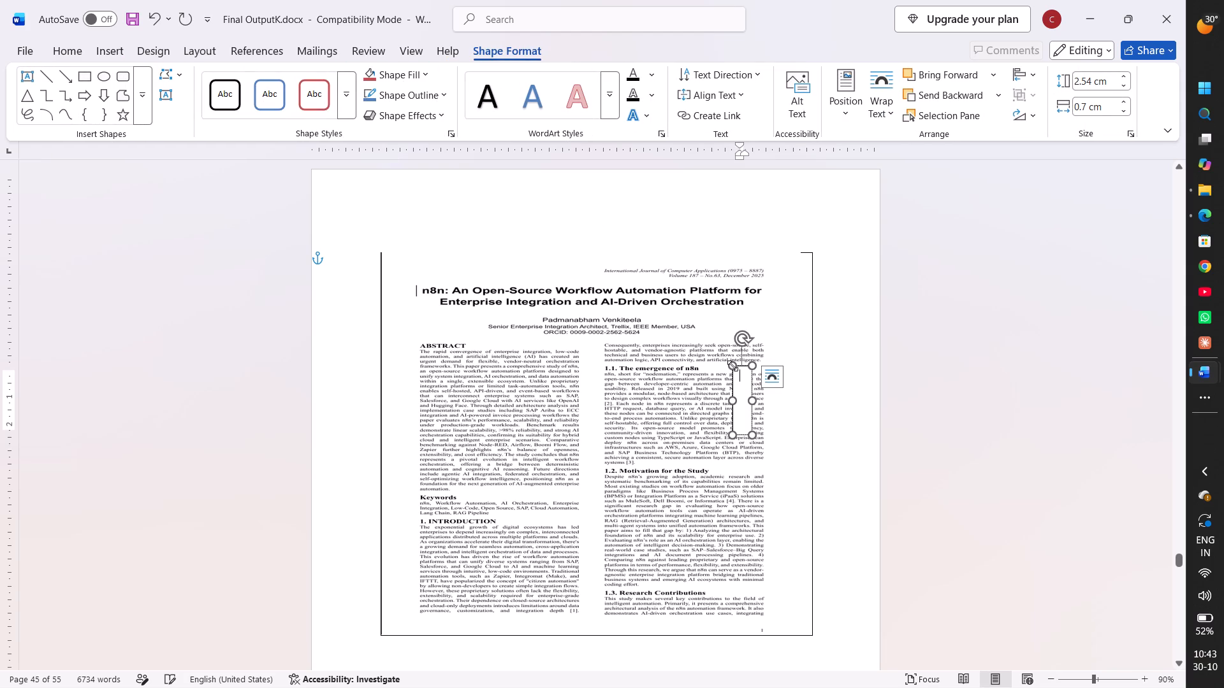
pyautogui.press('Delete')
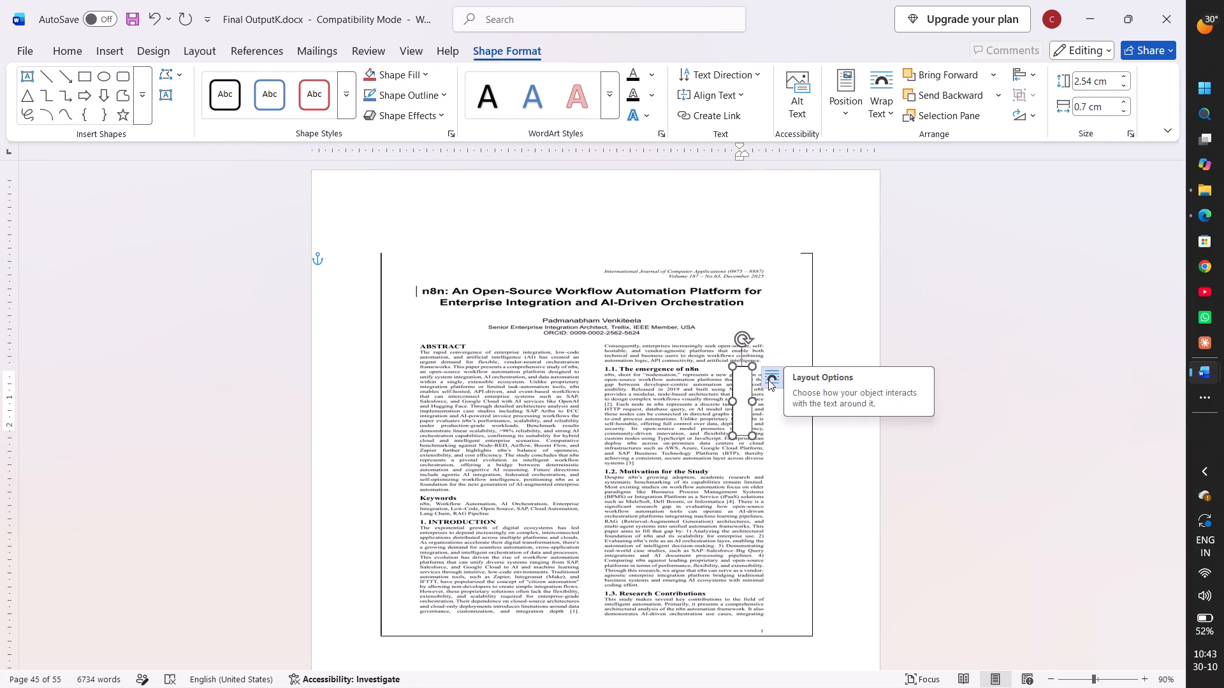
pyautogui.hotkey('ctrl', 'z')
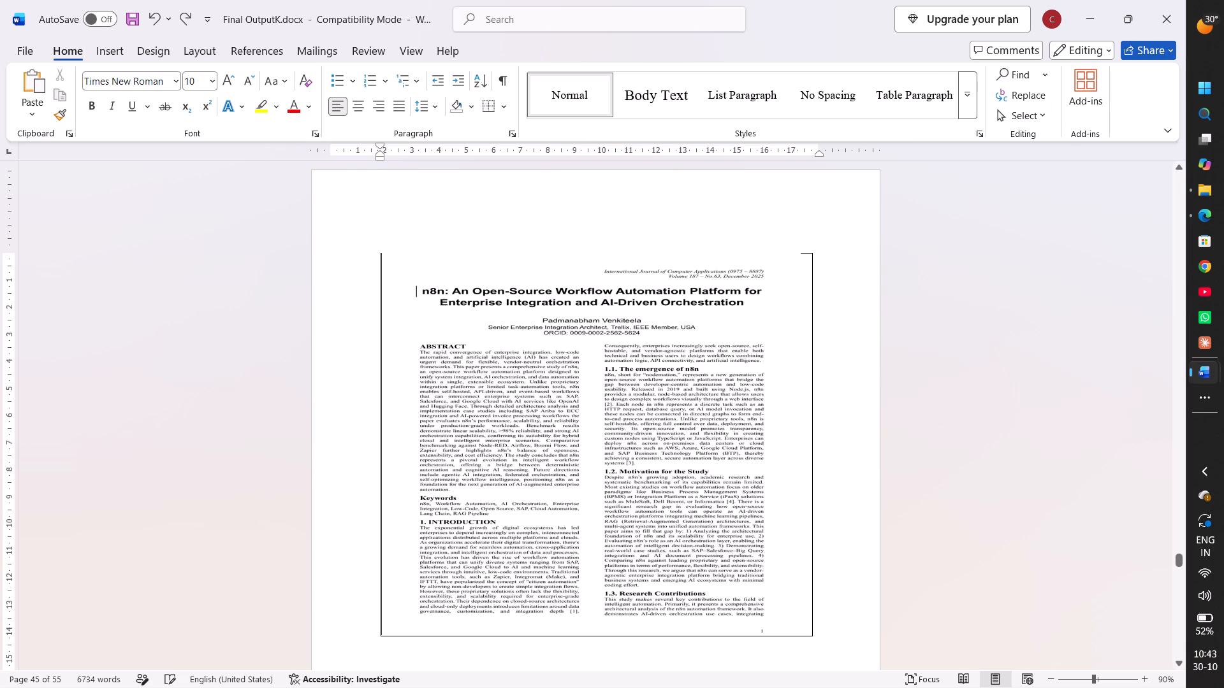
# Delete the stretched page image from the frame and clear the leftover blank content.
pyautogui.click(643, 392)
pyautogui.press('Delete')
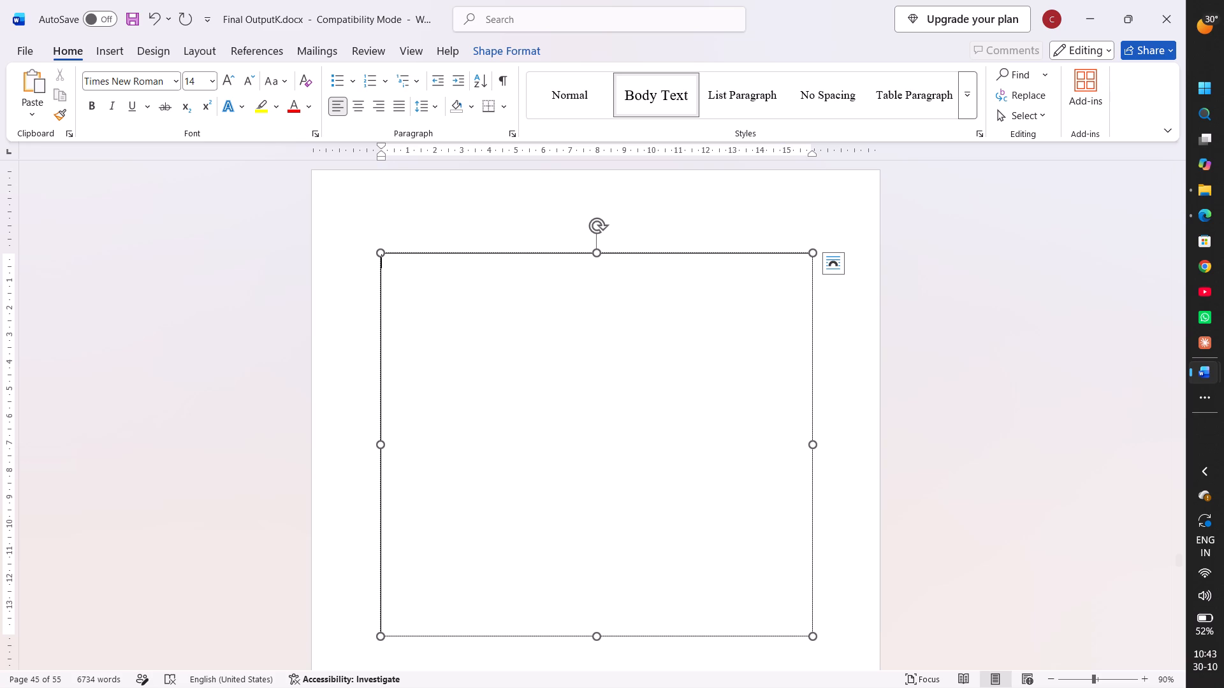
pyautogui.scroll(-4, 1030, 340)
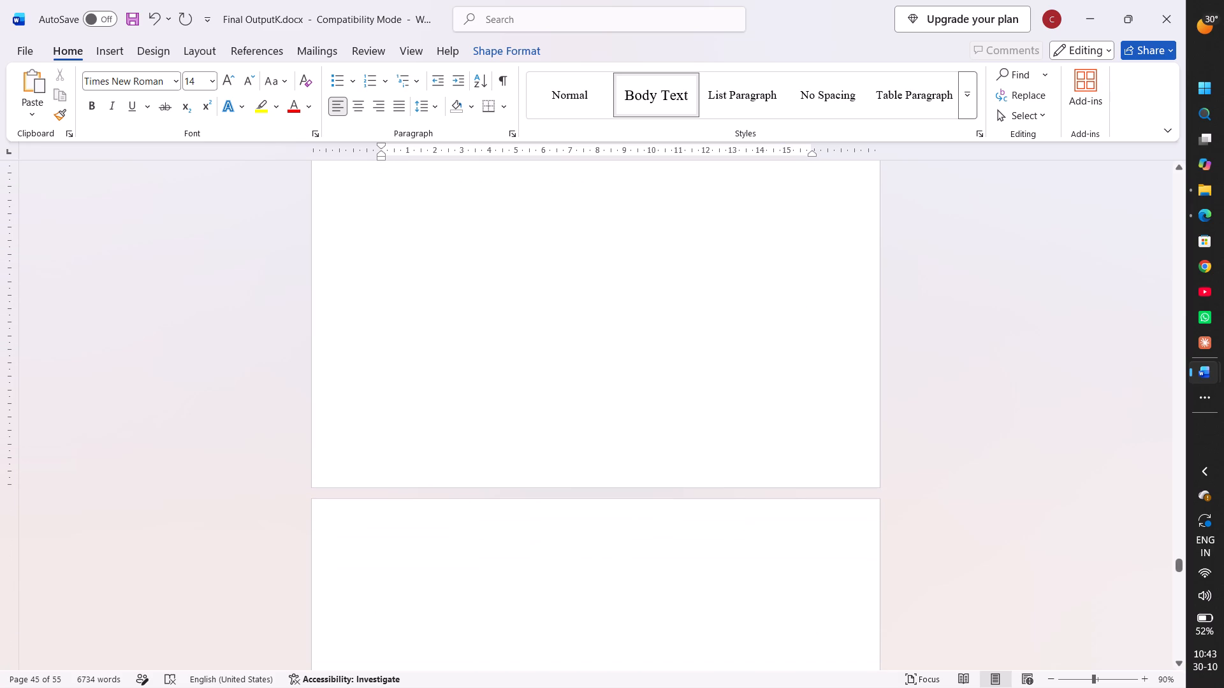
pyautogui.scroll(4, 1030, 340)
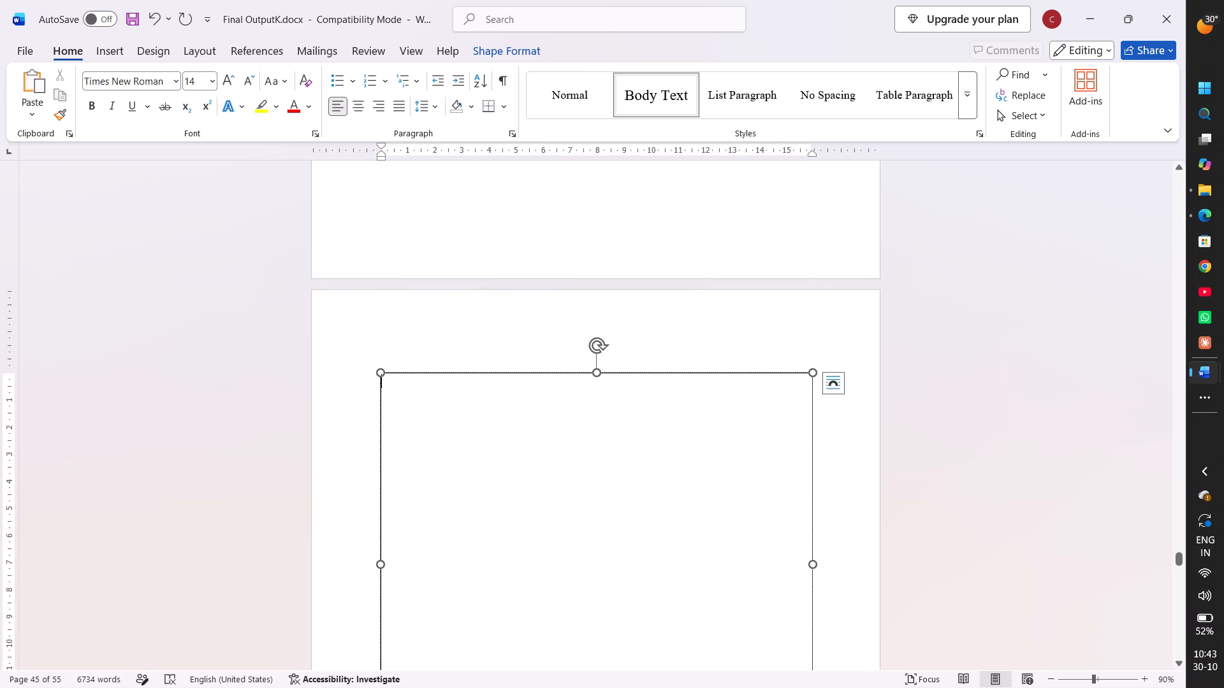
pyautogui.press('Delete')
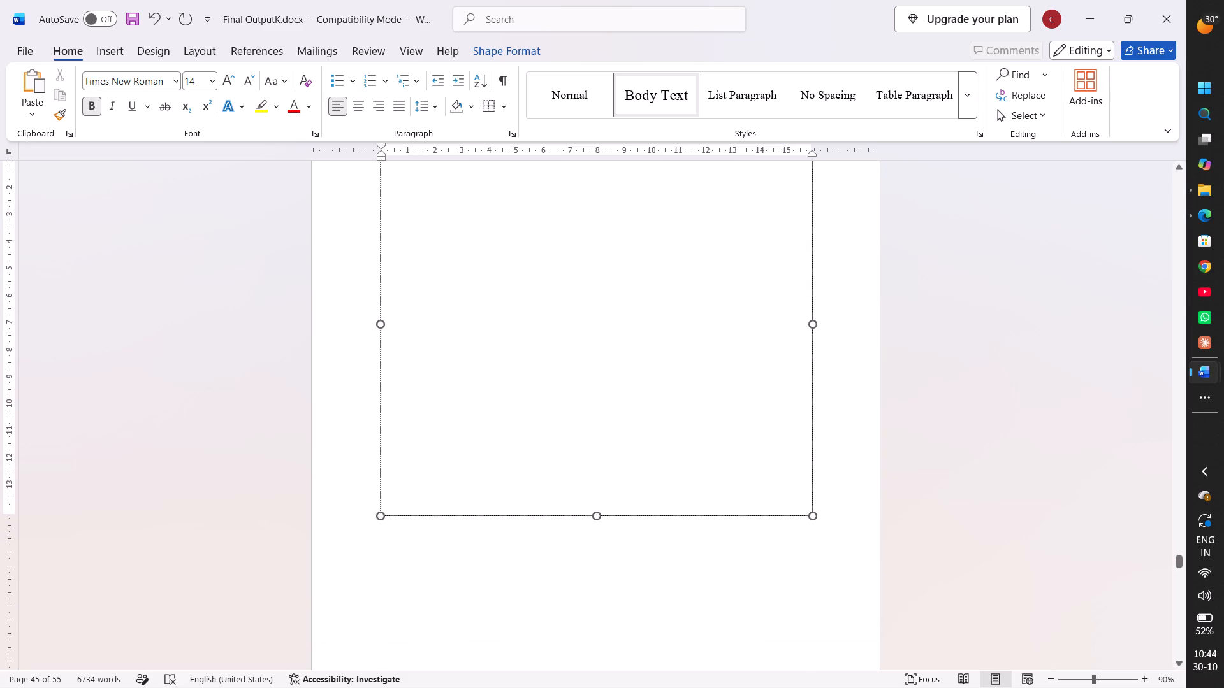
pyautogui.press('Delete')
# Paste the captured first-page image of the base paper again, partway down inside the emptied frame.
pyautogui.scroll(4, 804, 383)
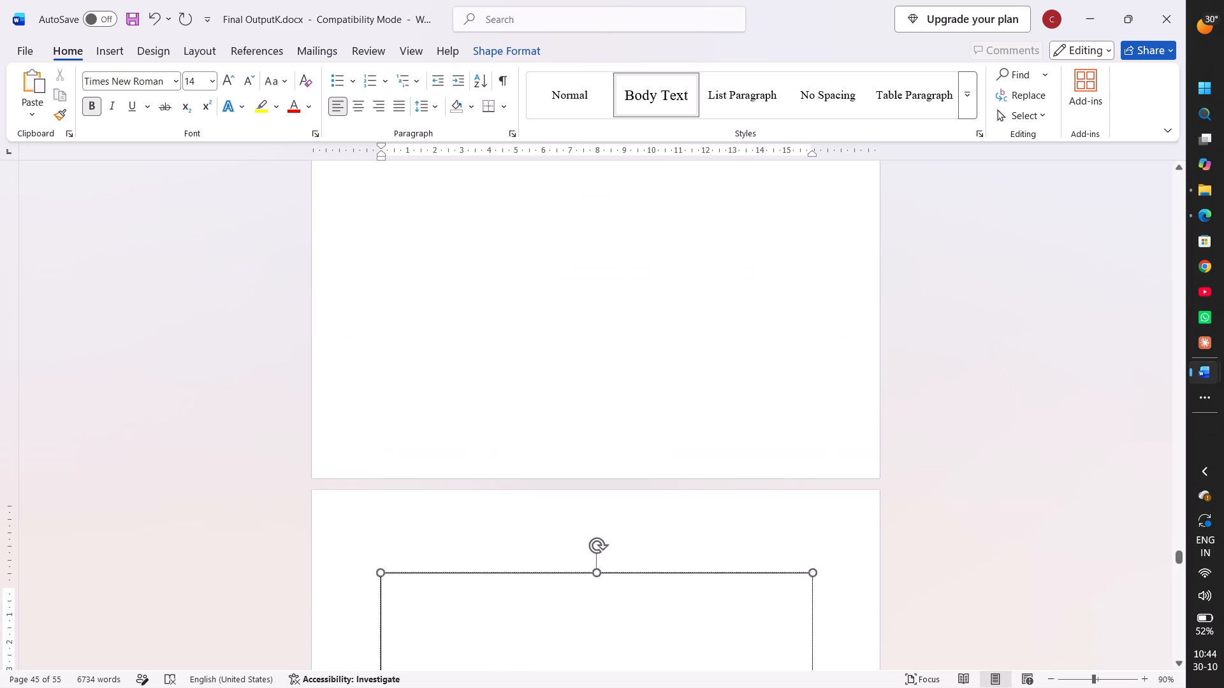
pyautogui.scroll(2, 804, 383)
pyautogui.scroll(-8, 804, 383)
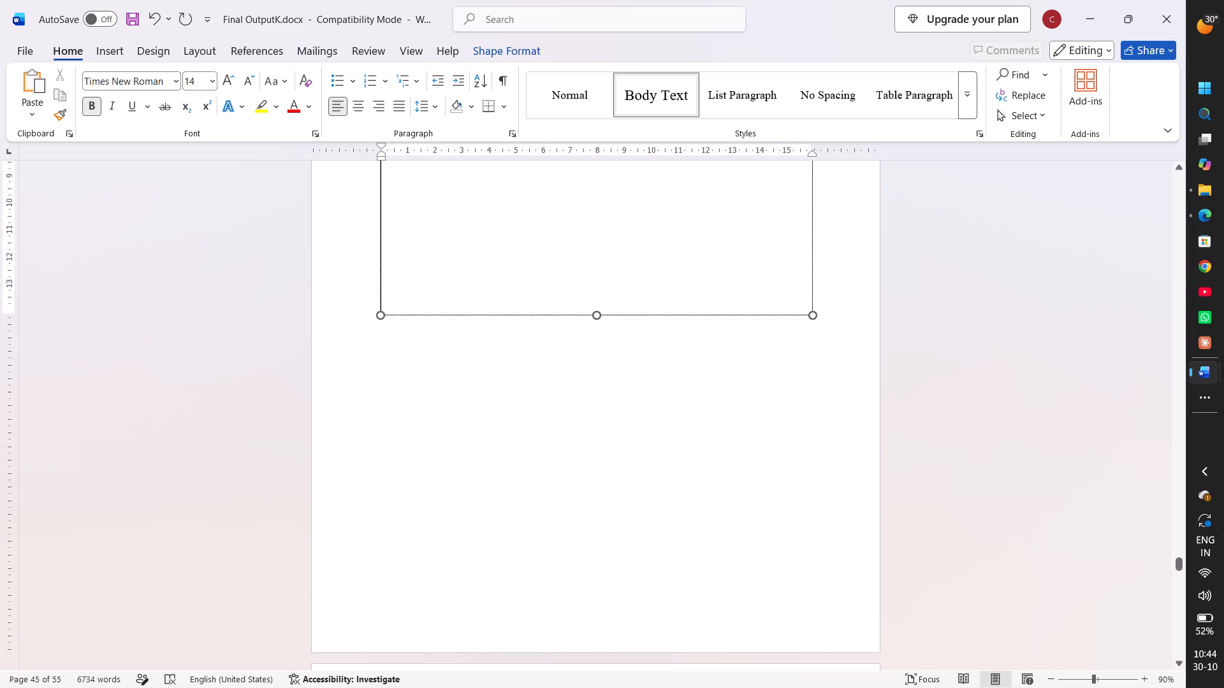
pyautogui.scroll(2, 723, 333)
pyautogui.click(723, 333)
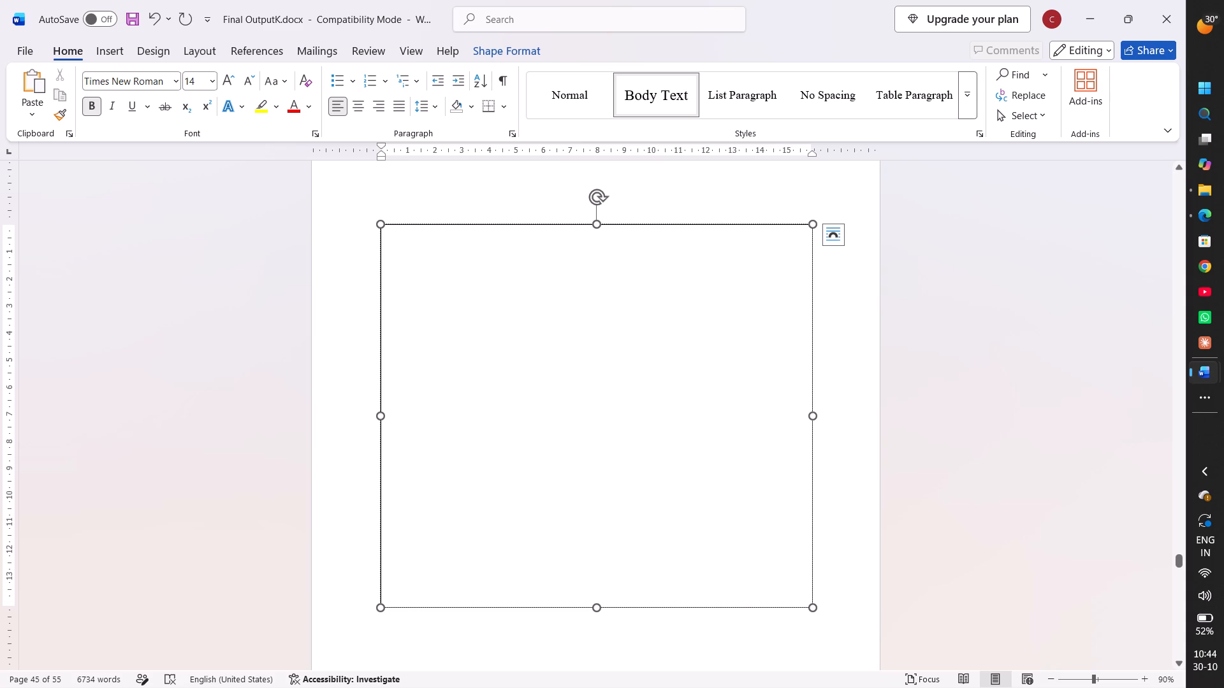
pyautogui.rightClick(723, 333)
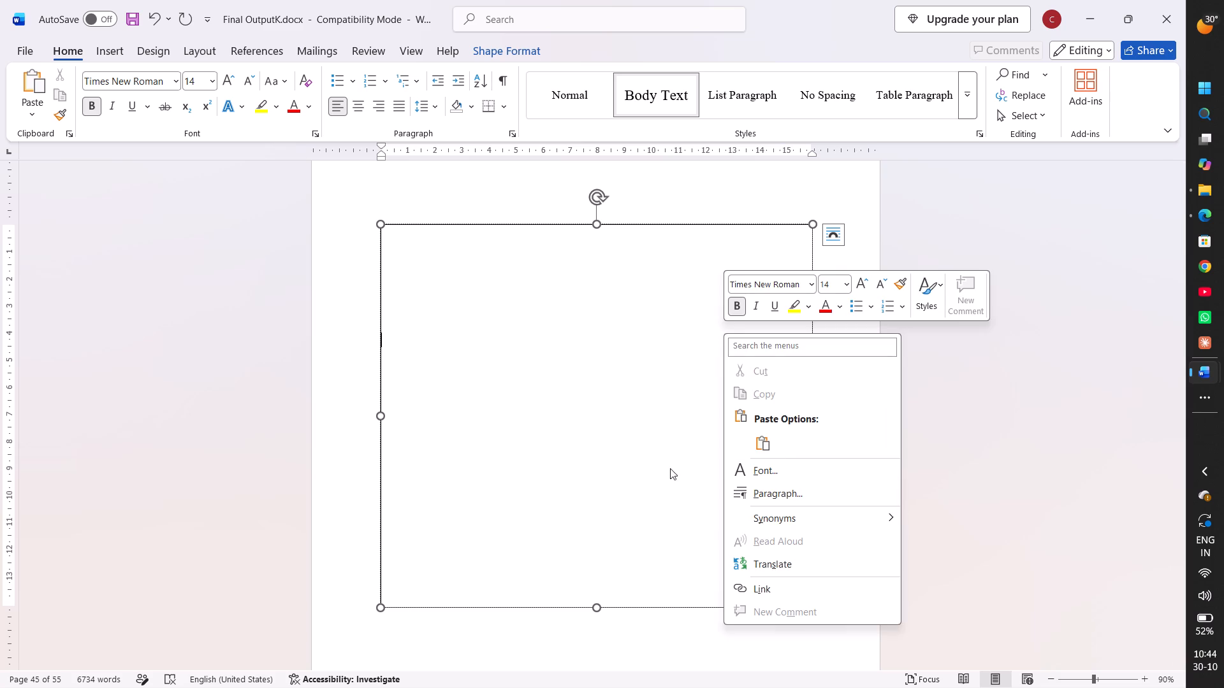
pyautogui.click(621, 443)
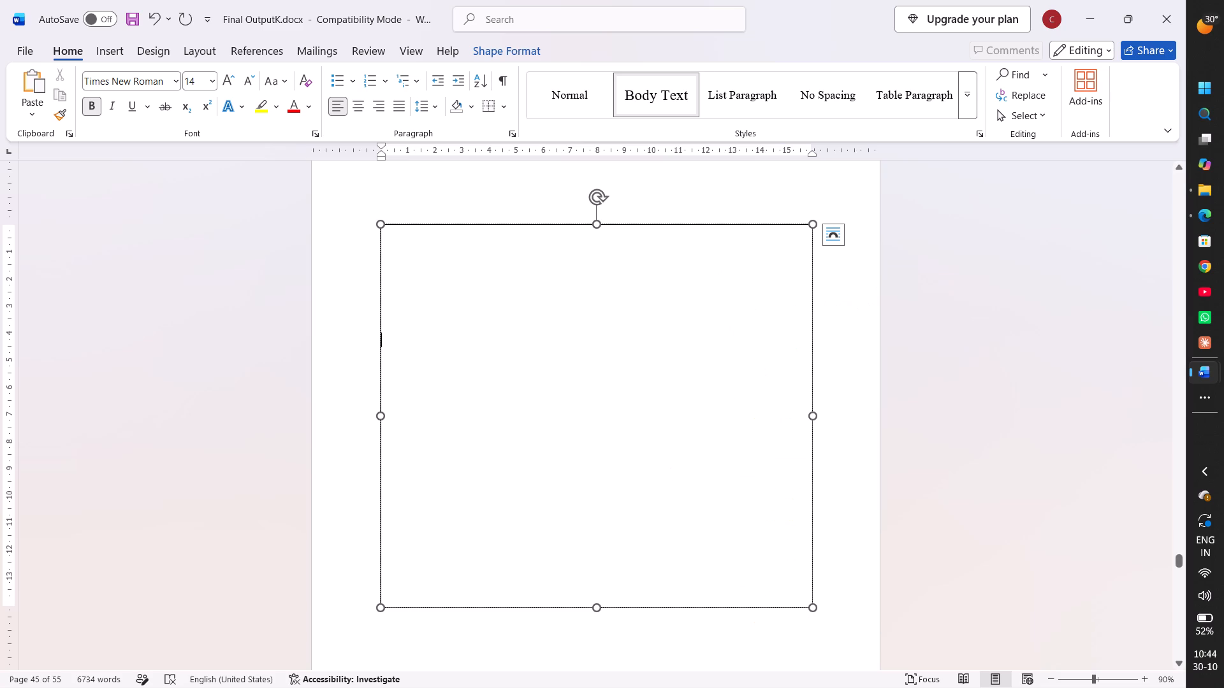
pyautogui.hotkey('ctrl', 'v')
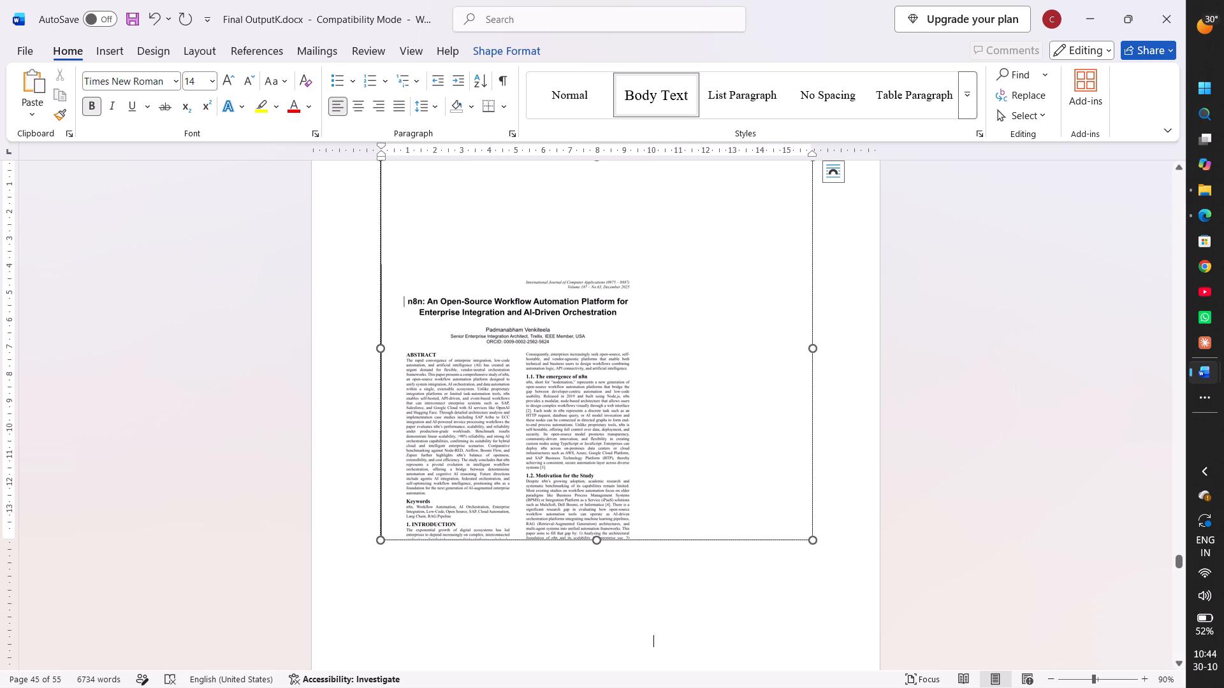
pyautogui.scroll(2, 707, 392)
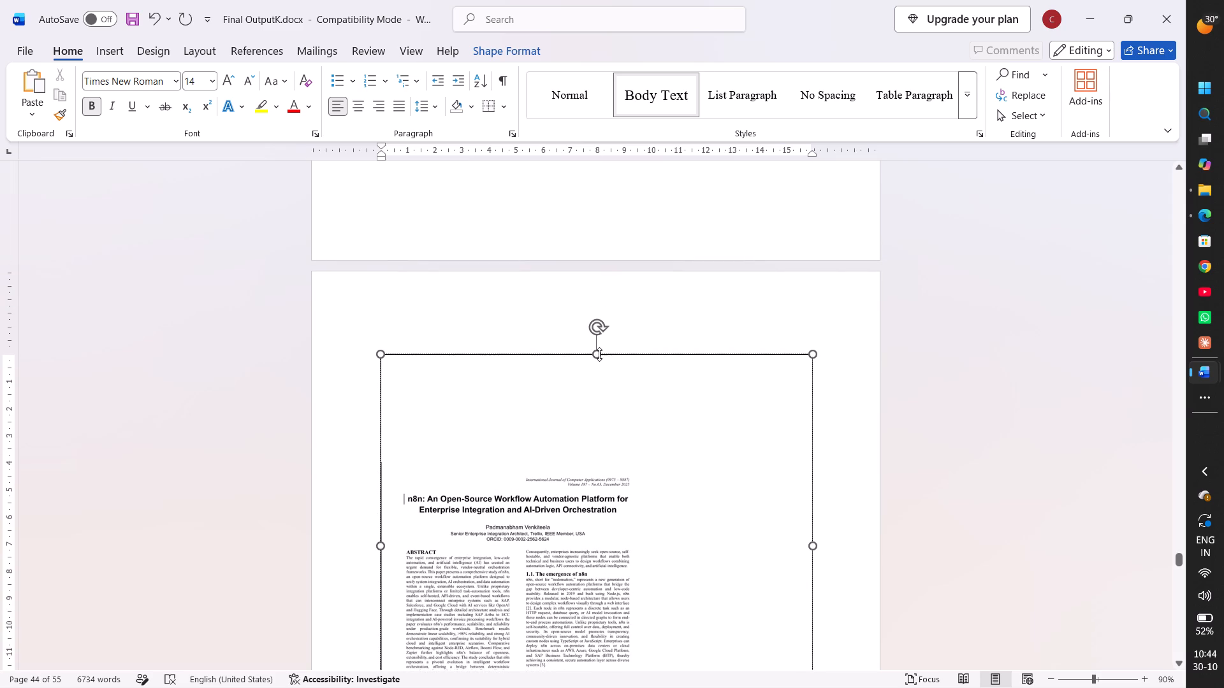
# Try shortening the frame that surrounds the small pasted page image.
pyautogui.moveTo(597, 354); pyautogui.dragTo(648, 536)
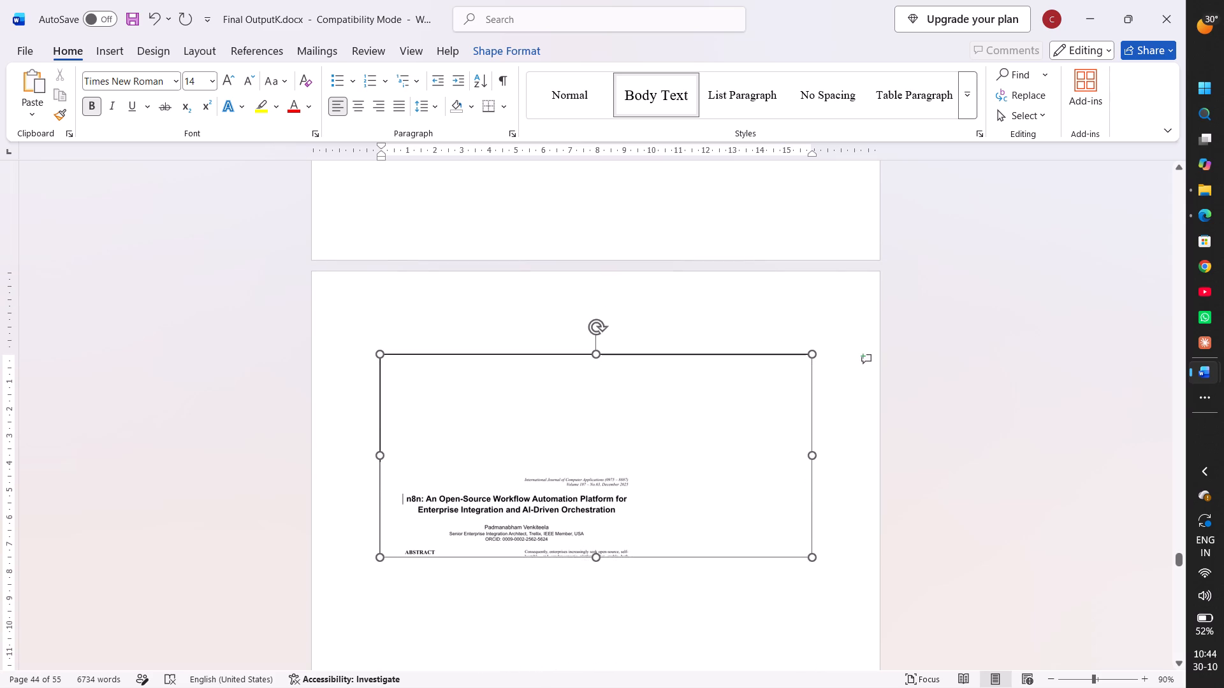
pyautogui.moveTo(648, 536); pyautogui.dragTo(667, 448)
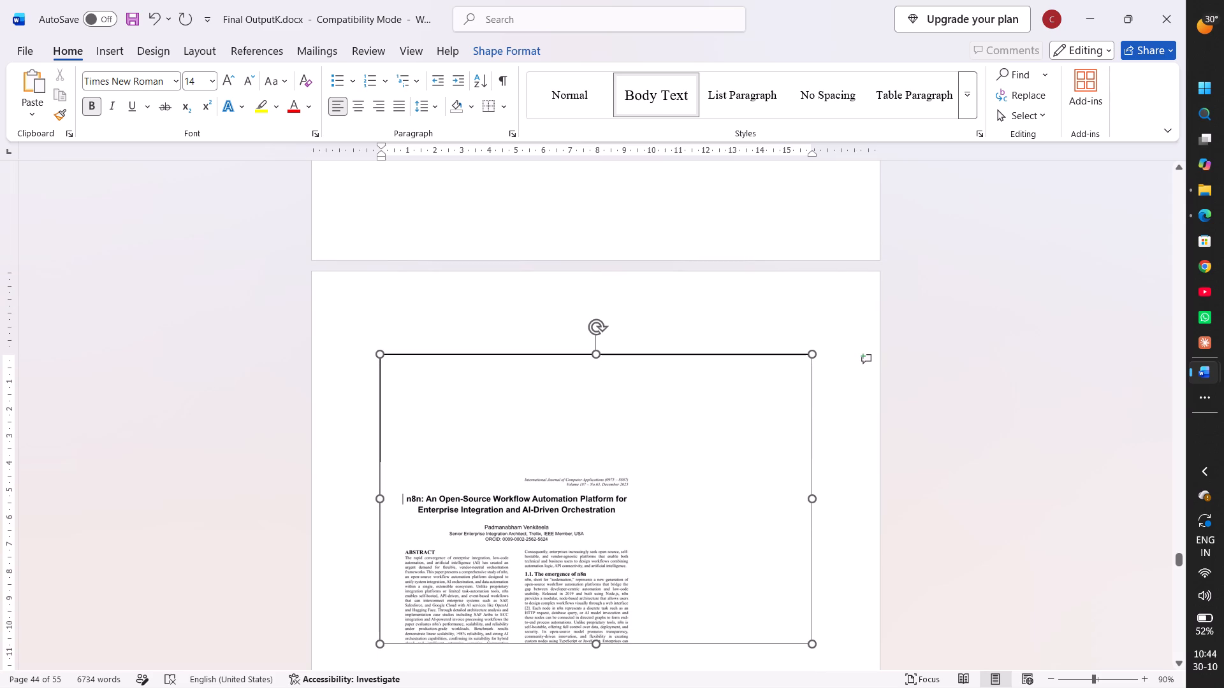
# Delete the Appendix-I frame together with the small page image inside it.
pyautogui.scroll(-1, 667, 448)
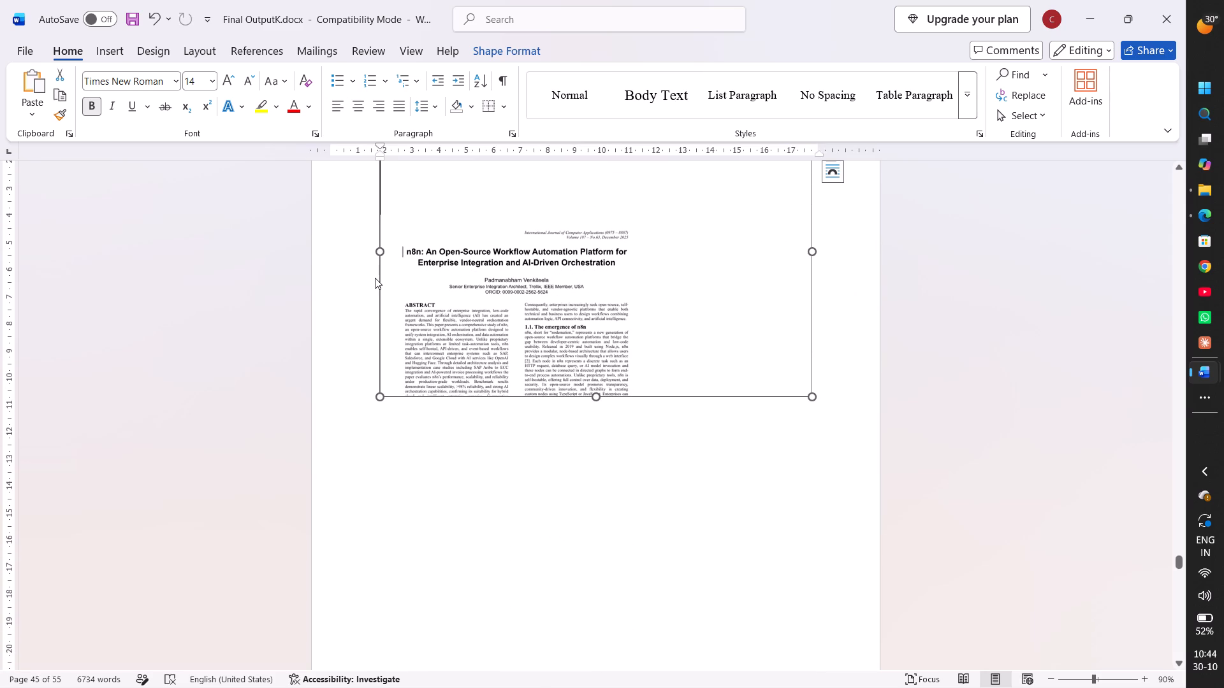
pyautogui.scroll(1, 599, 336)
pyautogui.press('Delete')
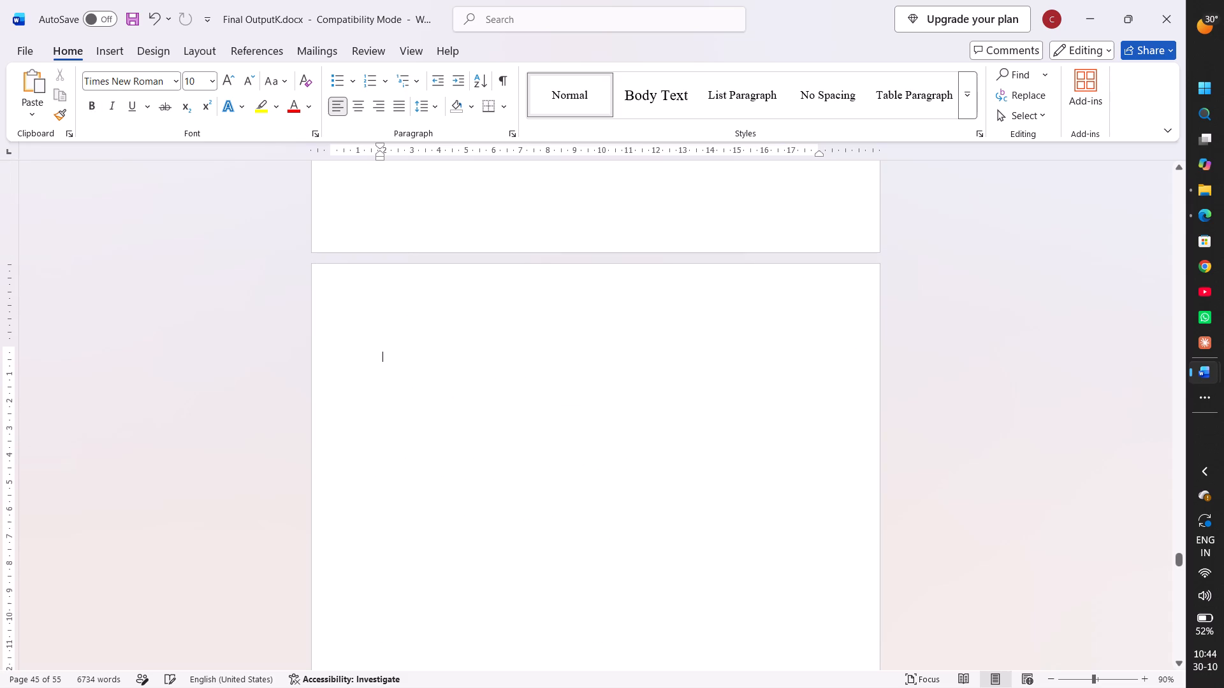
# Paste the captured first-page image of the base paper directly onto the emptied page.
pyautogui.hotkey('ctrl', 'v')
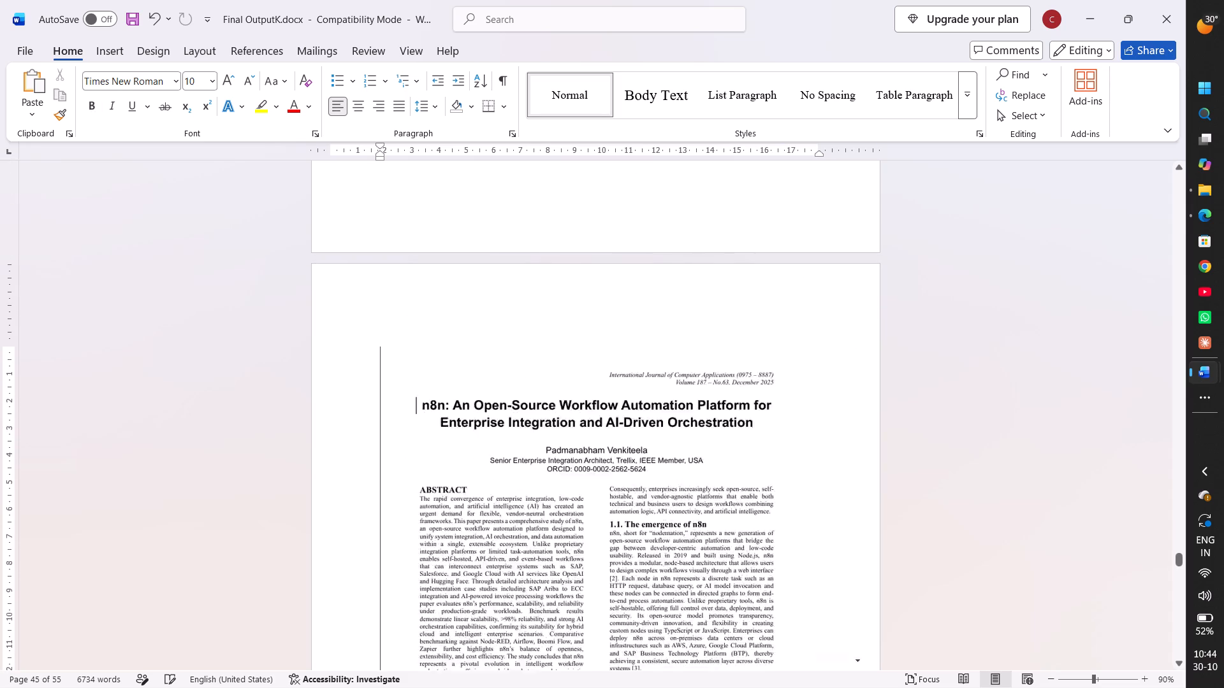
pyautogui.scroll(1, 674, 350)
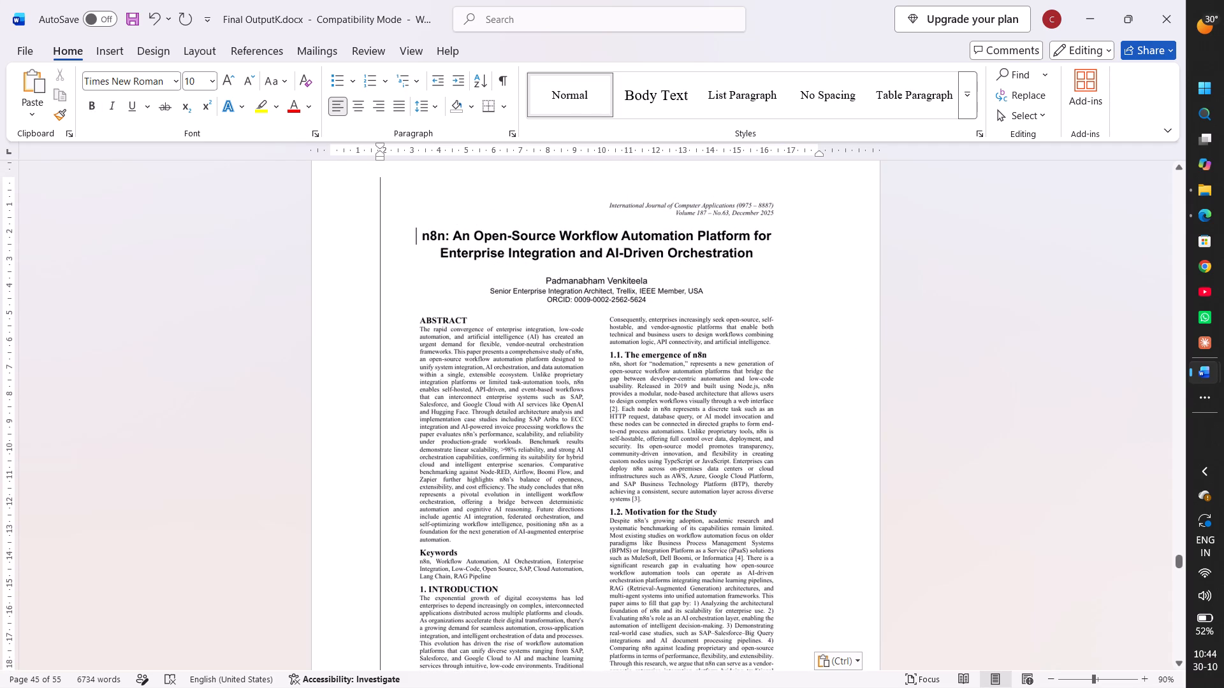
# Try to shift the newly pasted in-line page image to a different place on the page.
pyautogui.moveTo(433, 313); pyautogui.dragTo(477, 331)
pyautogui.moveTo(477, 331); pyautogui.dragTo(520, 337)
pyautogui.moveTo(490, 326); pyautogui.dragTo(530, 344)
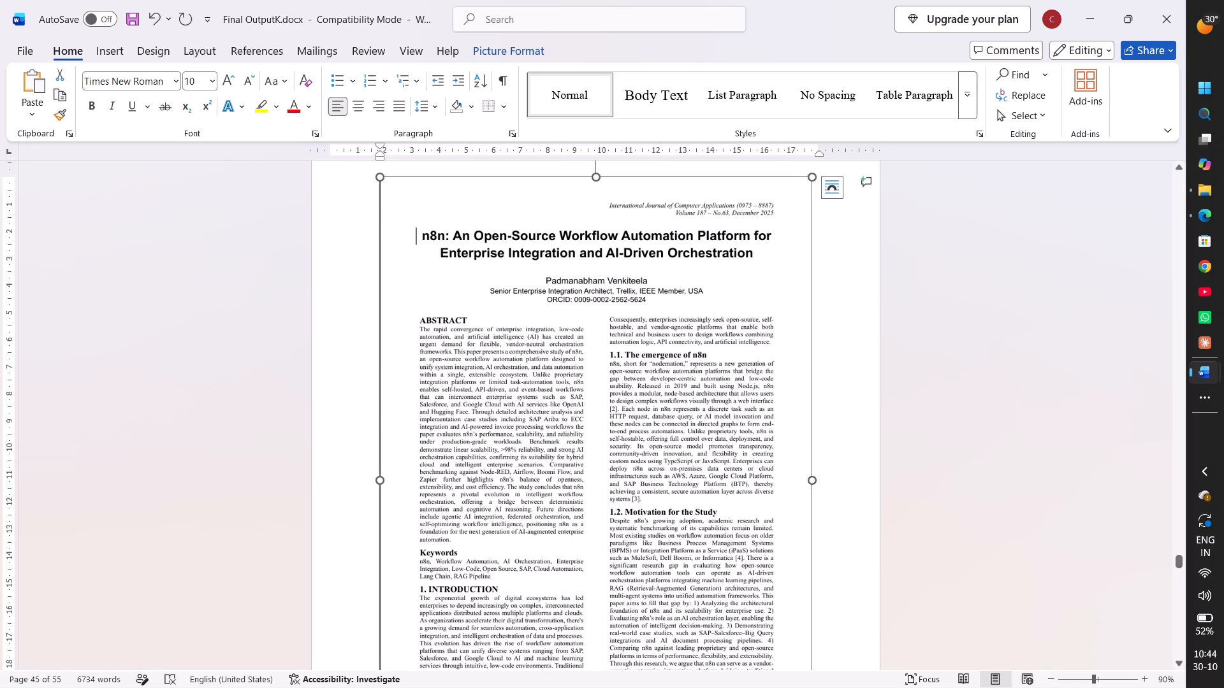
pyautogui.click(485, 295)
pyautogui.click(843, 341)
# Compare the pasted page image with the original first page of the base paper in Microsoft Edge.
pyautogui.scroll(1, 664, 351)
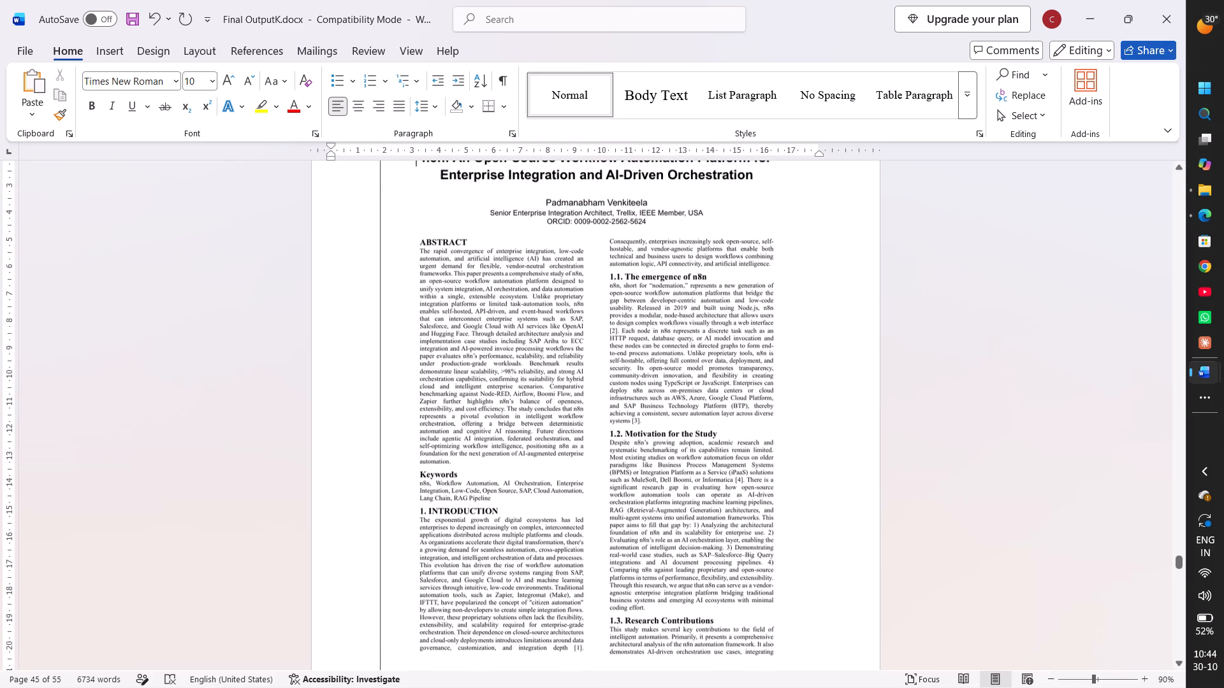
pyautogui.scroll(2, 664, 351)
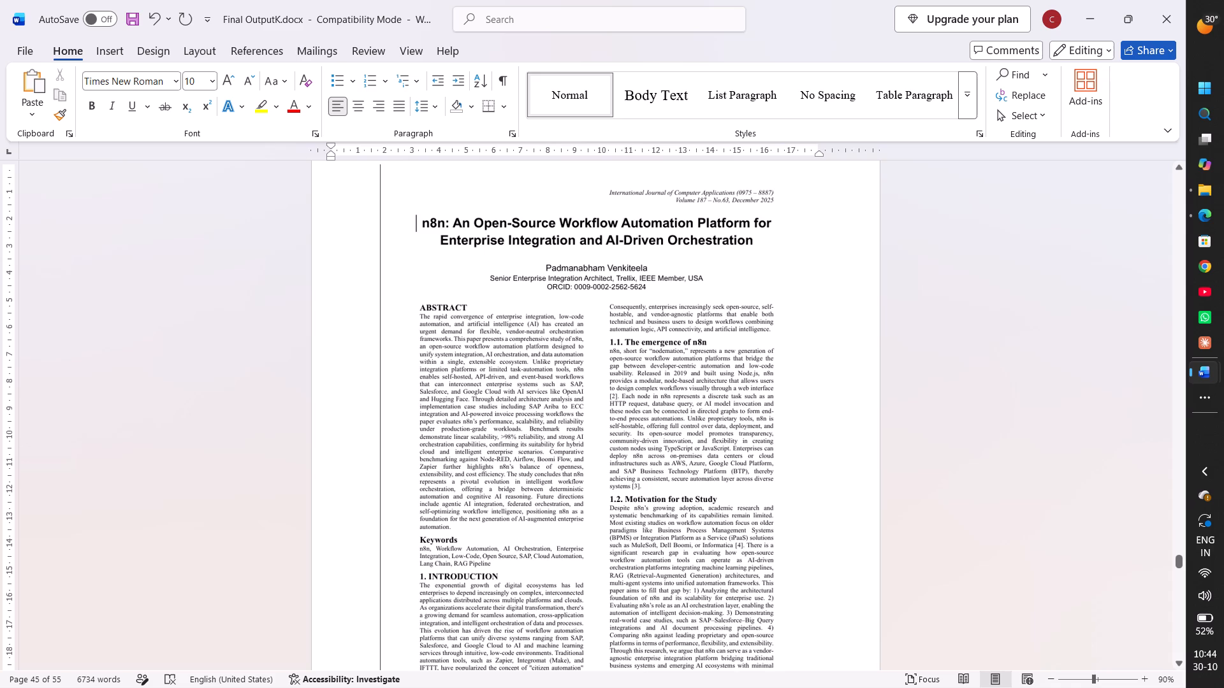
pyautogui.scroll(1, 535, 281)
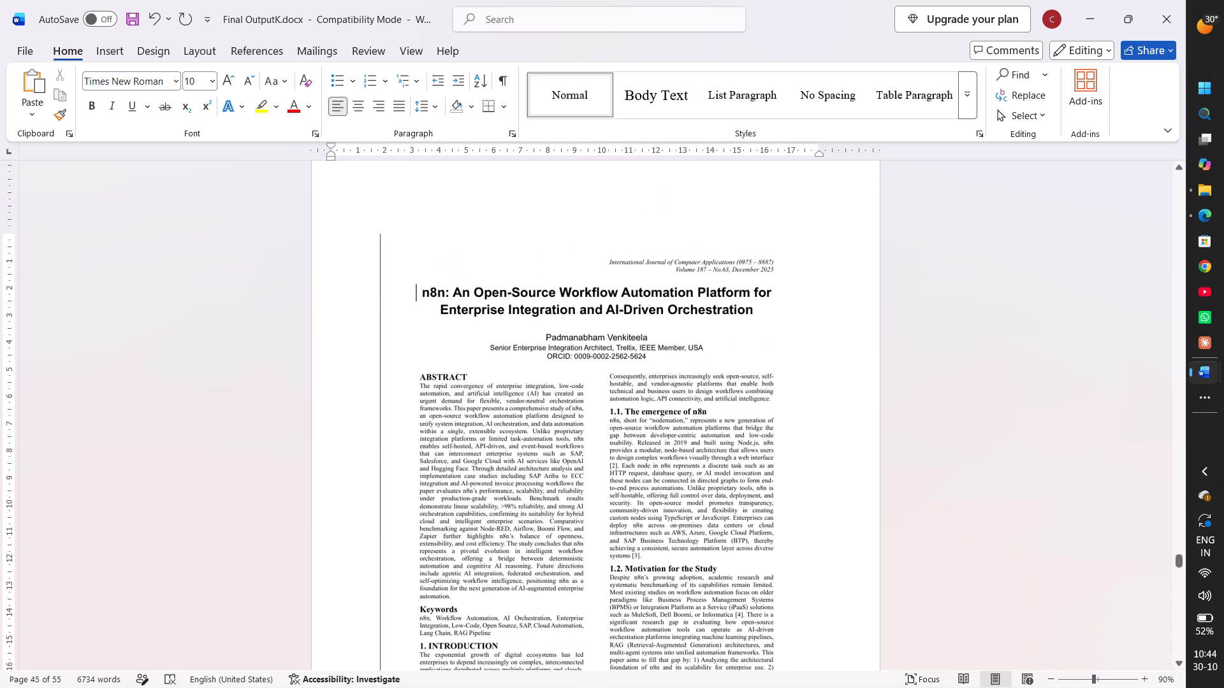
pyautogui.hotkey('alt', 'Tab')
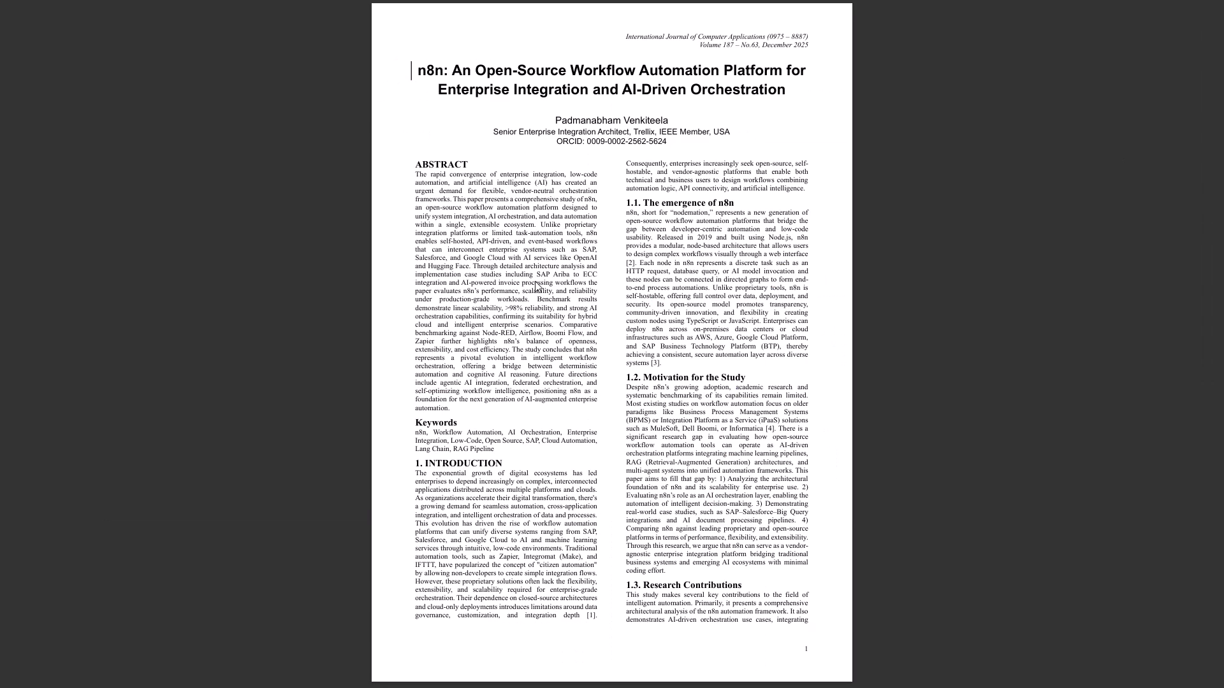
pyautogui.hotkey('alt', 'Tab')
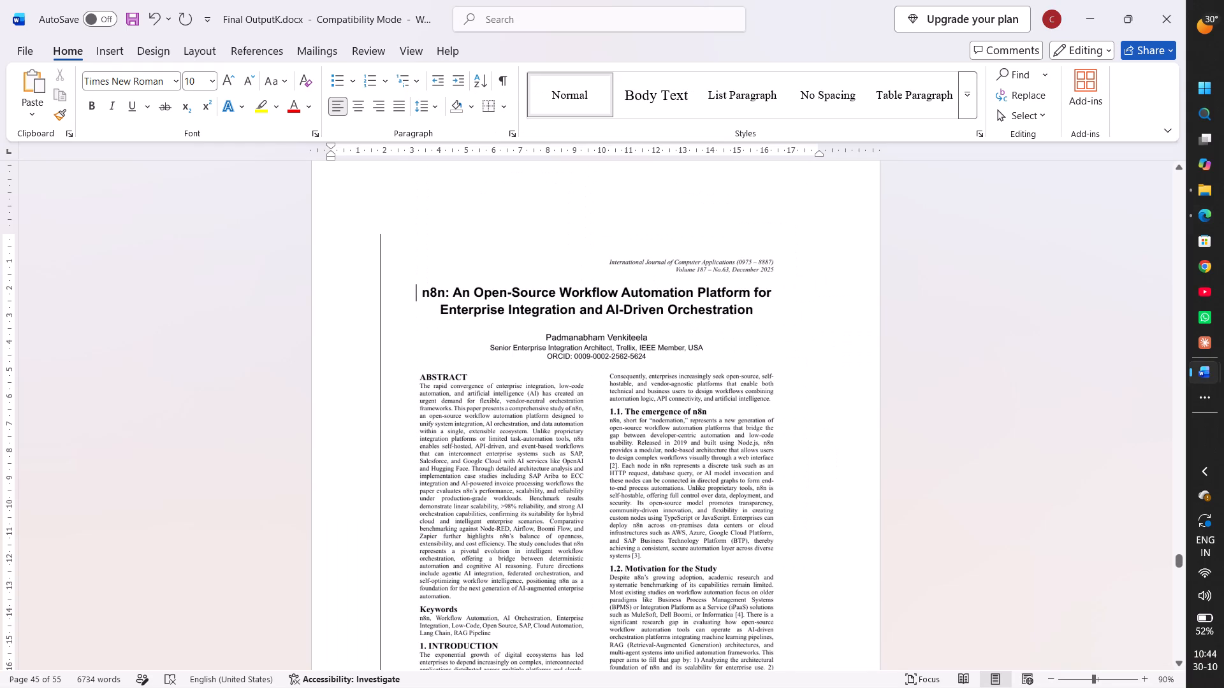
# Crop the page image's left margin up to just before the title text, cutting off the dark edge line and text-cursor mark.
pyautogui.click(426, 294)
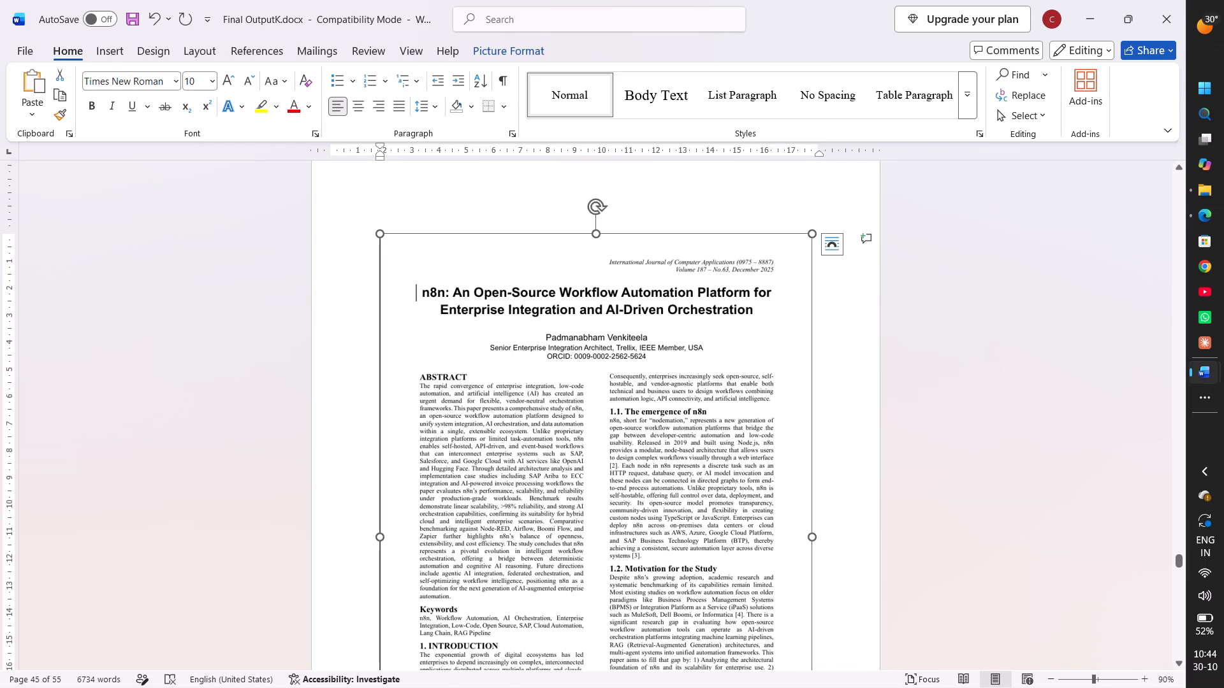
pyautogui.click(419, 294)
pyautogui.scroll(-1, 748, 264)
pyautogui.scroll(1, 748, 264)
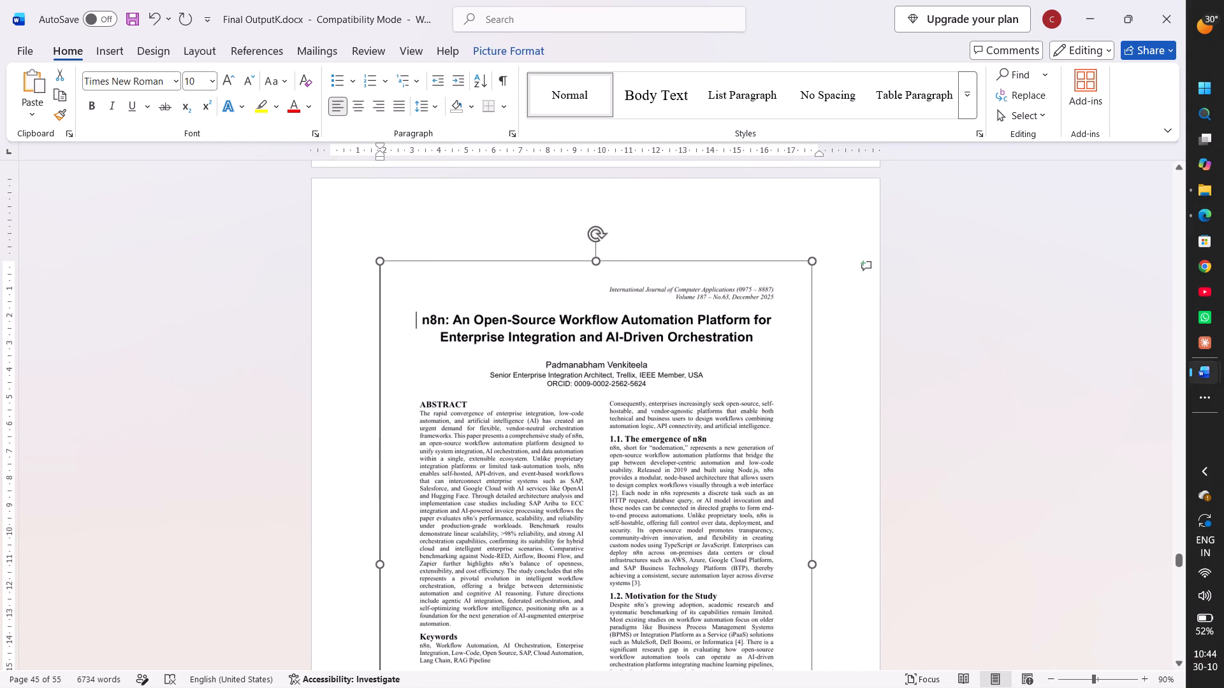
pyautogui.rightClick(748, 264)
pyautogui.click(789, 194)
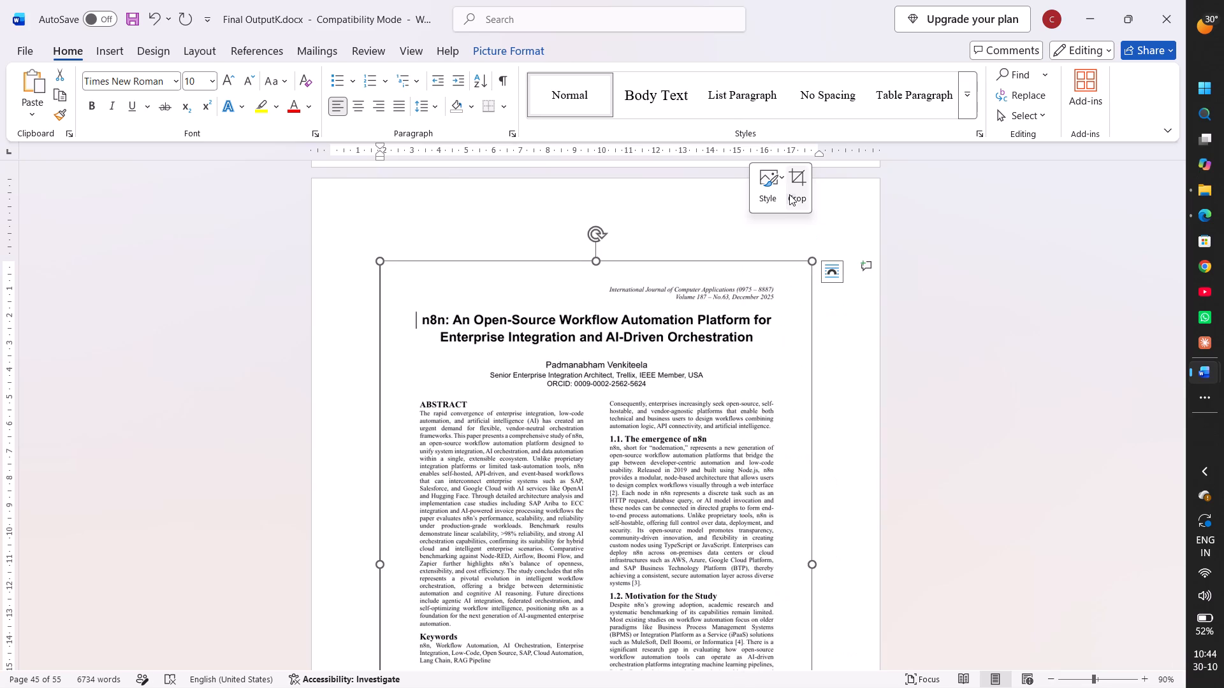
pyautogui.scroll(-1, 710, 341)
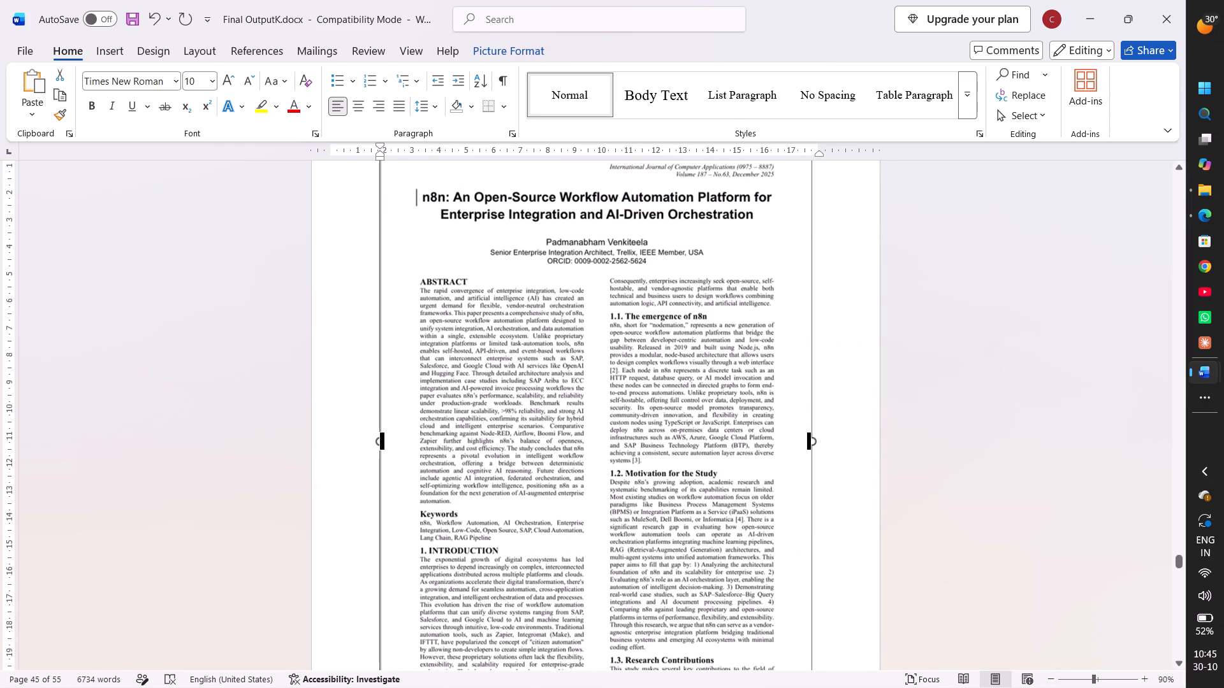
pyautogui.moveTo(382, 441); pyautogui.dragTo(415, 445)
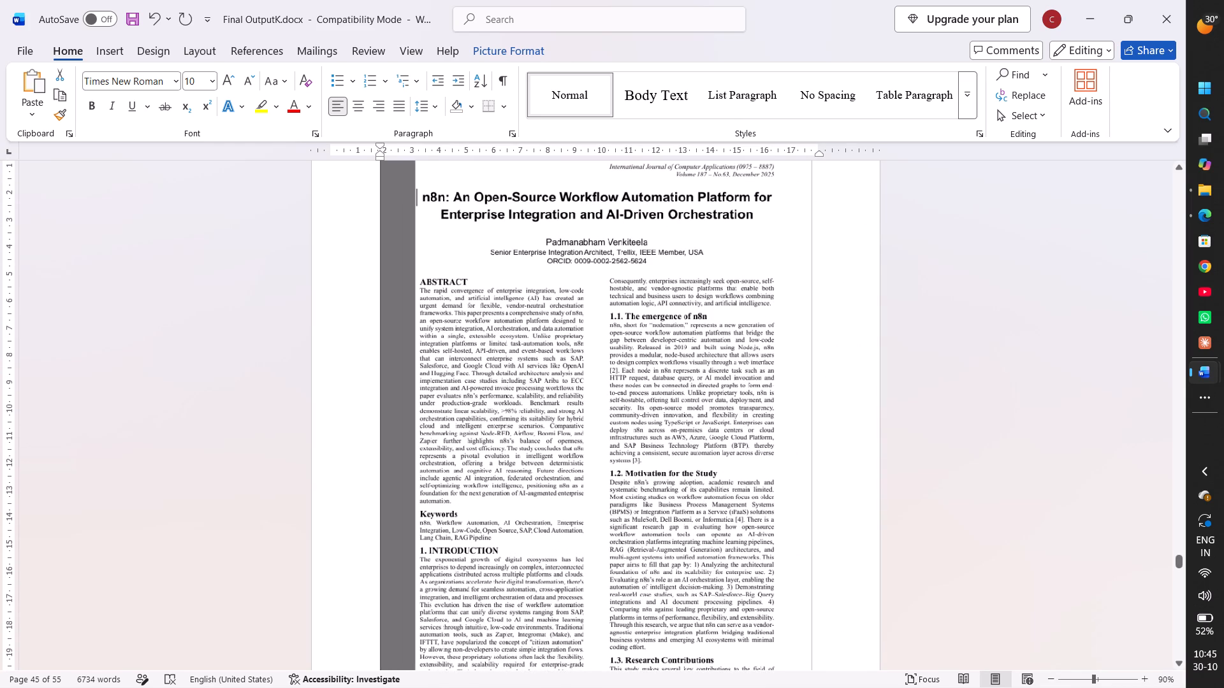
pyautogui.moveTo(415, 445); pyautogui.dragTo(412, 445)
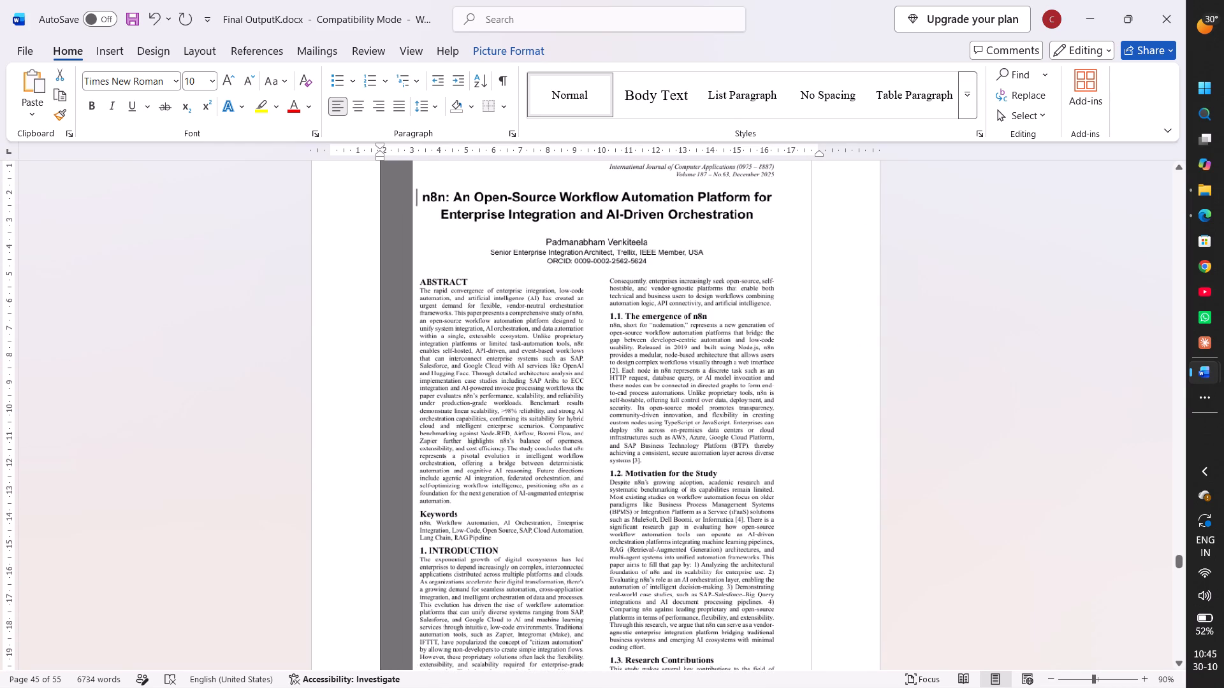
pyautogui.moveTo(412, 445); pyautogui.dragTo(423, 451)
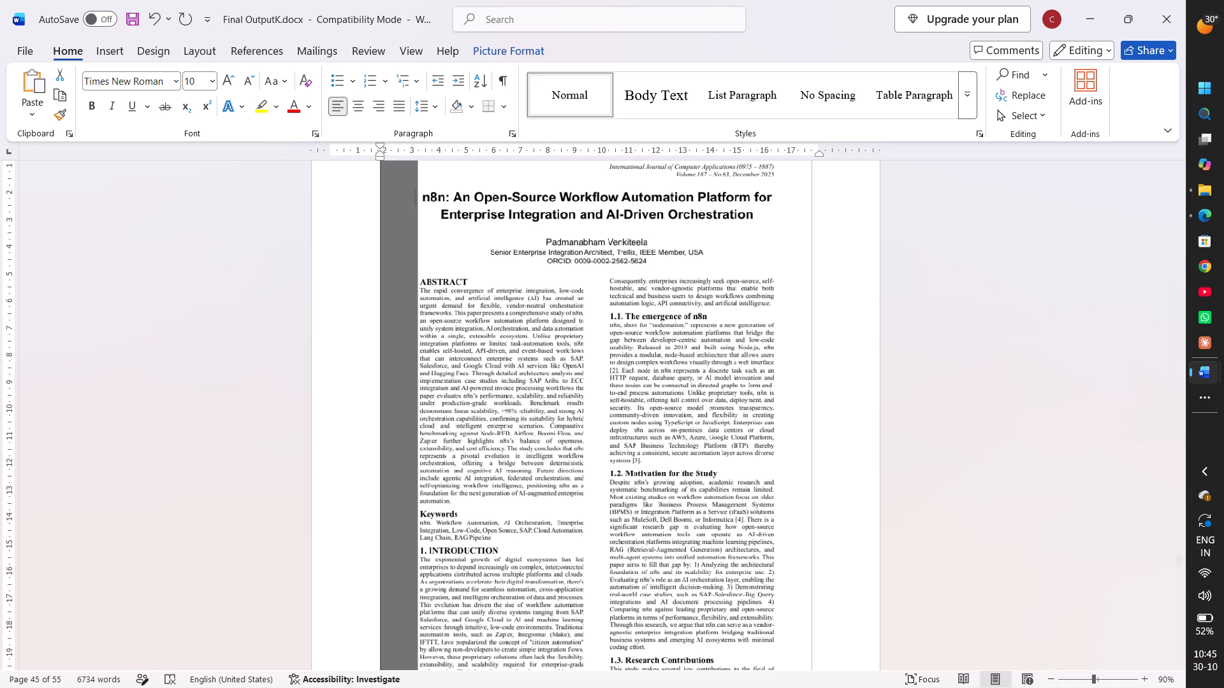
pyautogui.moveTo(423, 451); pyautogui.dragTo(415, 454)
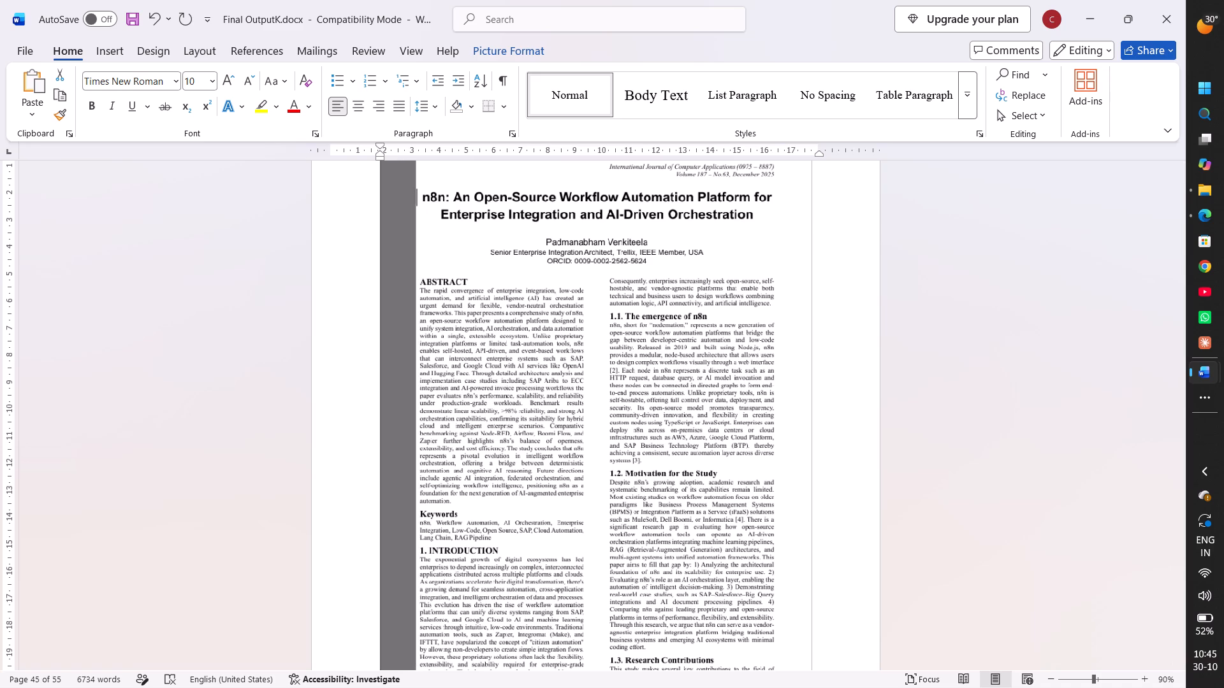
pyautogui.moveTo(415, 454); pyautogui.dragTo(418, 454)
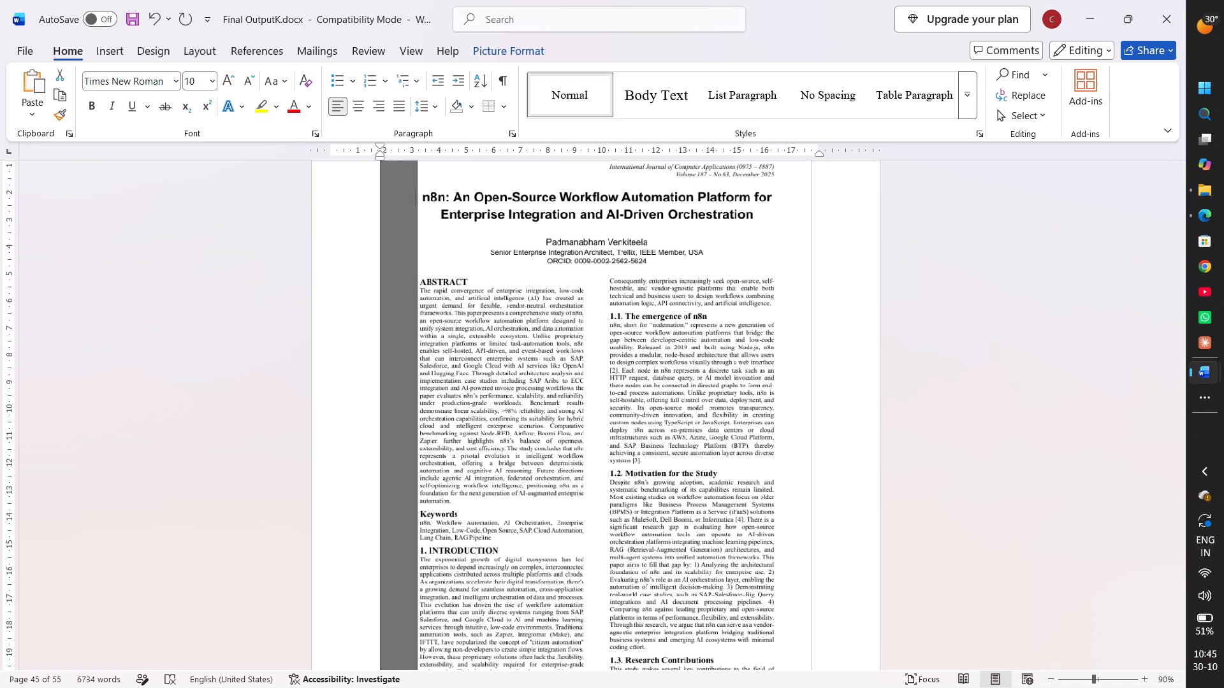
pyautogui.moveTo(418, 454); pyautogui.dragTo(418, 454)
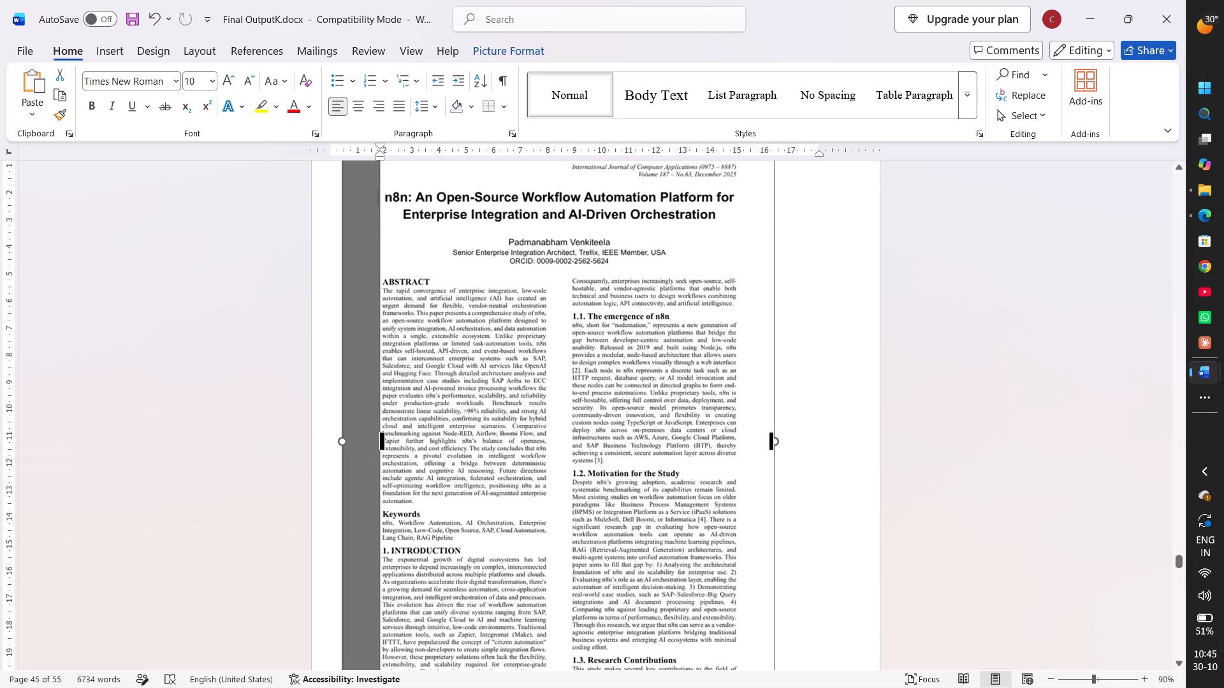
pyautogui.press('Return')
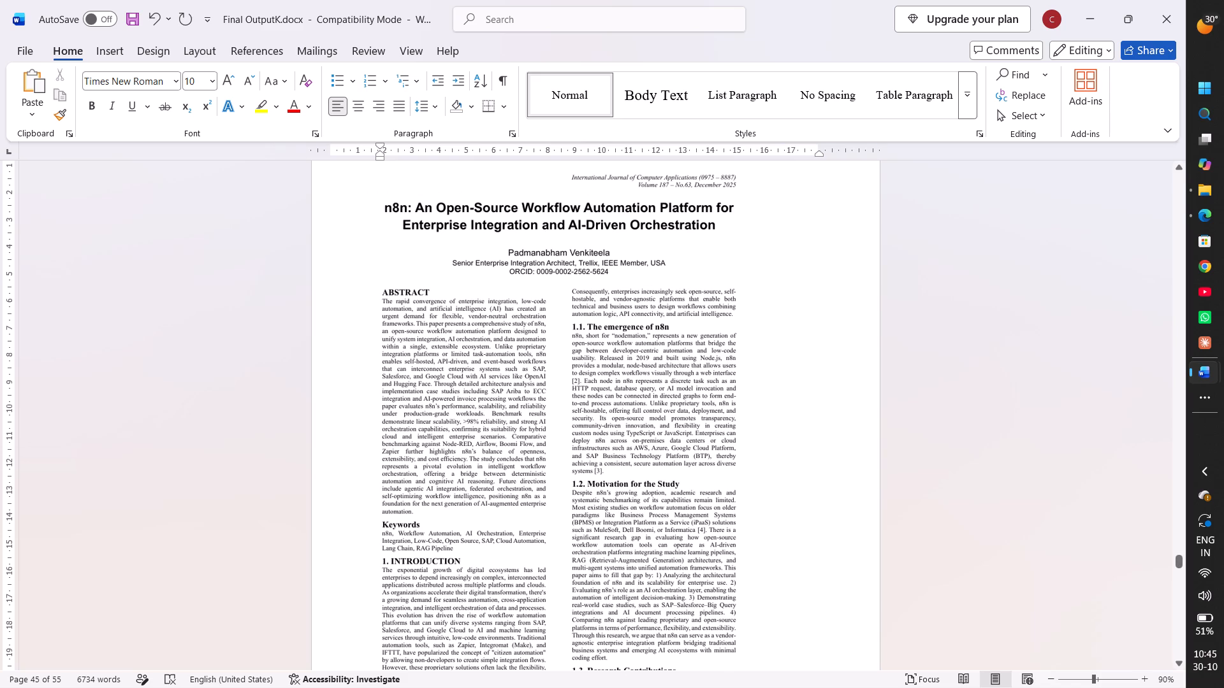
# Set the cropped page image's text wrapping to Top and Bottom so it can be positioned freely.
pyautogui.click(541, 447)
pyautogui.moveTo(558, 445); pyautogui.dragTo(576, 455)
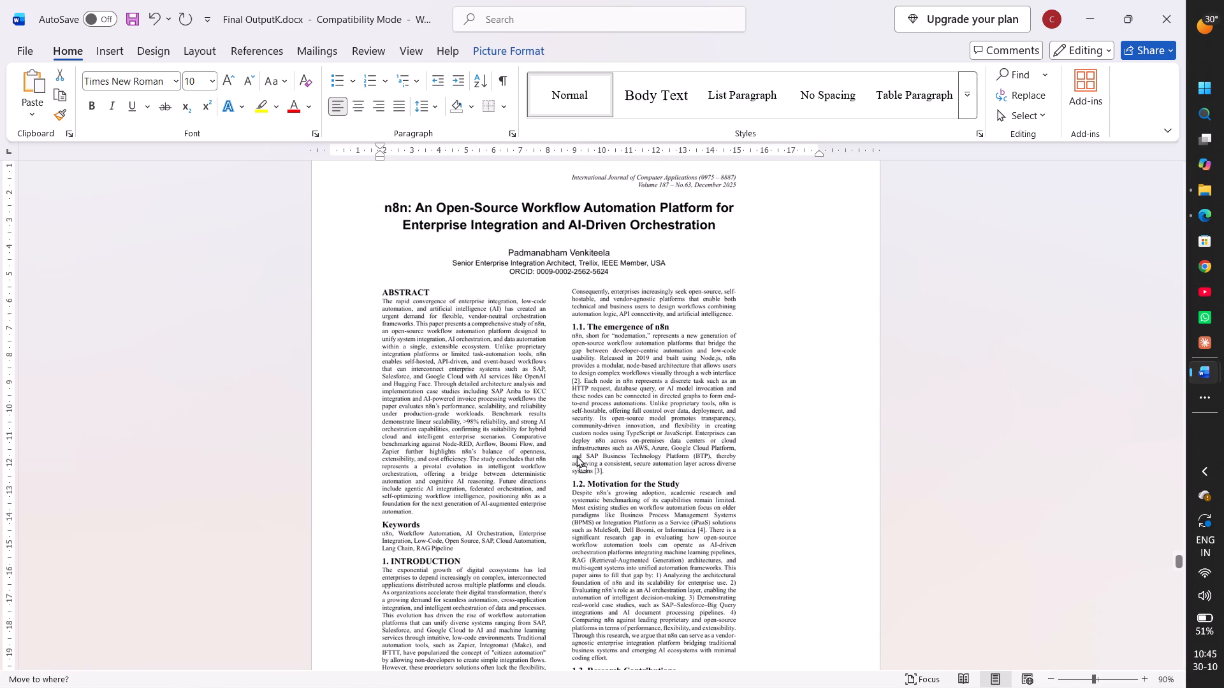
pyautogui.moveTo(576, 455); pyautogui.dragTo(576, 457)
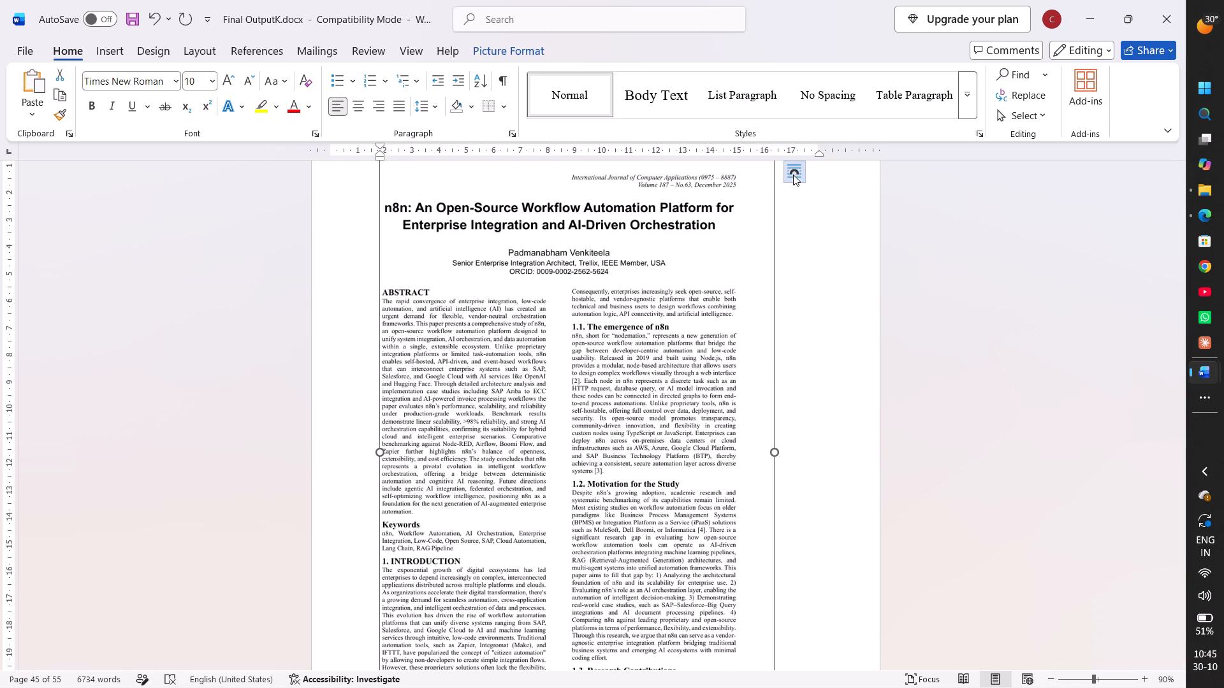
pyautogui.click(793, 175)
pyautogui.click(833, 327)
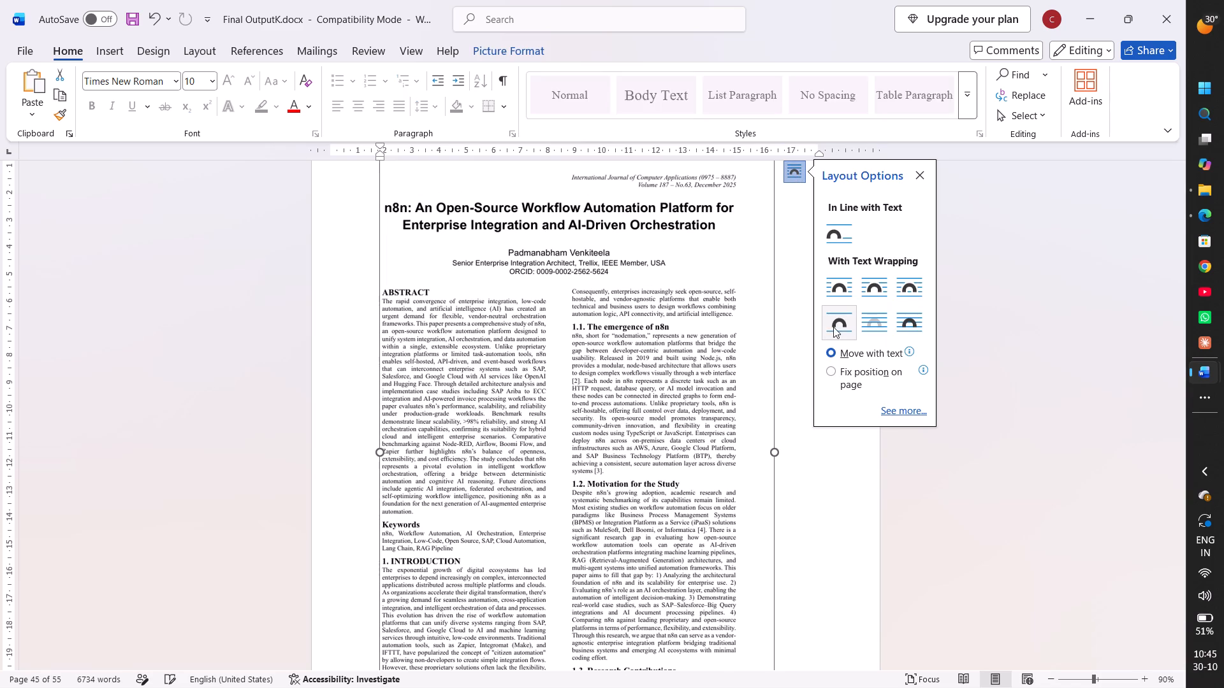
# Move the page image about 1 cm to the right and up into the top margin, roughly centring it between the page's side edges.
pyautogui.moveTo(672, 405); pyautogui.dragTo(698, 410)
pyautogui.click(836, 380)
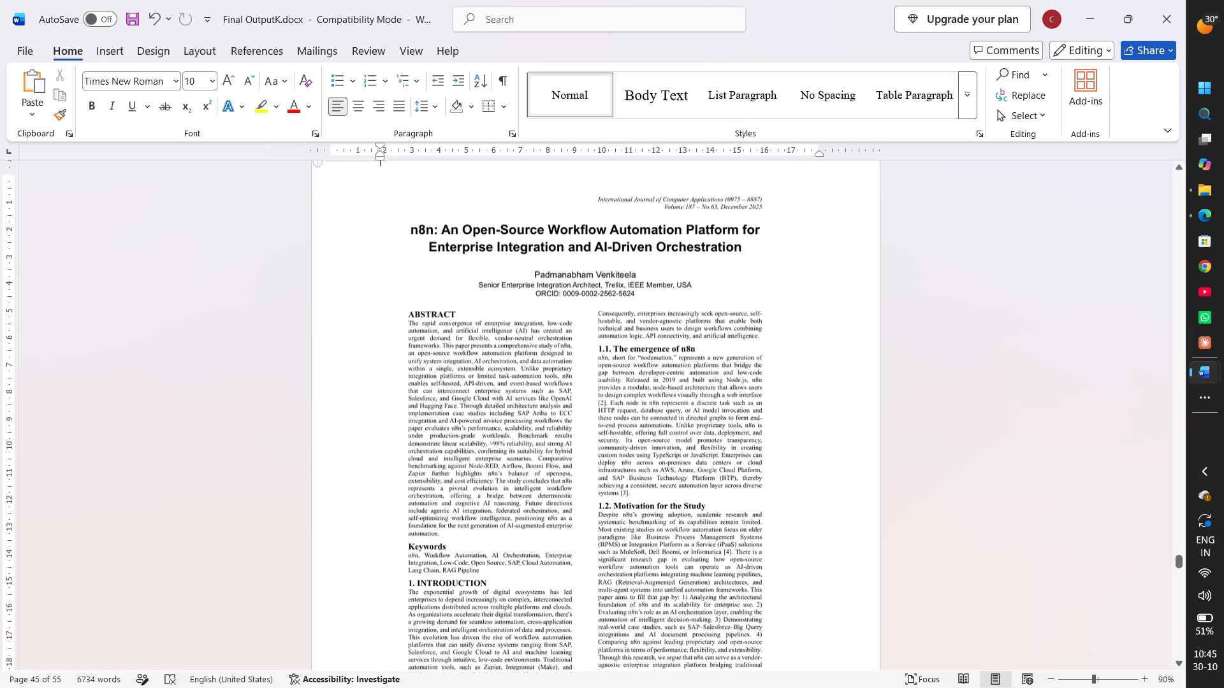
pyautogui.scroll(1, 773, 391)
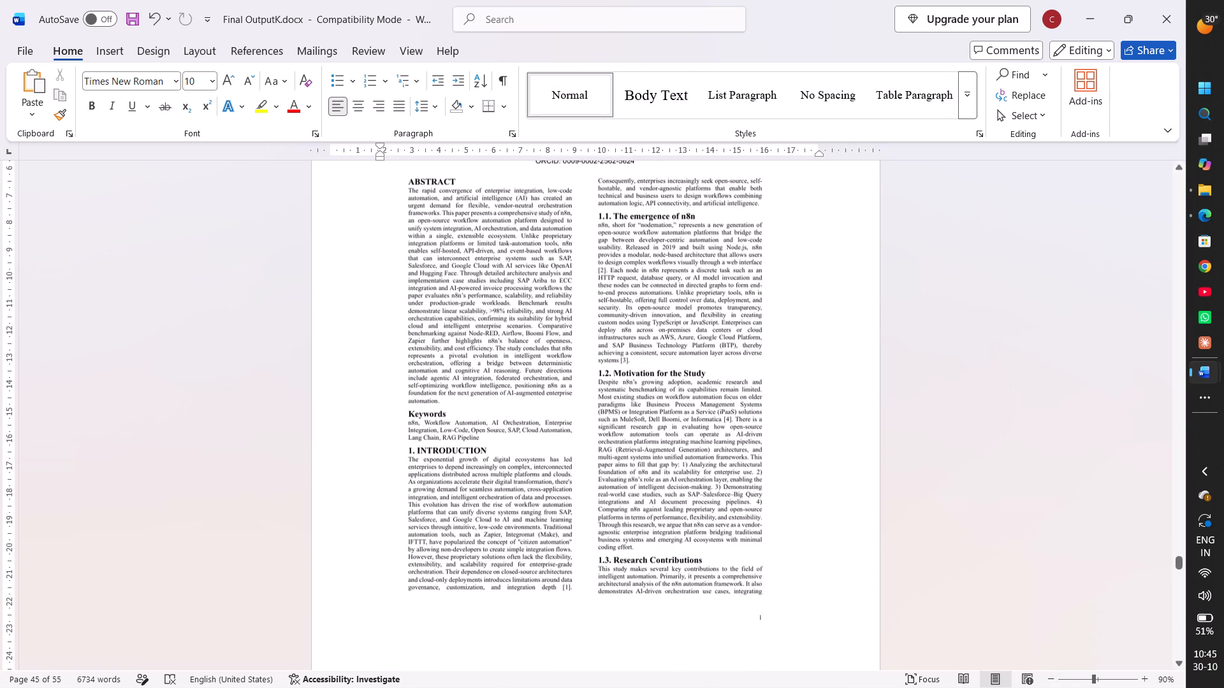
pyautogui.scroll(1, 773, 391)
pyautogui.click(646, 433)
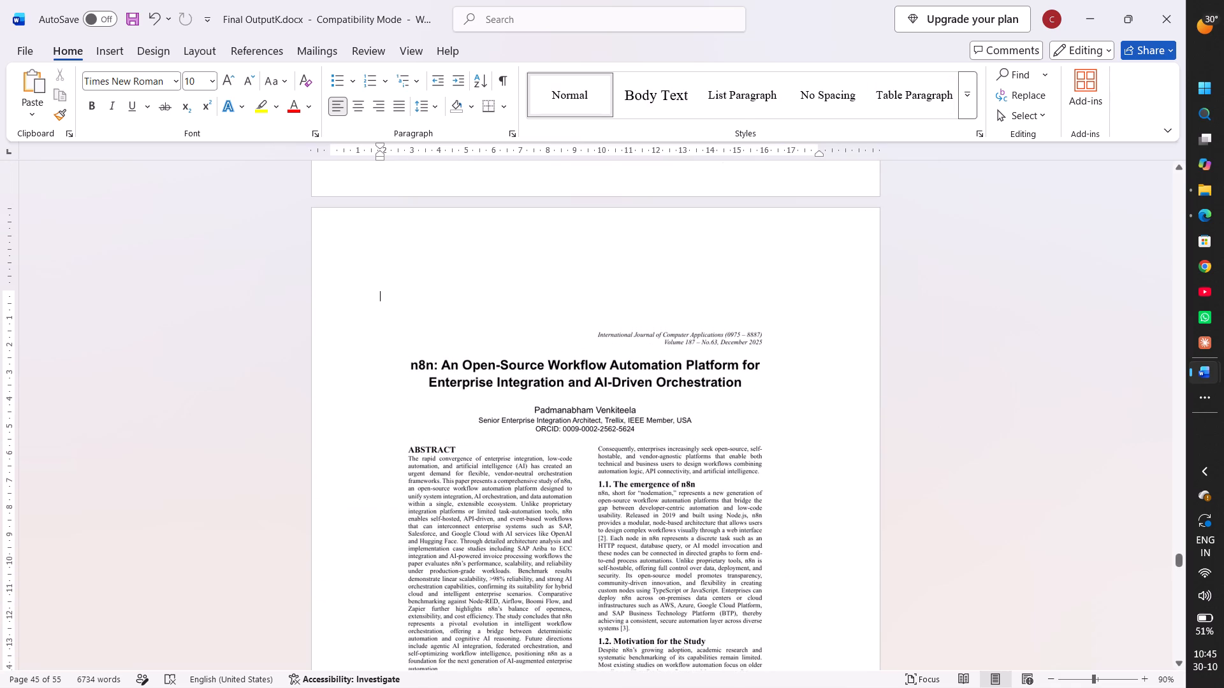
pyautogui.moveTo(646, 433); pyautogui.dragTo(647, 392)
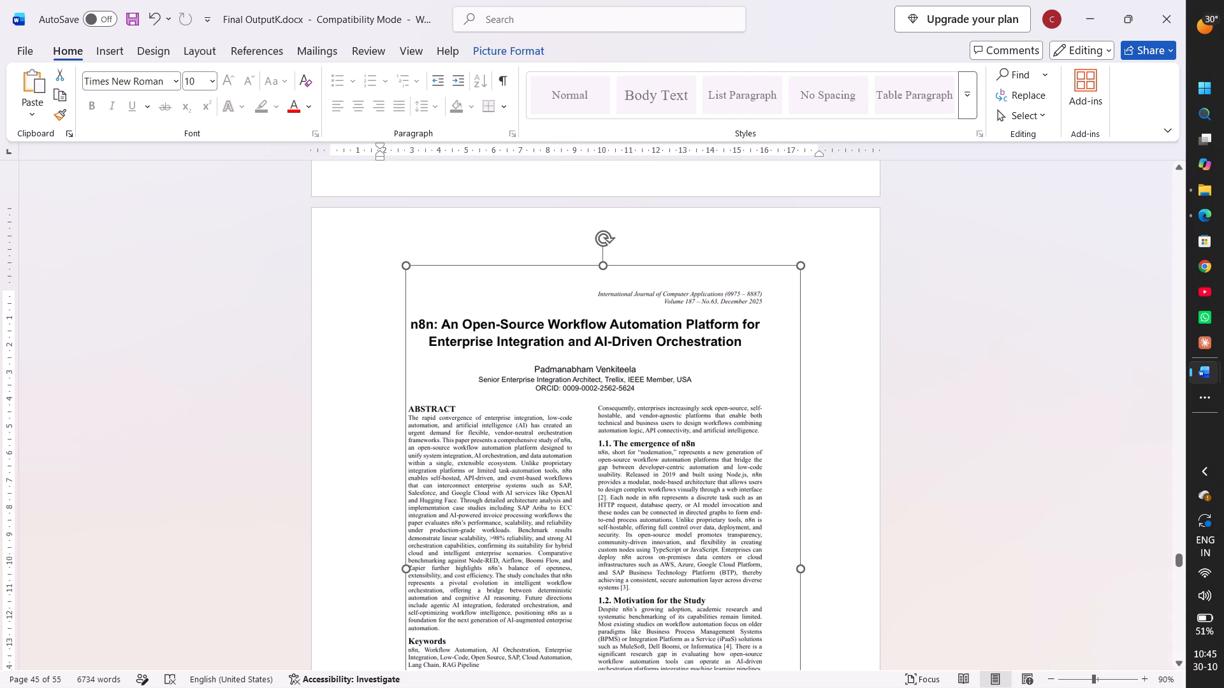
pyautogui.scroll(2, 647, 392)
pyautogui.scroll(-2, 647, 392)
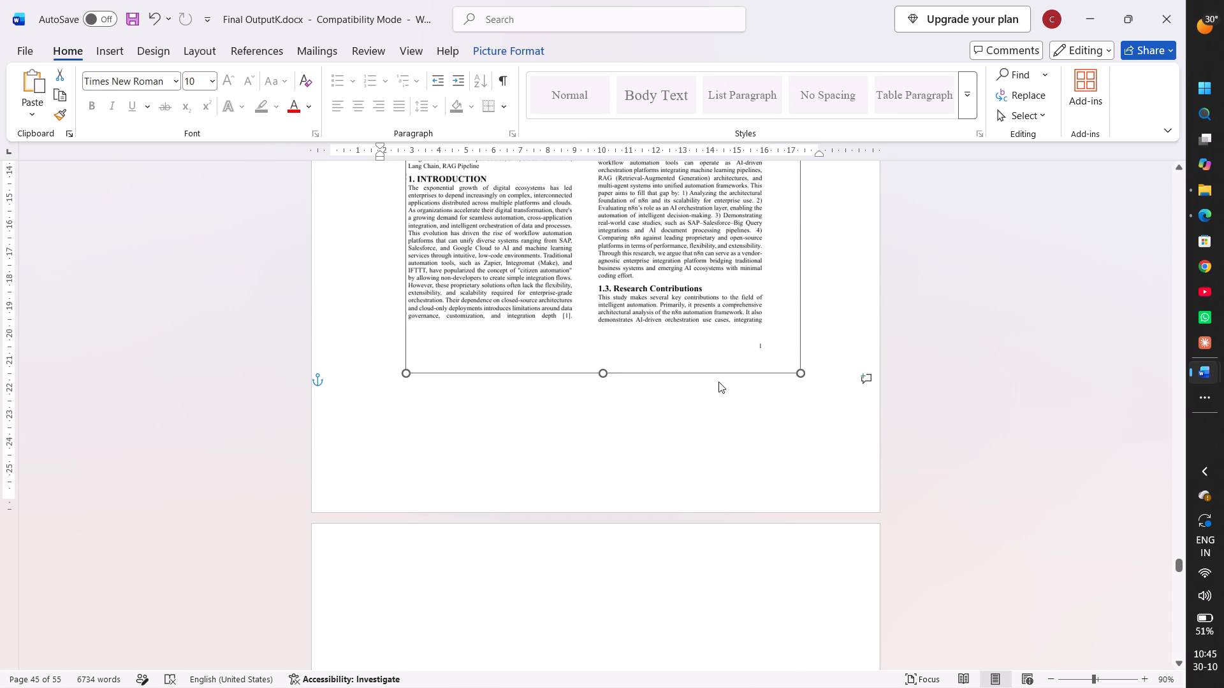
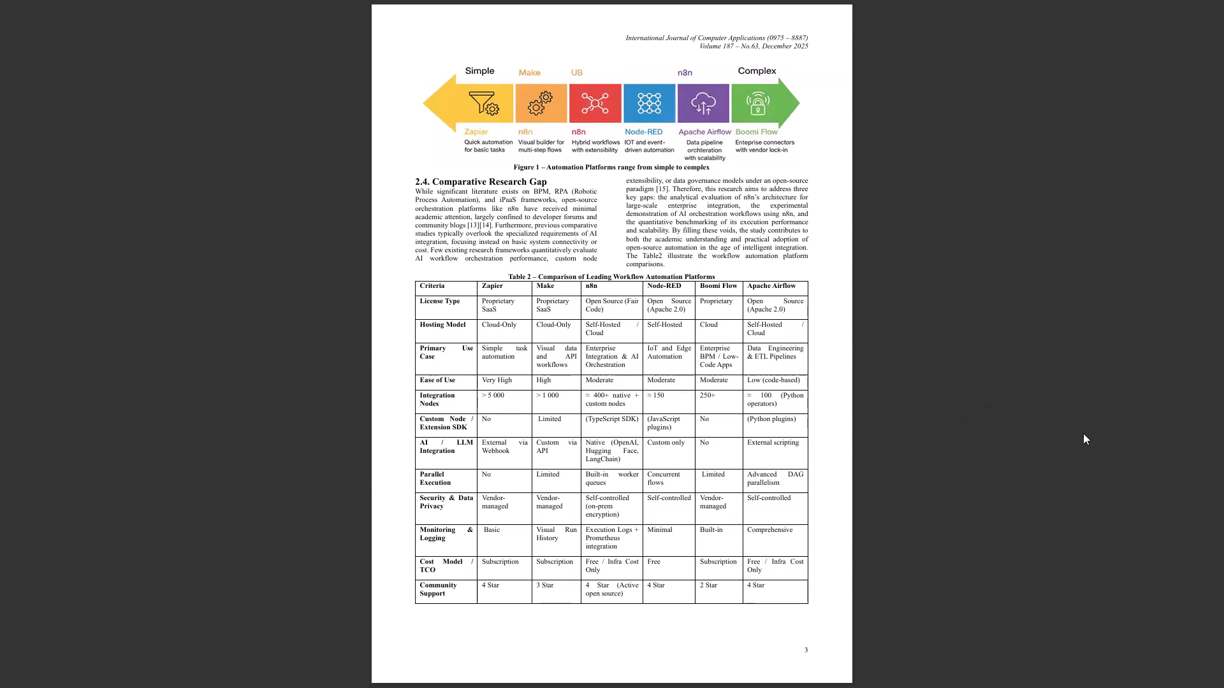
# Capture all of page 3 of the base paper as a screenshot and return to Final OutputK.docx in Word.
pyautogui.press('shift+super+s')
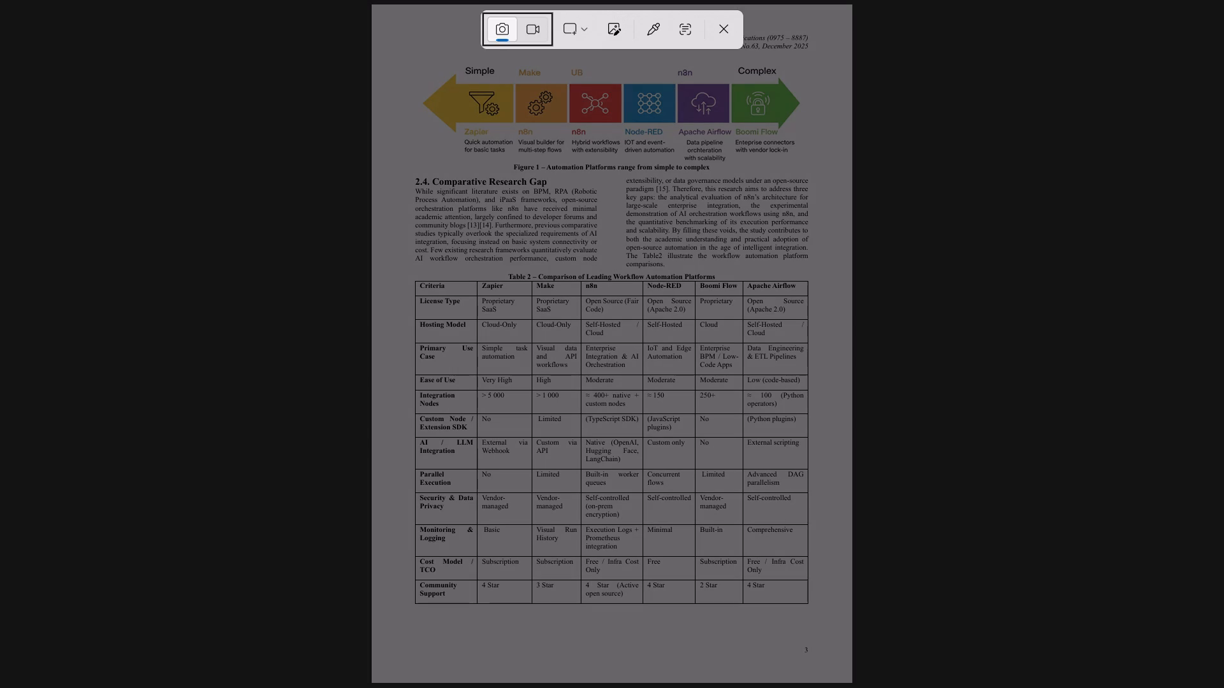
pyautogui.moveTo(374, 8); pyautogui.dragTo(529, 136)
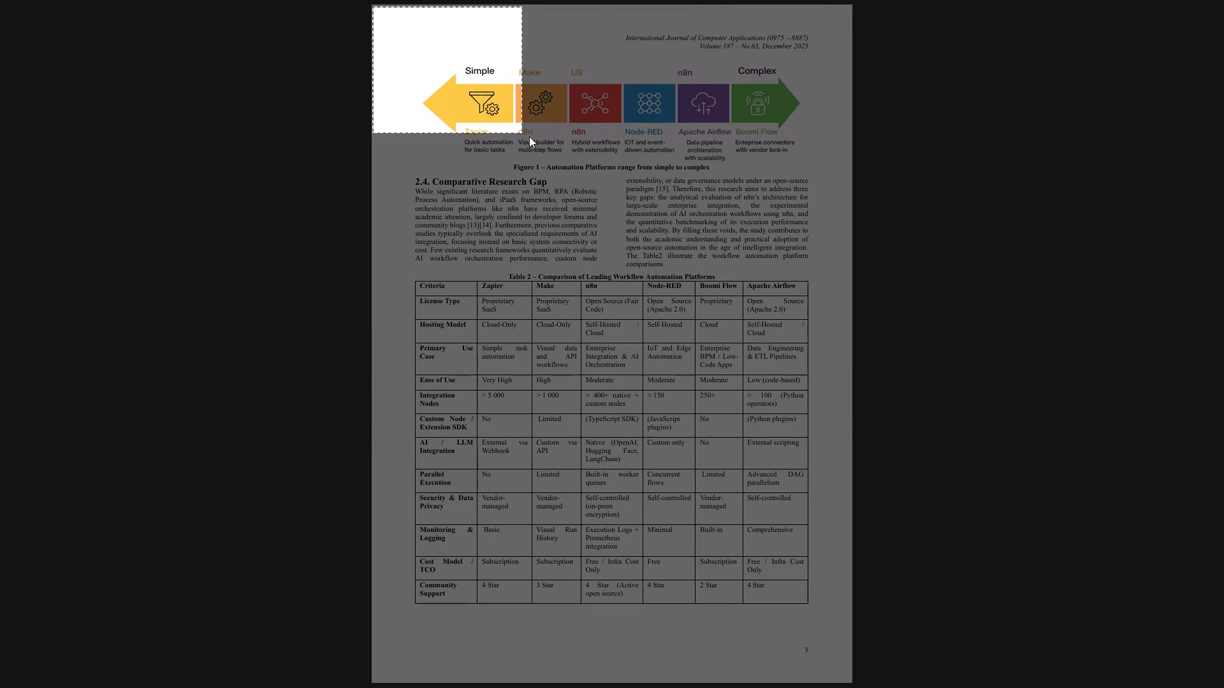
pyautogui.moveTo(529, 136); pyautogui.dragTo(825, 677)
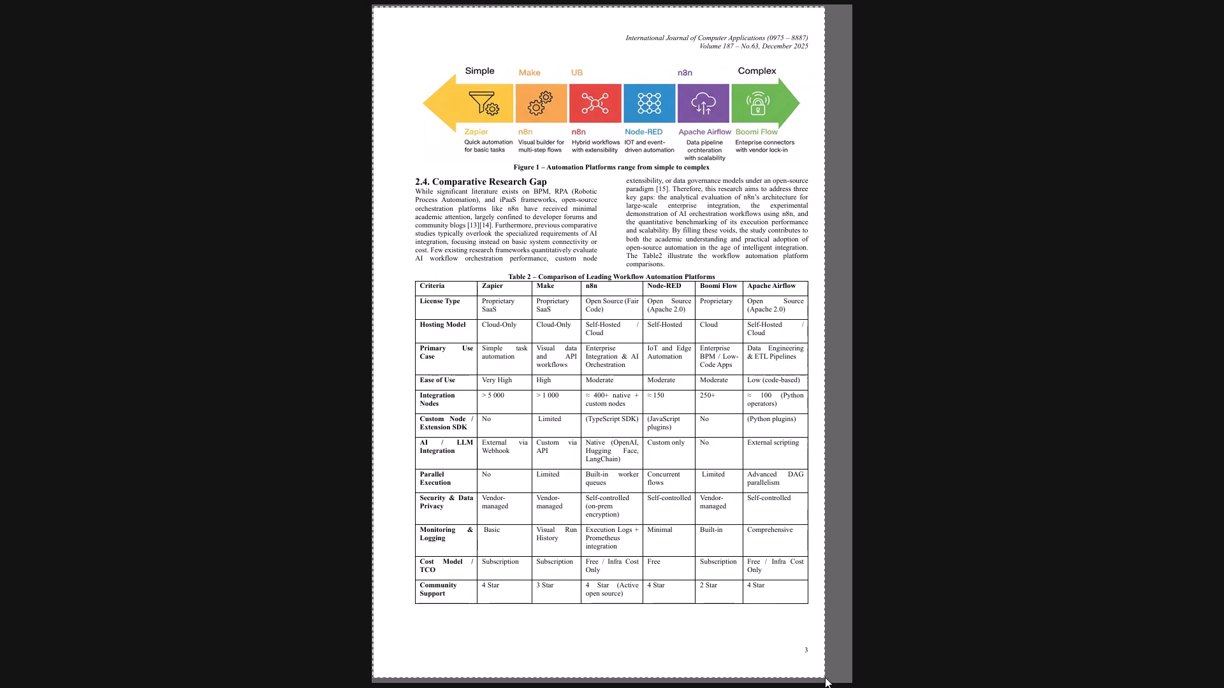
pyautogui.moveTo(825, 677); pyautogui.dragTo(851, 680)
pyautogui.hotkey('alt', 'Tab')
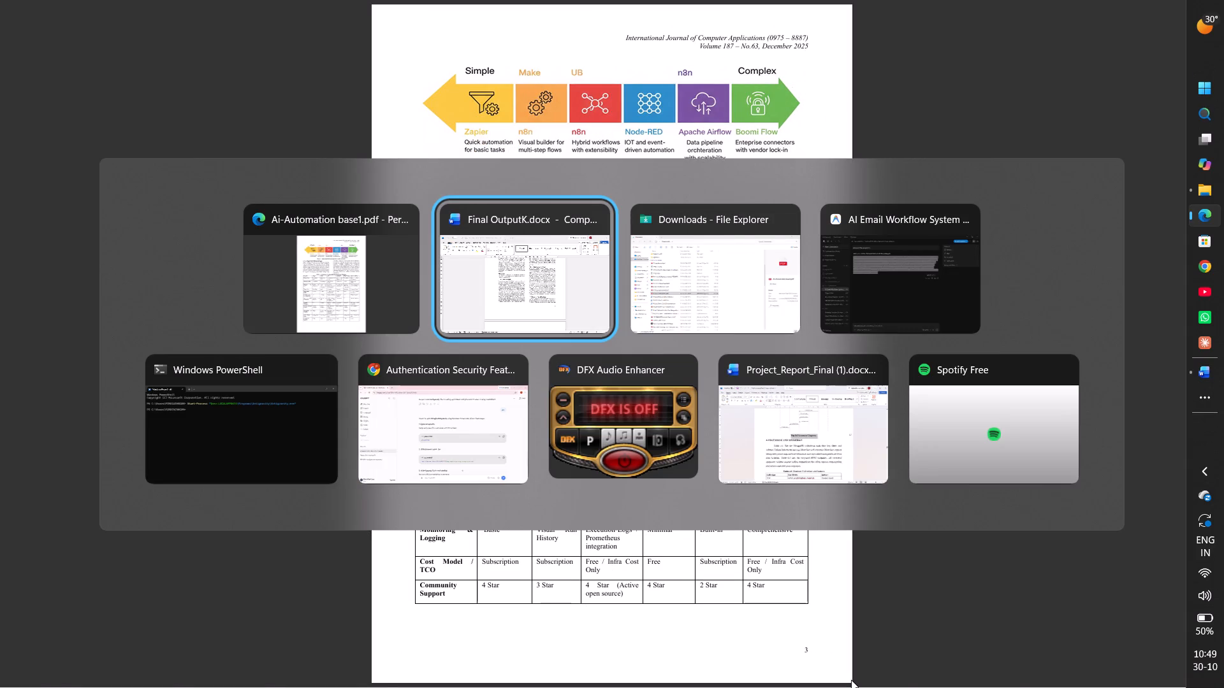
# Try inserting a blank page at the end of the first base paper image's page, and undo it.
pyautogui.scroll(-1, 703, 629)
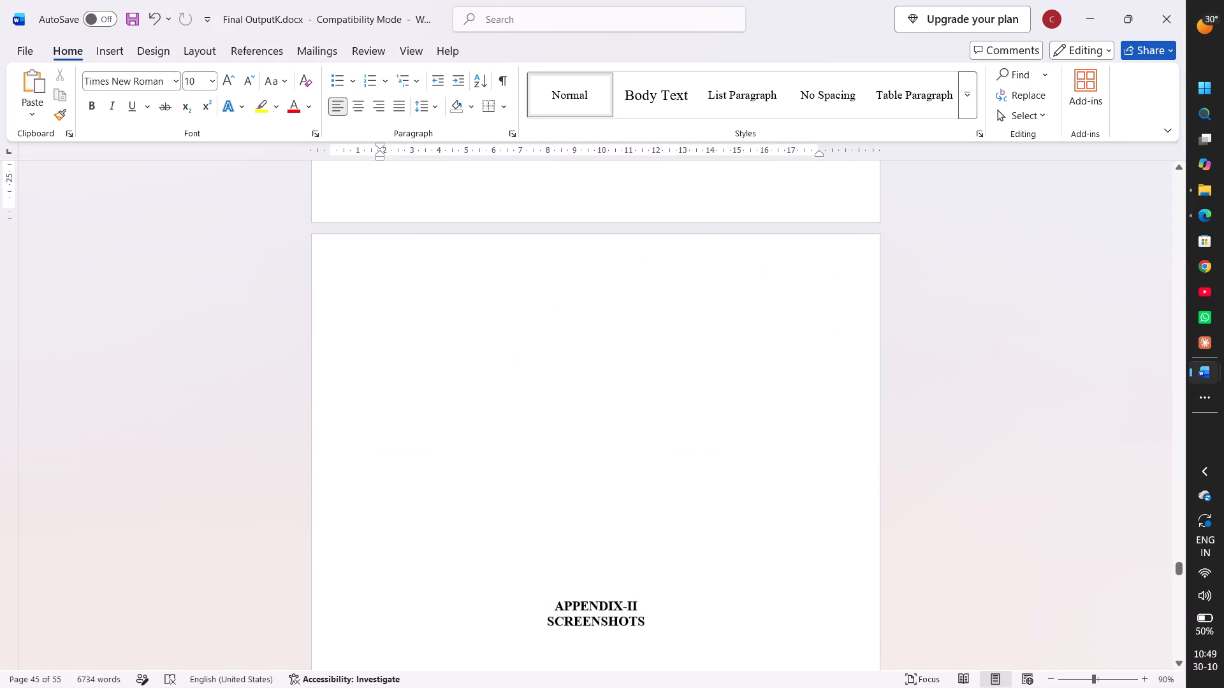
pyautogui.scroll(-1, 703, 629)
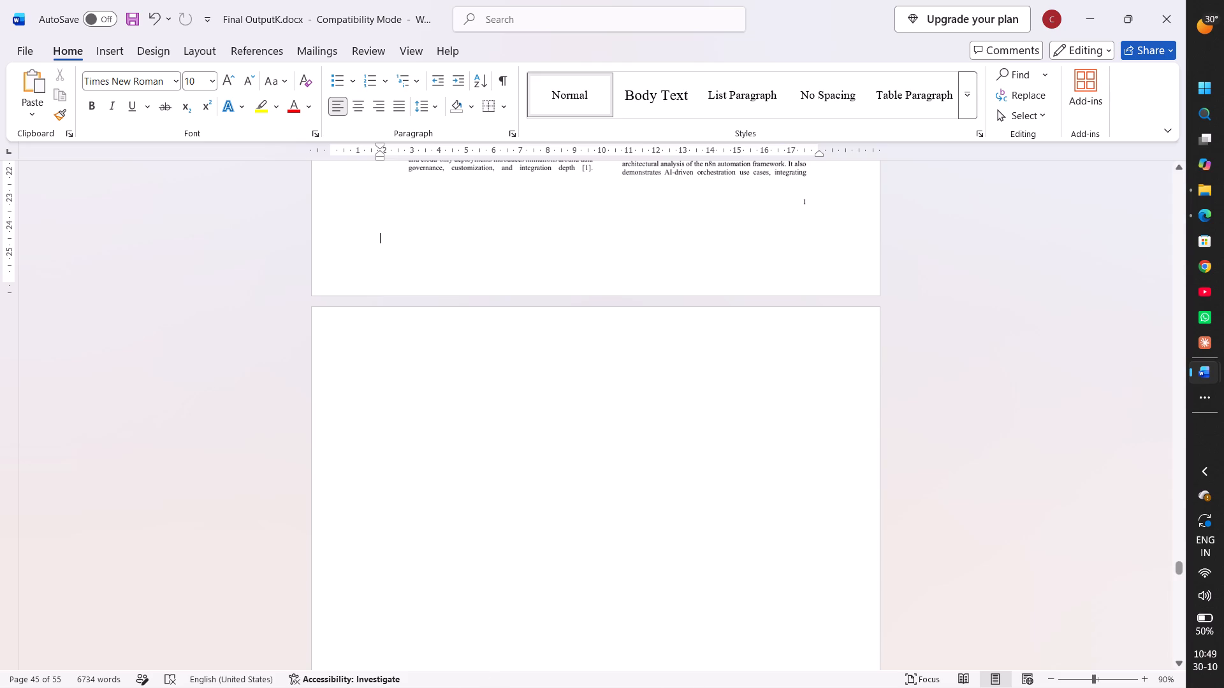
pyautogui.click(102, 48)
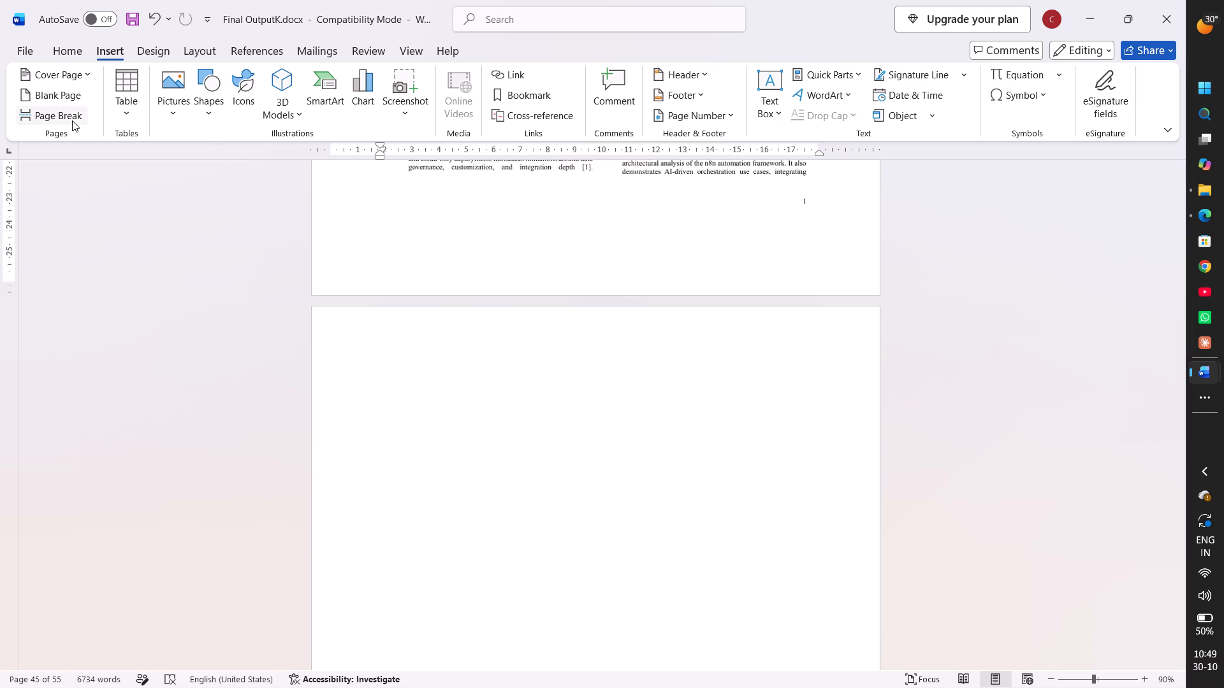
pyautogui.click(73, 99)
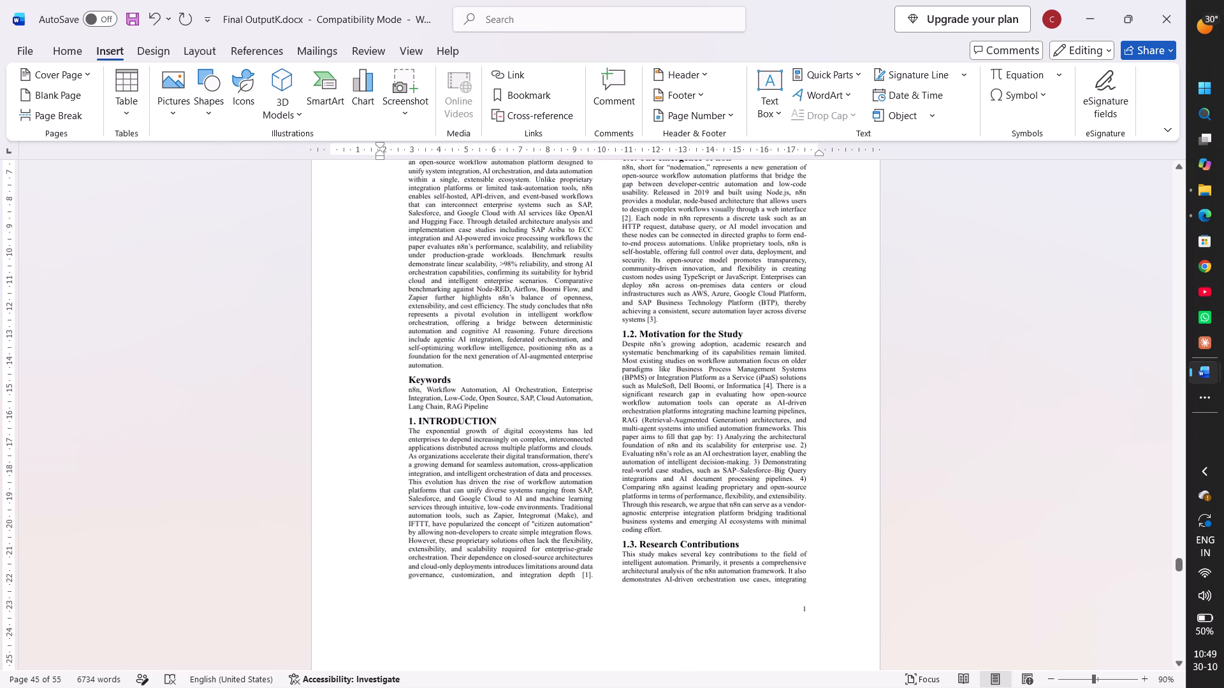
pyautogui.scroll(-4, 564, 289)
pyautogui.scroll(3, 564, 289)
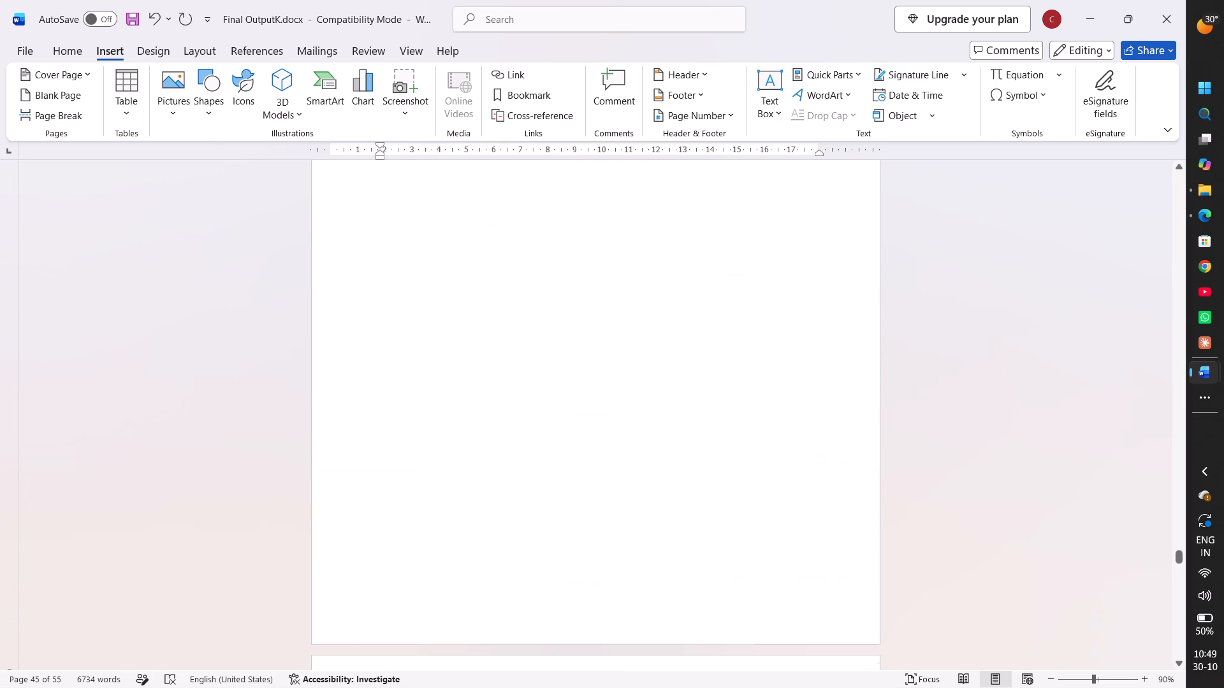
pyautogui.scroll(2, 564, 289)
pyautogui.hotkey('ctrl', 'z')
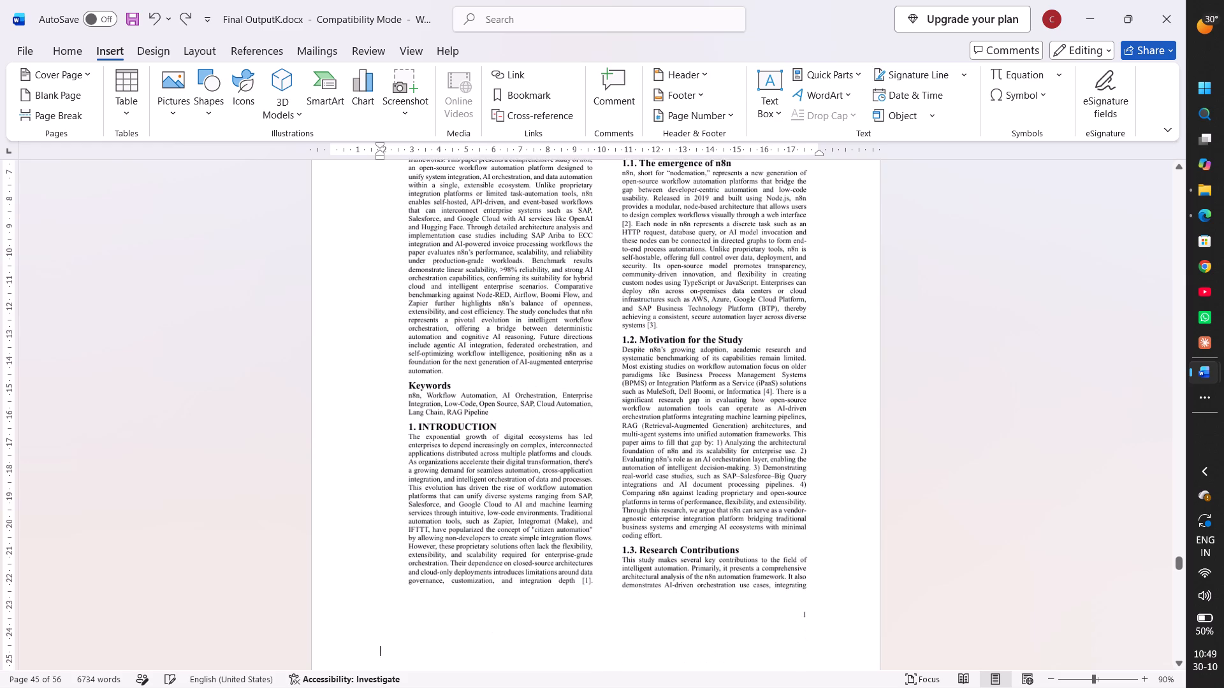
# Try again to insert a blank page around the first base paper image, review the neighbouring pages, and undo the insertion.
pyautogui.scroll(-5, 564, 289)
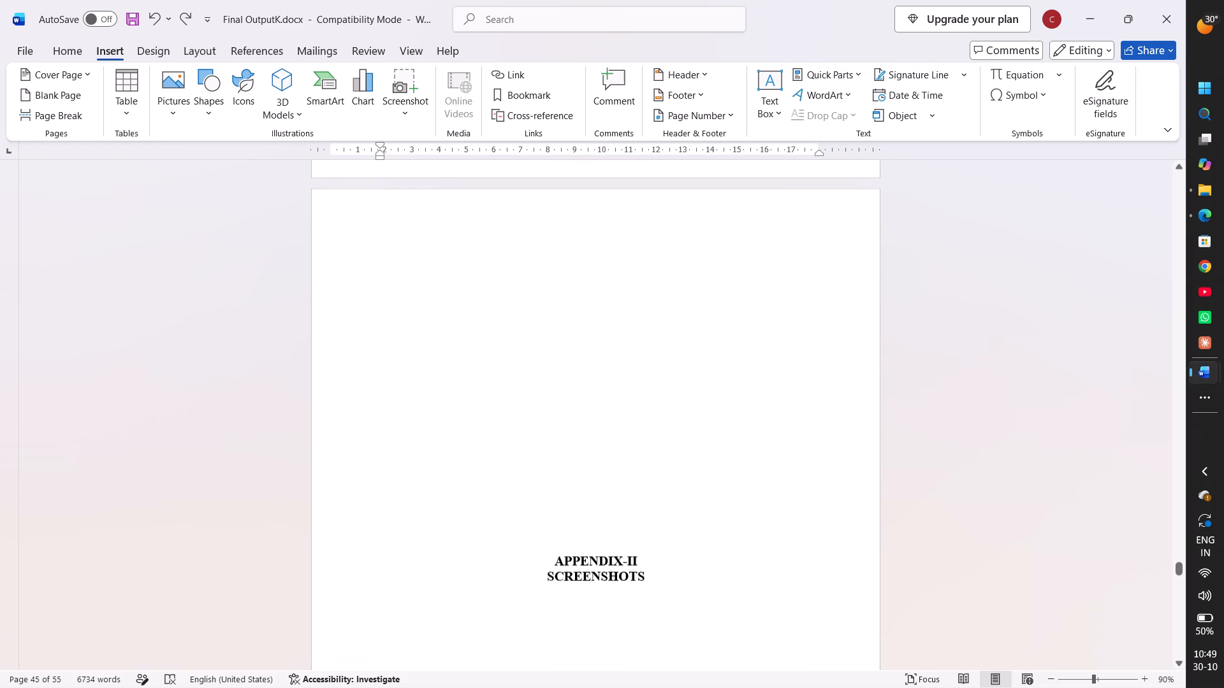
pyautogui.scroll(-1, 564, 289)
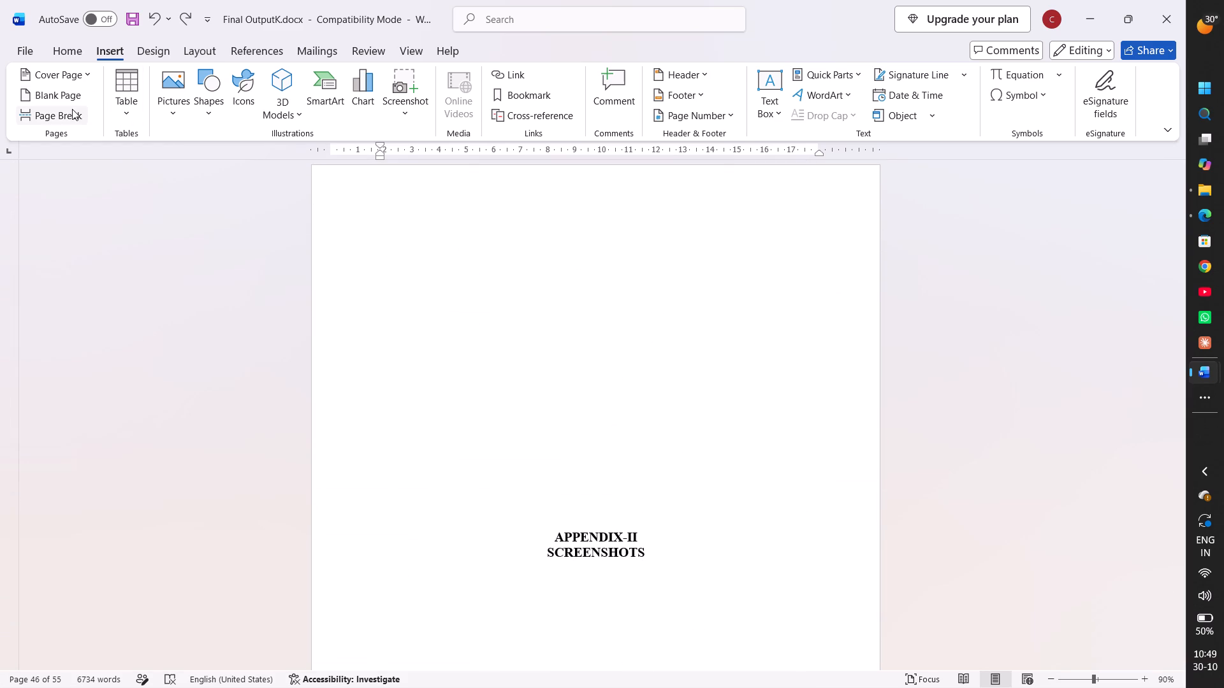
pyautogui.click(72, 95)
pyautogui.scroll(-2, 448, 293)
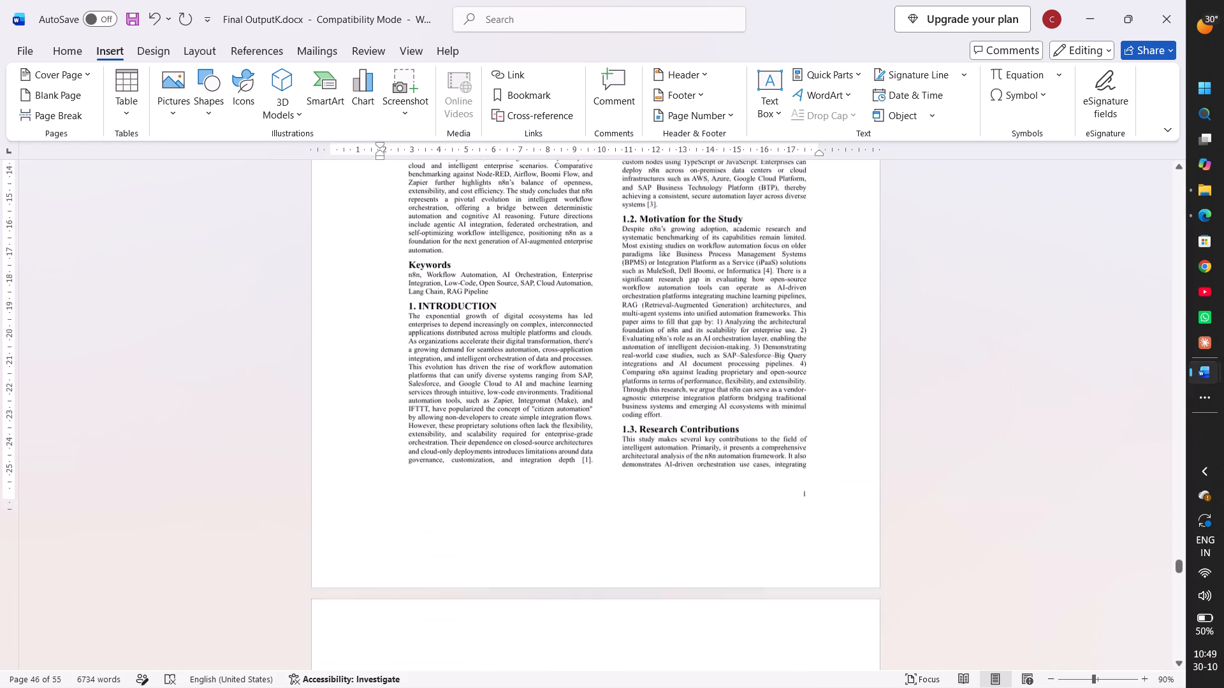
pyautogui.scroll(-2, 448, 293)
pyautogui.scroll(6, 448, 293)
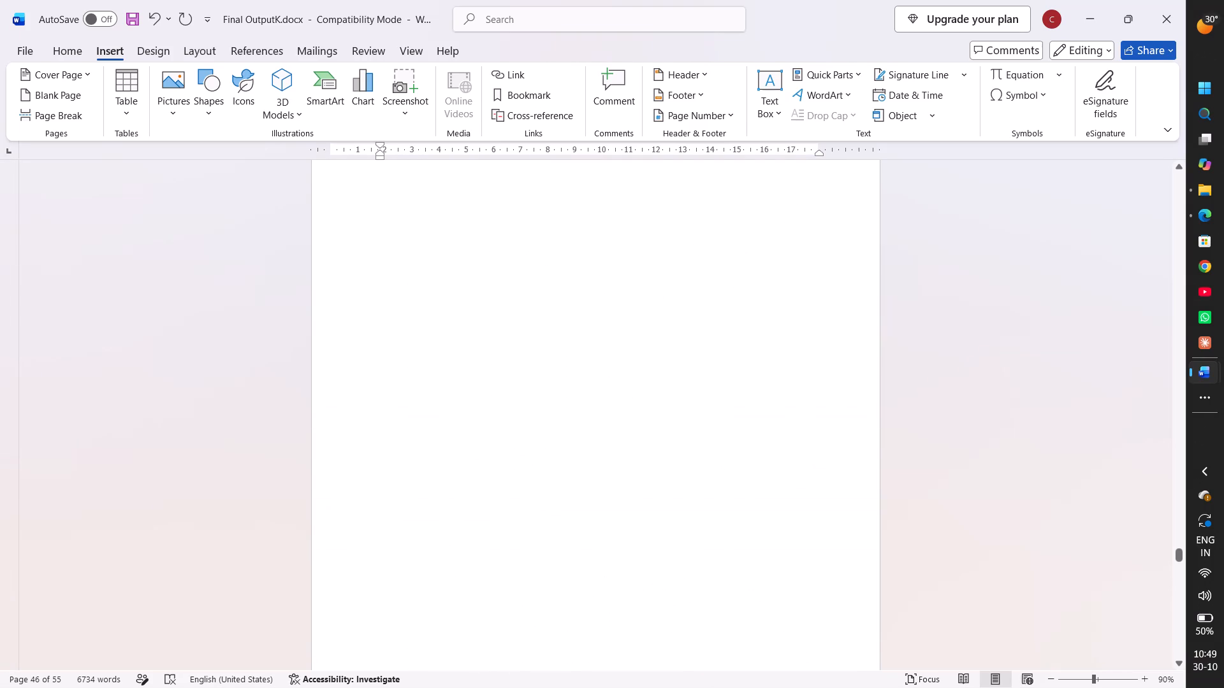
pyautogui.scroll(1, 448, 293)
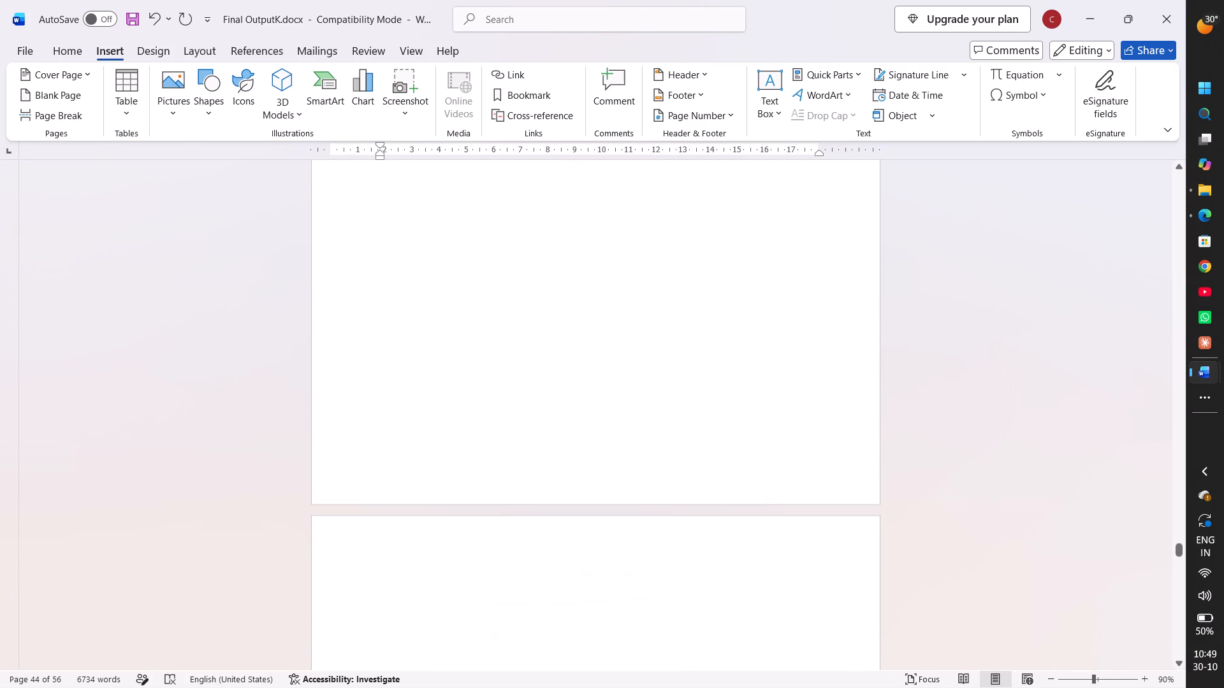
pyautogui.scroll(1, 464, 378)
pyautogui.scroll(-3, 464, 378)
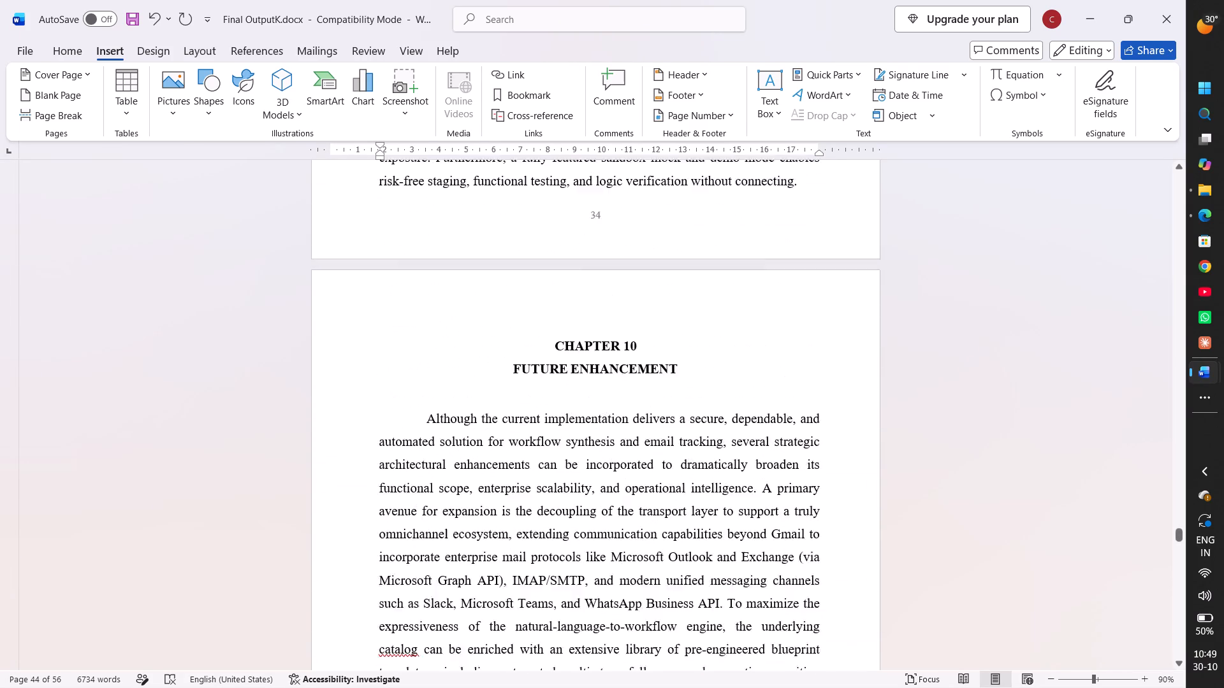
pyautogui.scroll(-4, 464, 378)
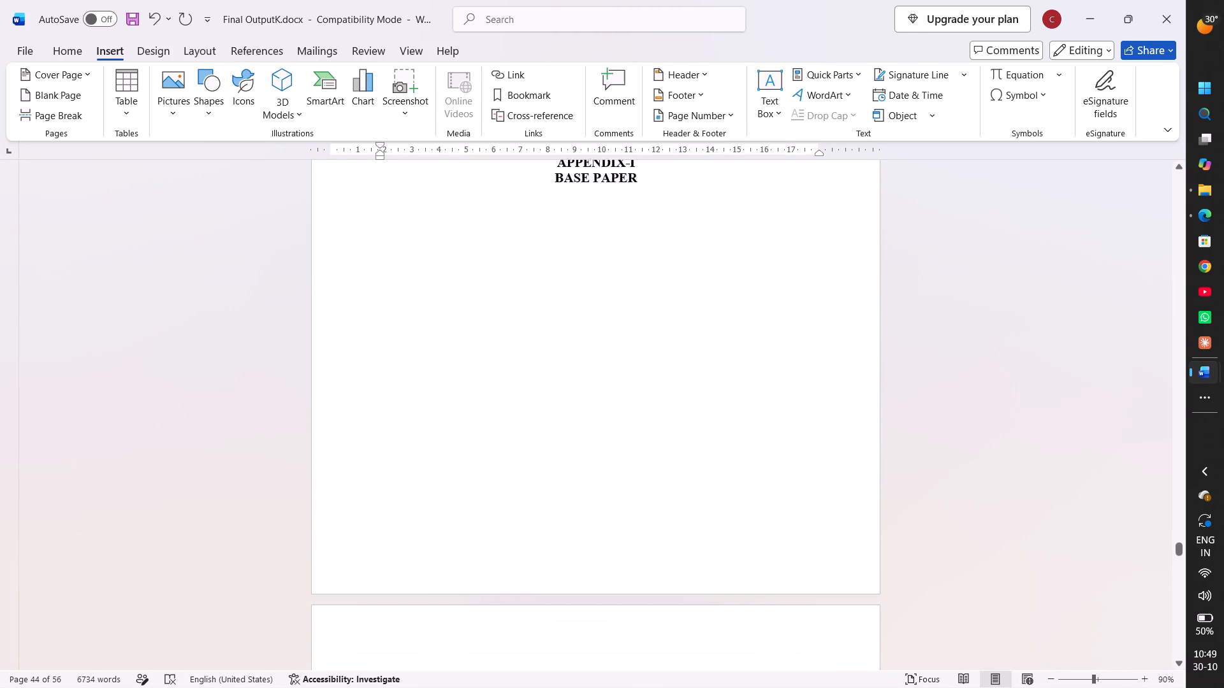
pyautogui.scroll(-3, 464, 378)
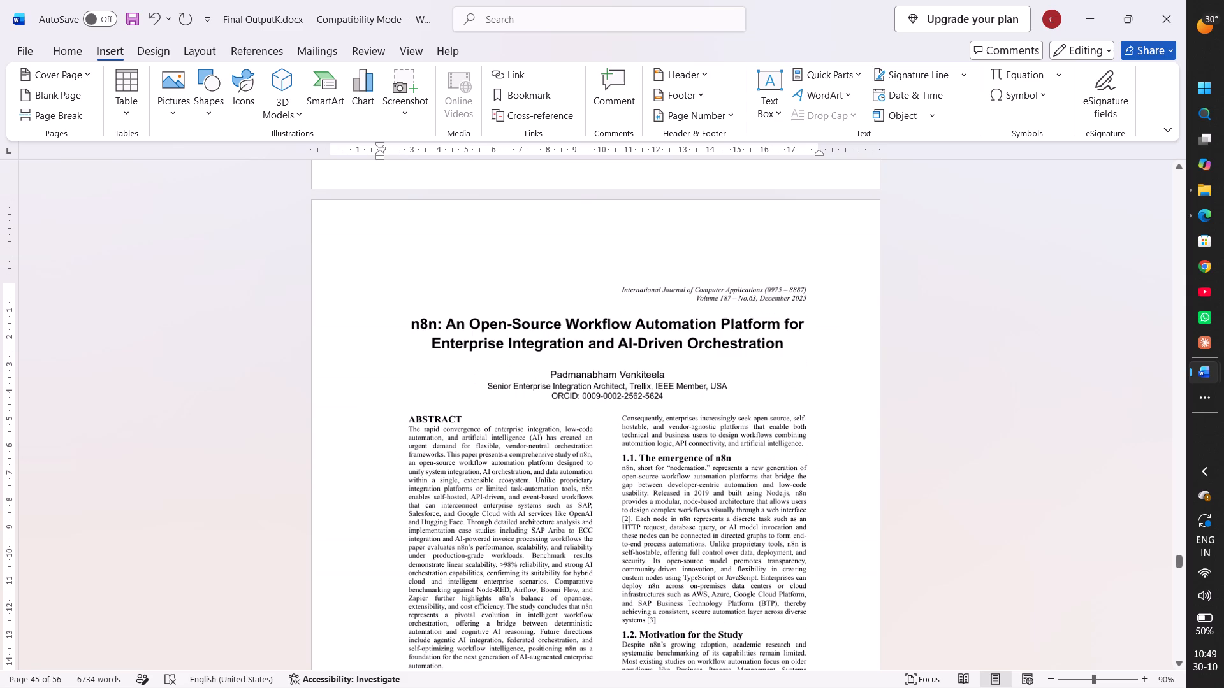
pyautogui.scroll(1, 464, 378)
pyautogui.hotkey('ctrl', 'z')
# Insert a blank page directly before the APPENDIX-II SCREENSHOTS heading.
pyautogui.scroll(4, 464, 378)
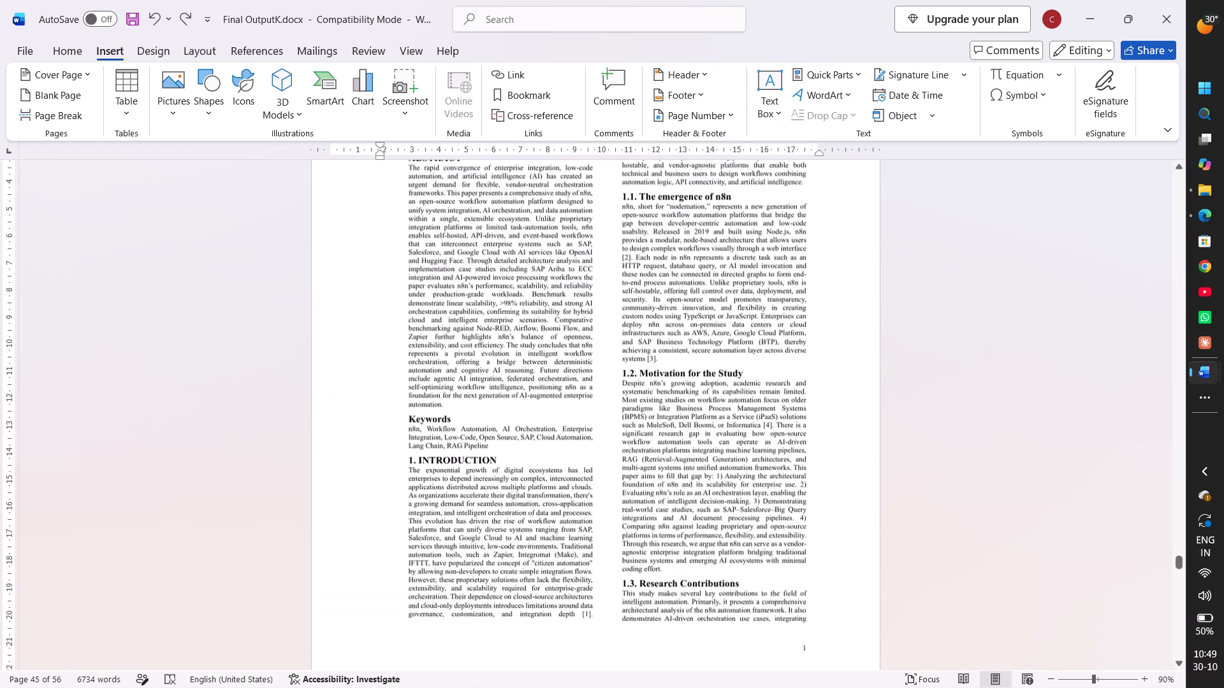
pyautogui.scroll(-2, 464, 378)
pyautogui.scroll(2, 464, 378)
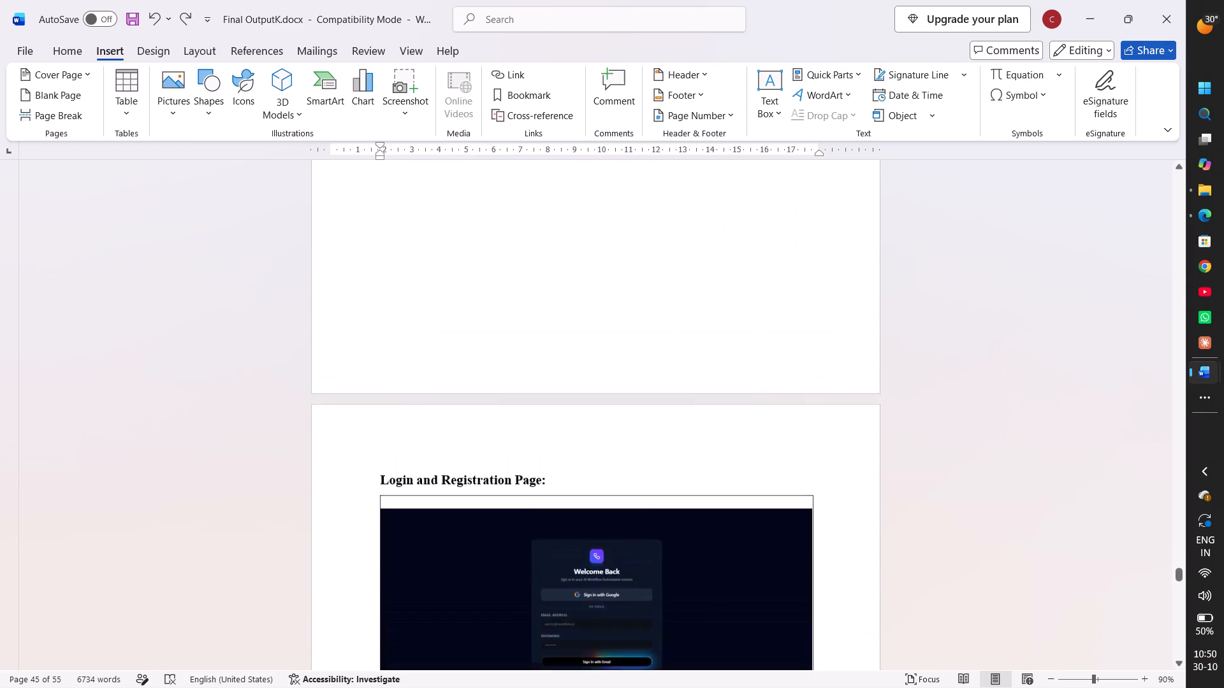
pyautogui.scroll(3, 464, 378)
pyautogui.click(535, 306)
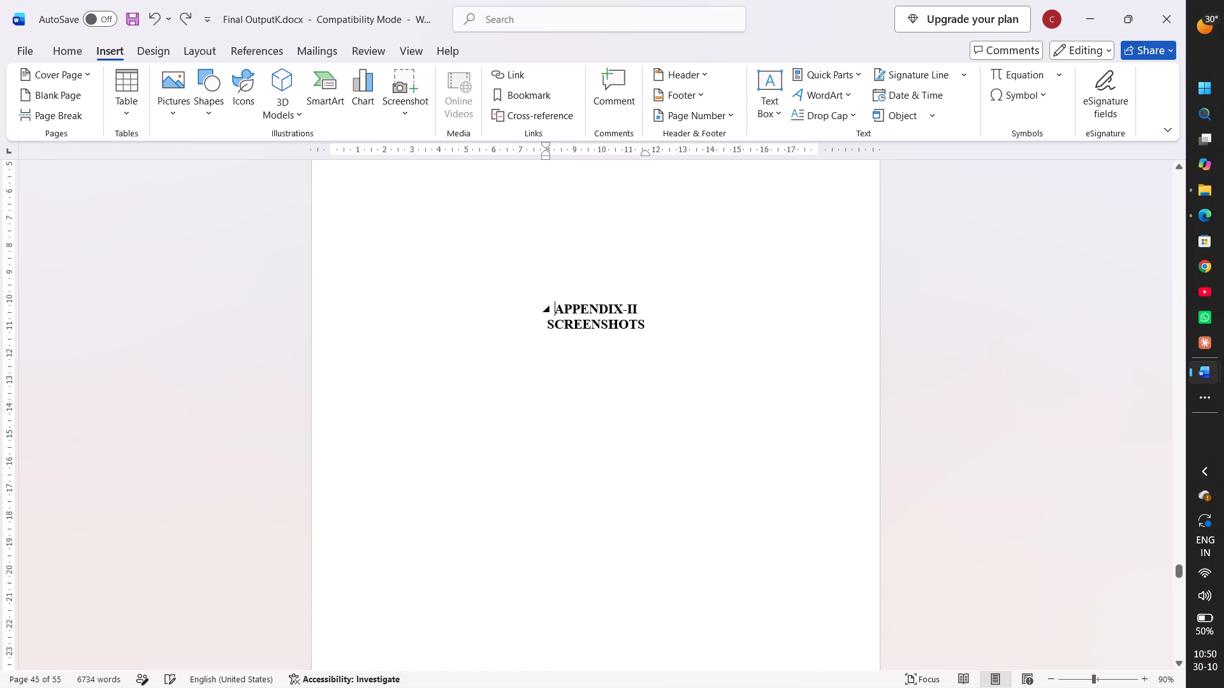
pyautogui.click(58, 98)
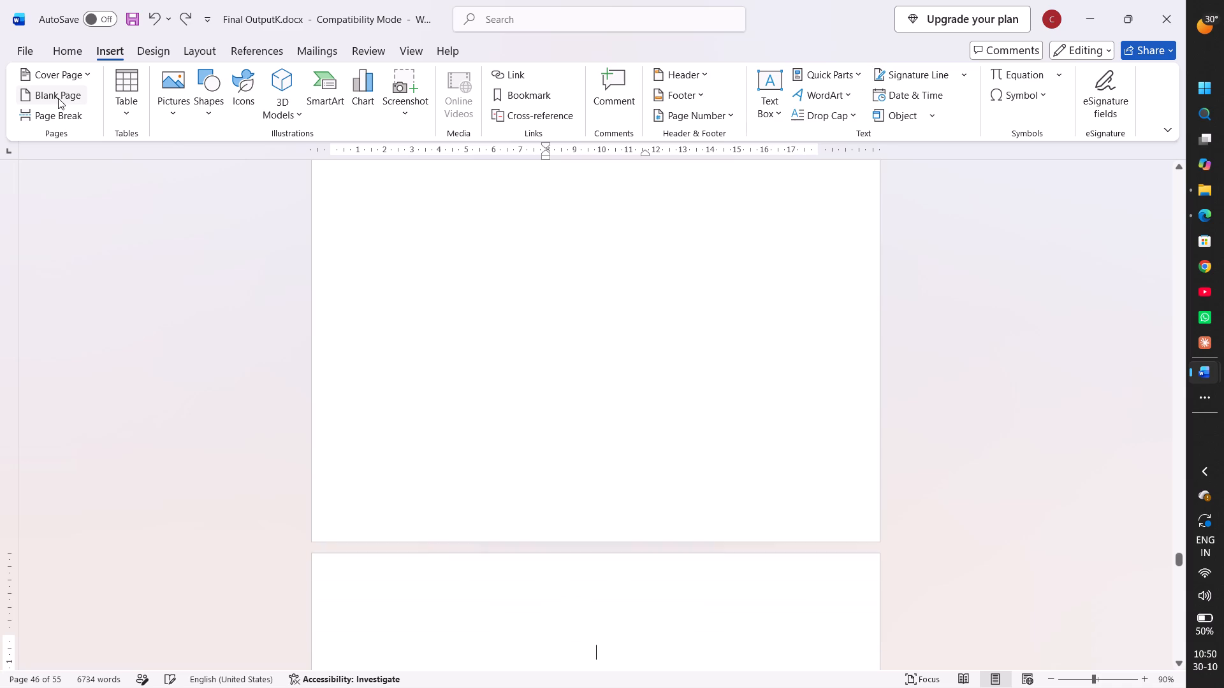
# Paste the captured page 3 image onto the blank pages between the first base paper image and APPENDIX-II.
pyautogui.scroll(4, 341, 291)
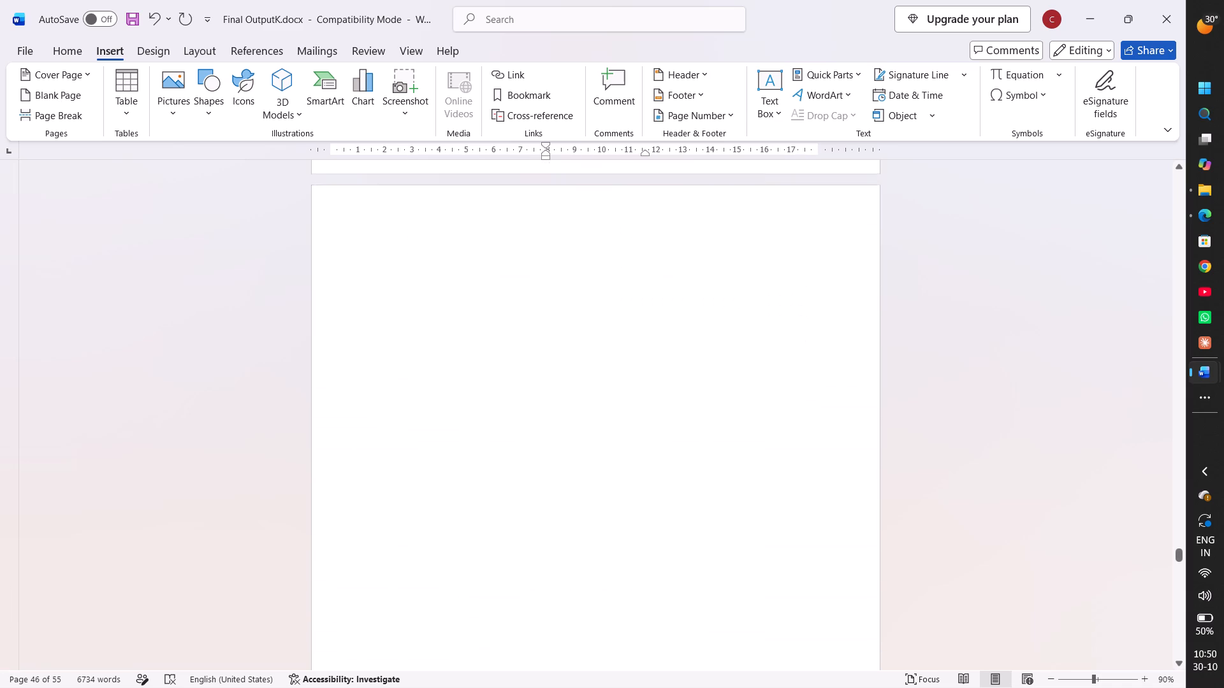
pyautogui.scroll(1, 341, 291)
pyautogui.scroll(-2, 341, 291)
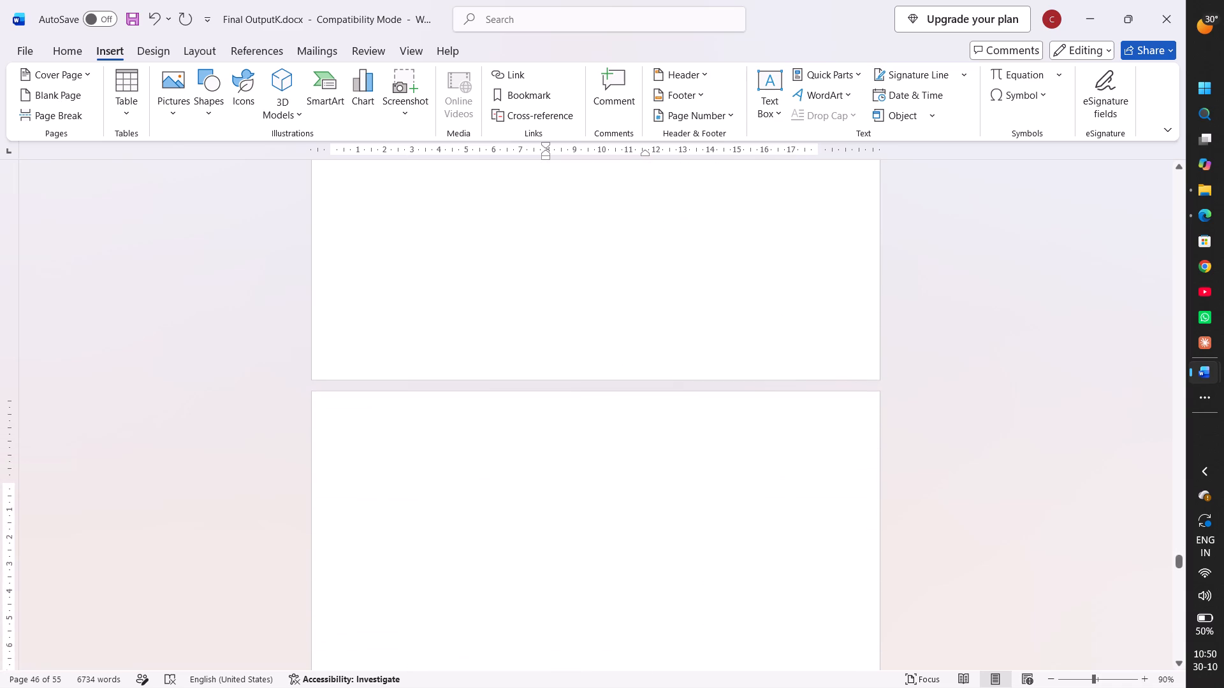
pyautogui.scroll(1, 440, 252)
pyautogui.click(512, 271)
pyautogui.scroll(1, 512, 271)
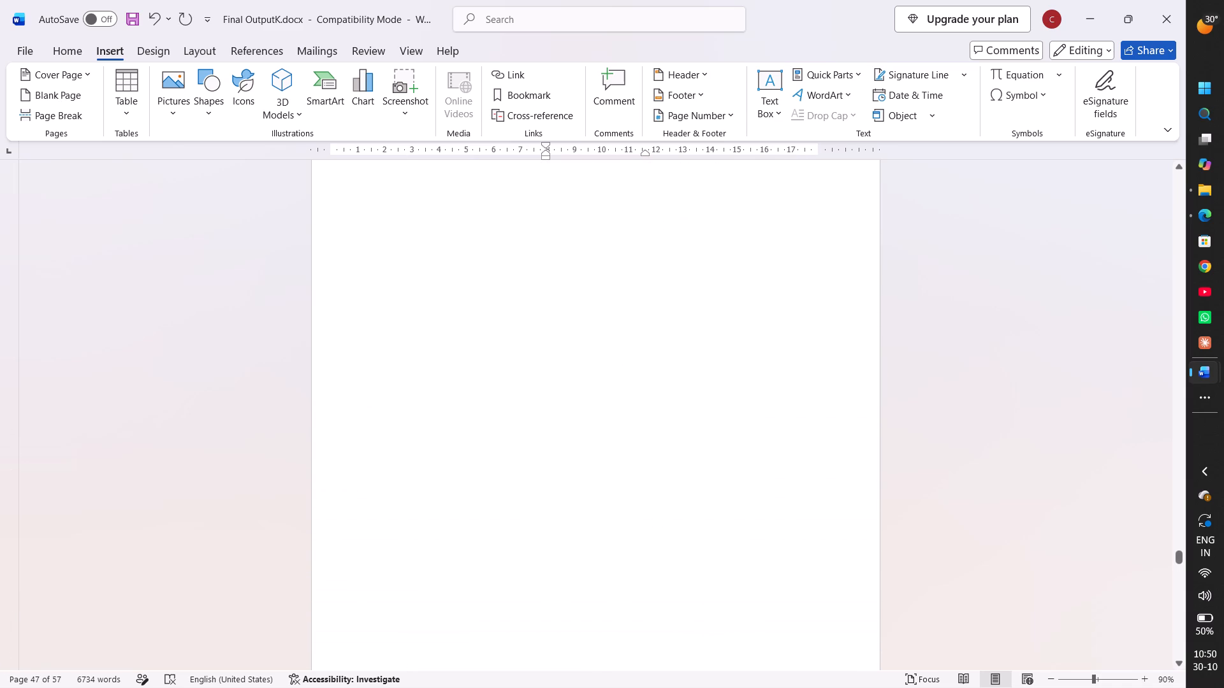
pyautogui.scroll(3, 512, 271)
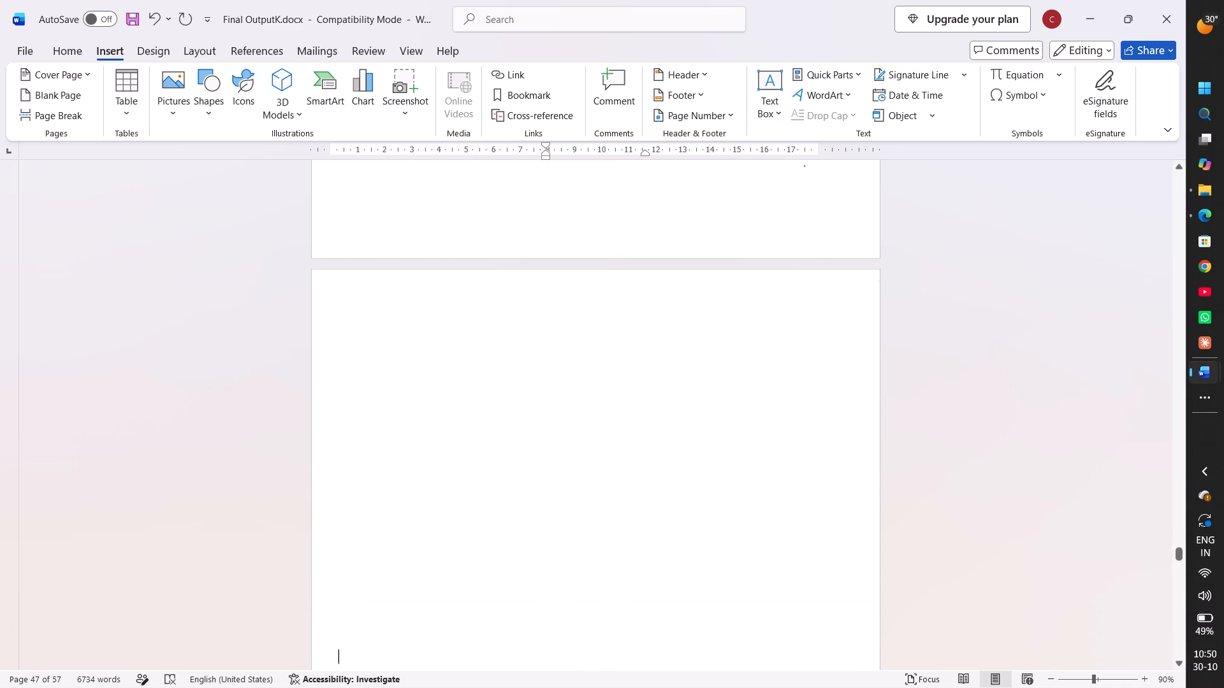
pyautogui.scroll(-5, 512, 271)
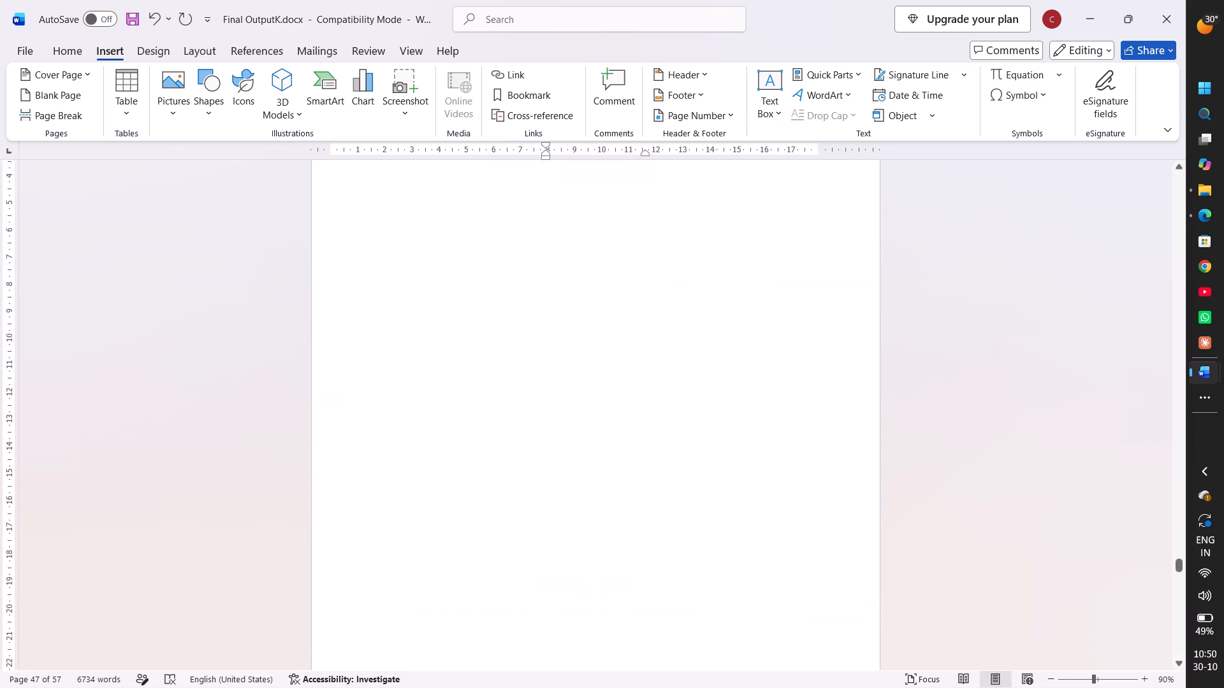
pyautogui.scroll(-2, 512, 271)
pyautogui.scroll(2, 512, 271)
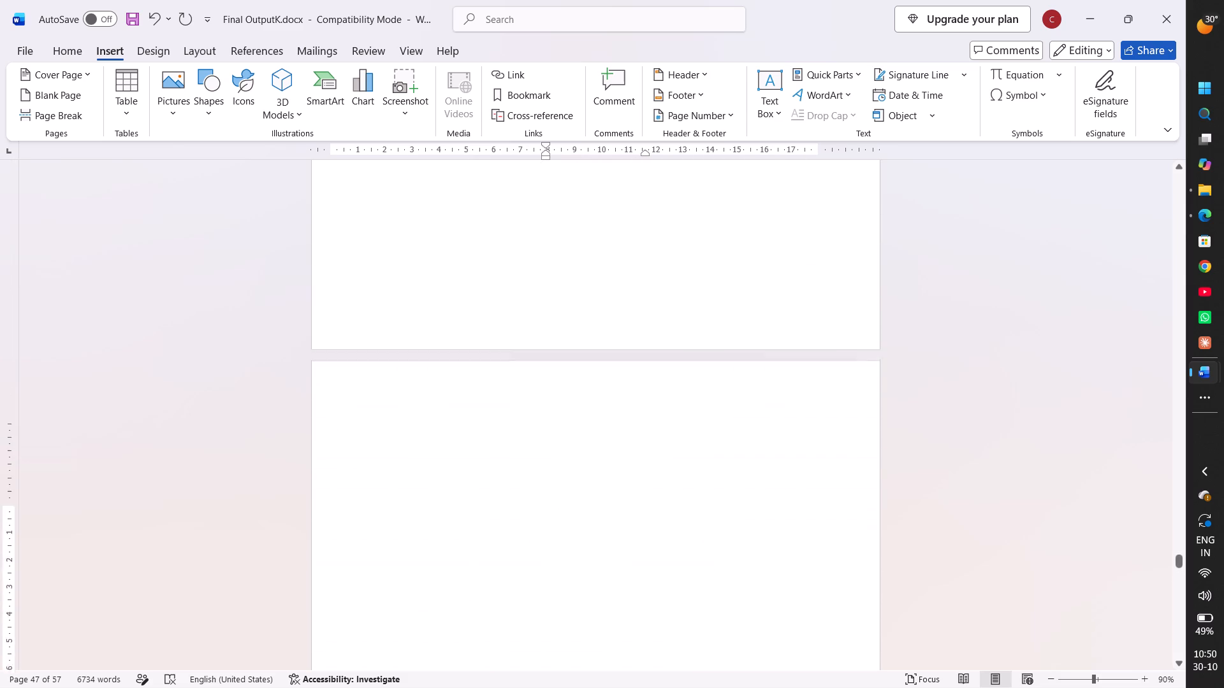
pyautogui.scroll(2, 512, 271)
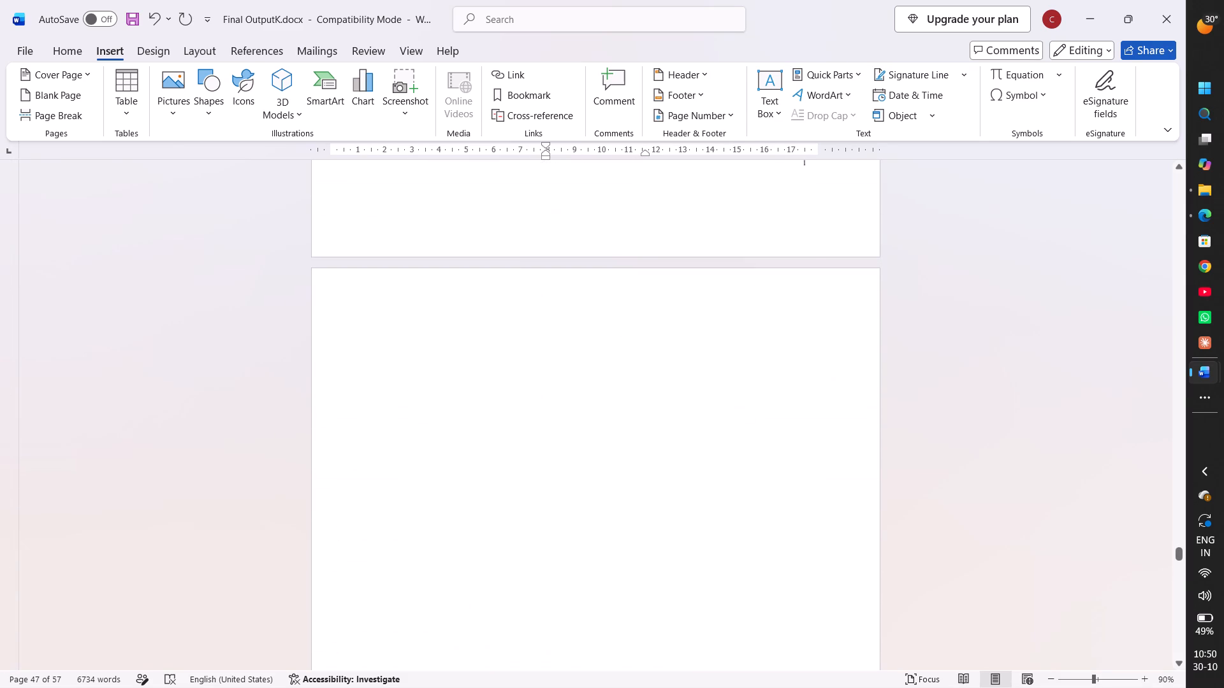
pyautogui.scroll(-3, 512, 271)
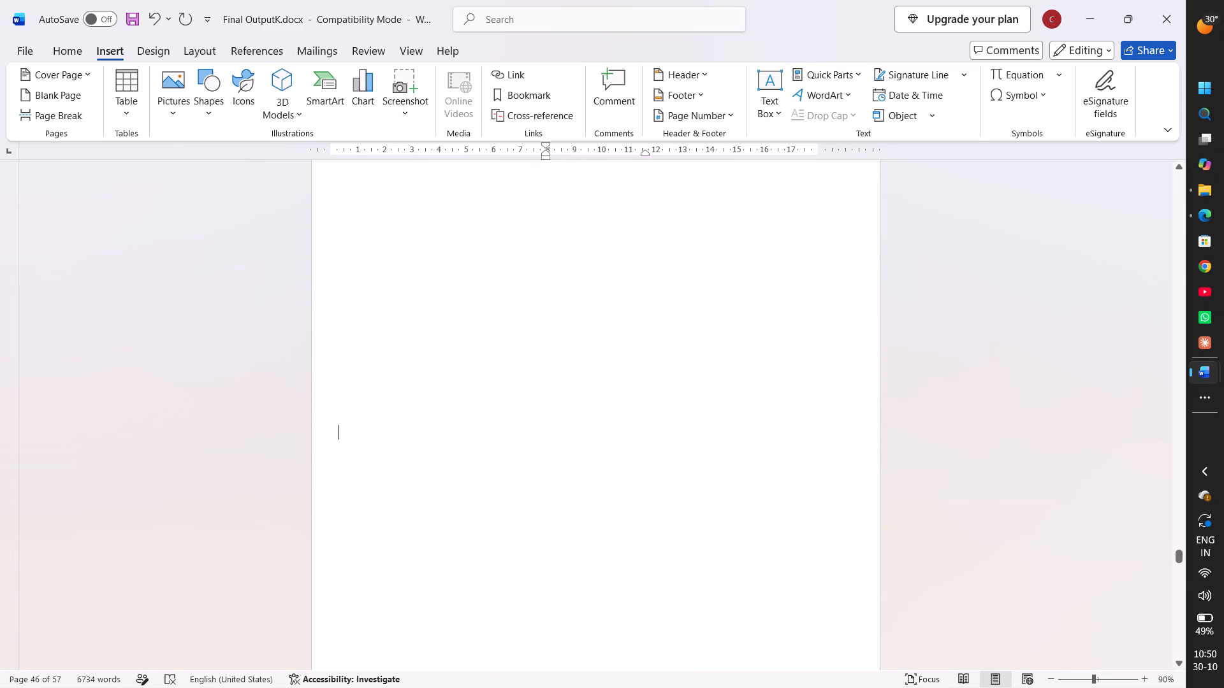
pyautogui.hotkey('ctrl', 'v')
# Change the pasted page 3 image from in-line to a text-wrapping layout so it can be positioned freely.
pyautogui.click(655, 309)
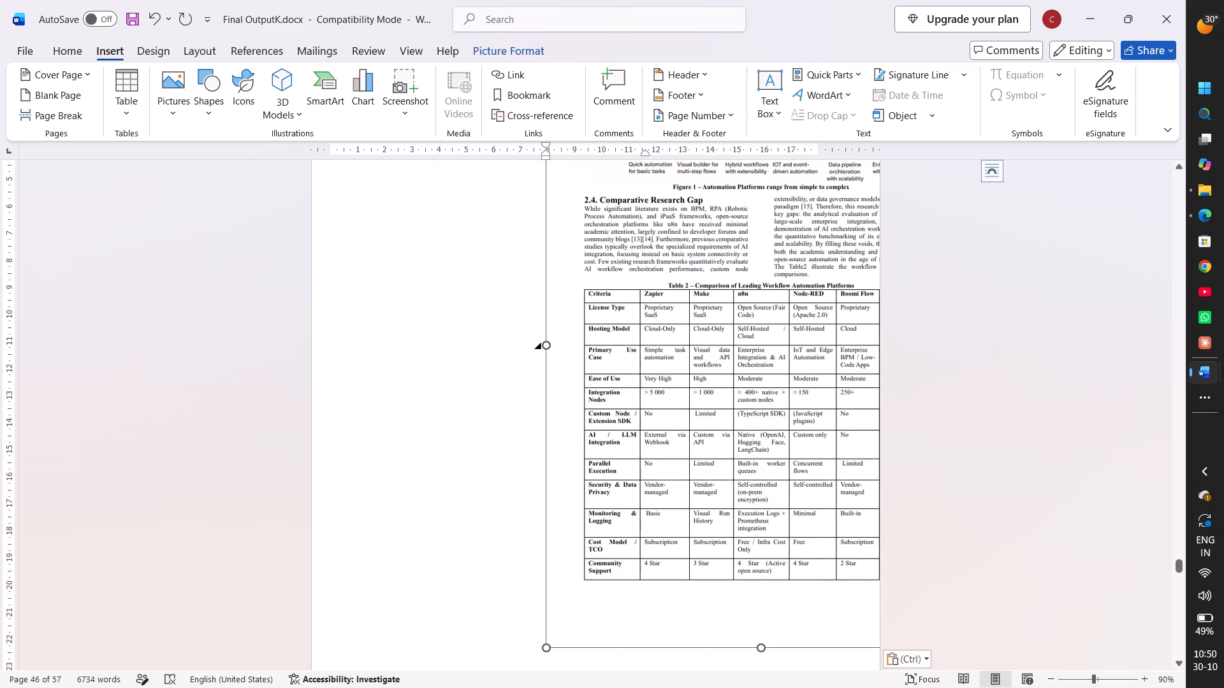
pyautogui.moveTo(655, 309); pyautogui.dragTo(503, 304)
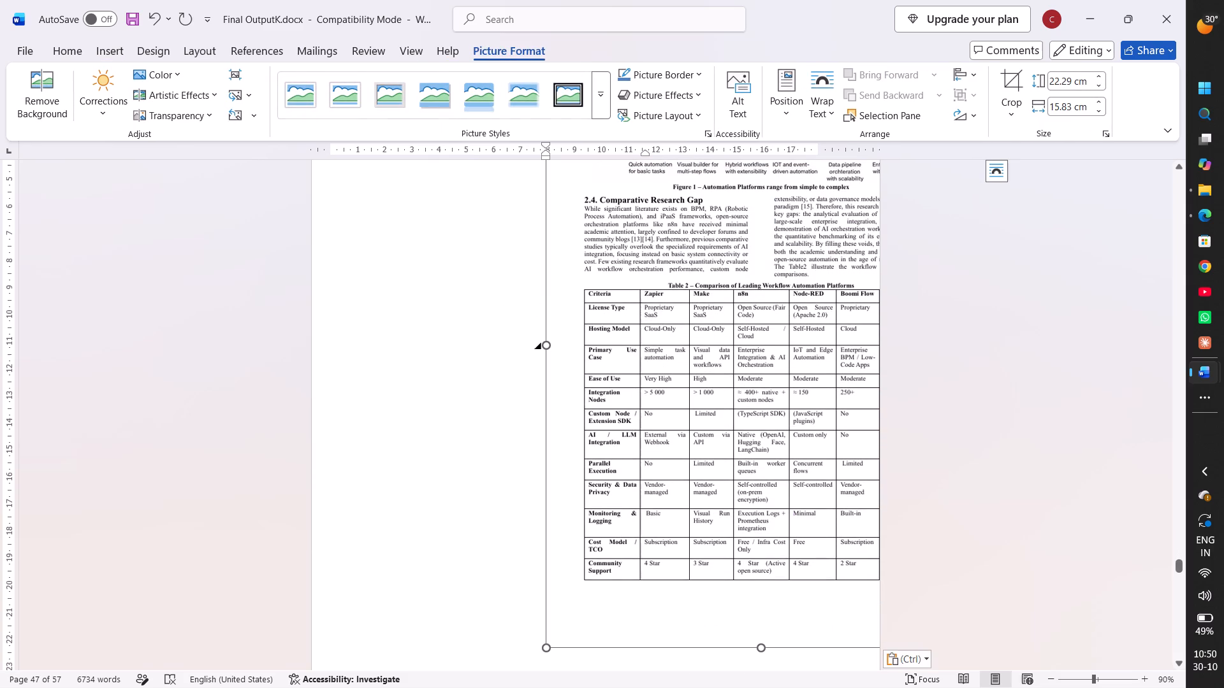
pyautogui.click(998, 176)
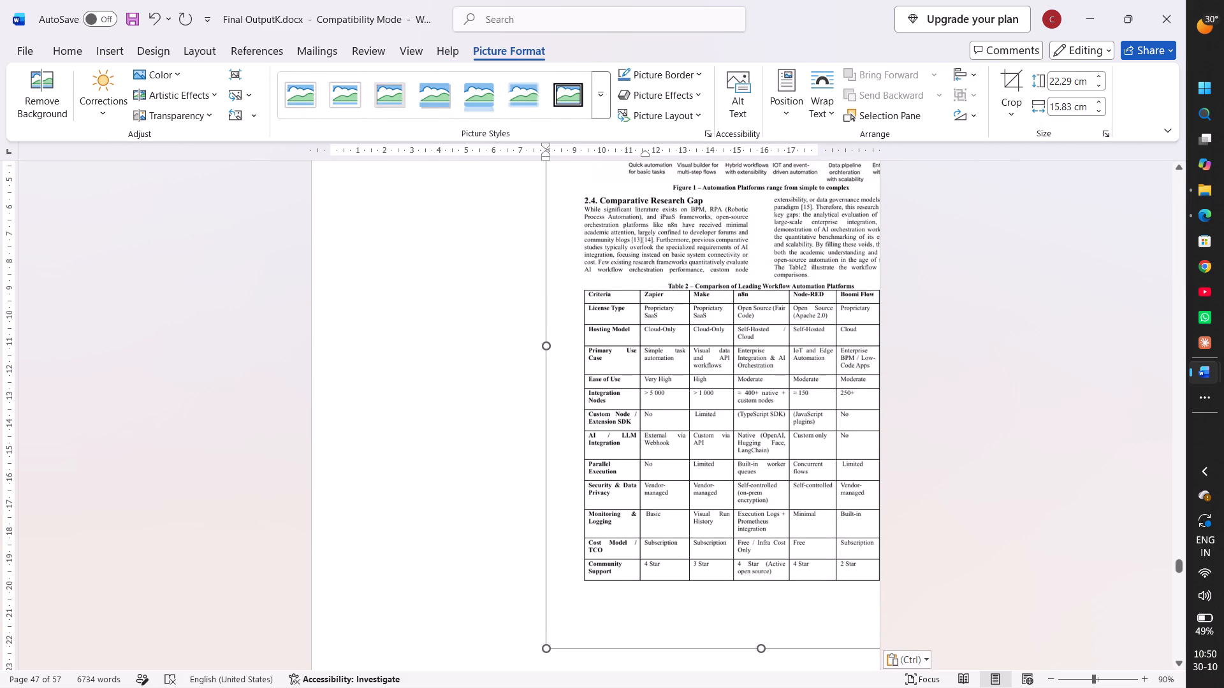
pyautogui.click(1033, 292)
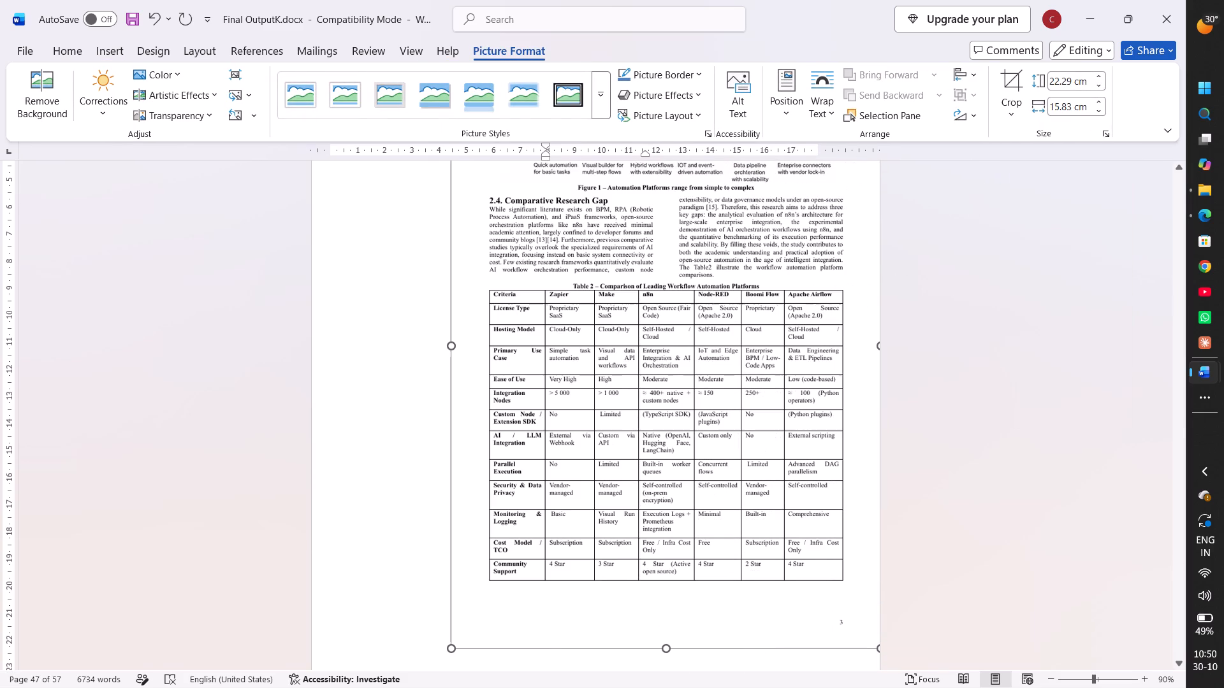
pyautogui.rightClick(708, 305)
pyautogui.click(708, 305)
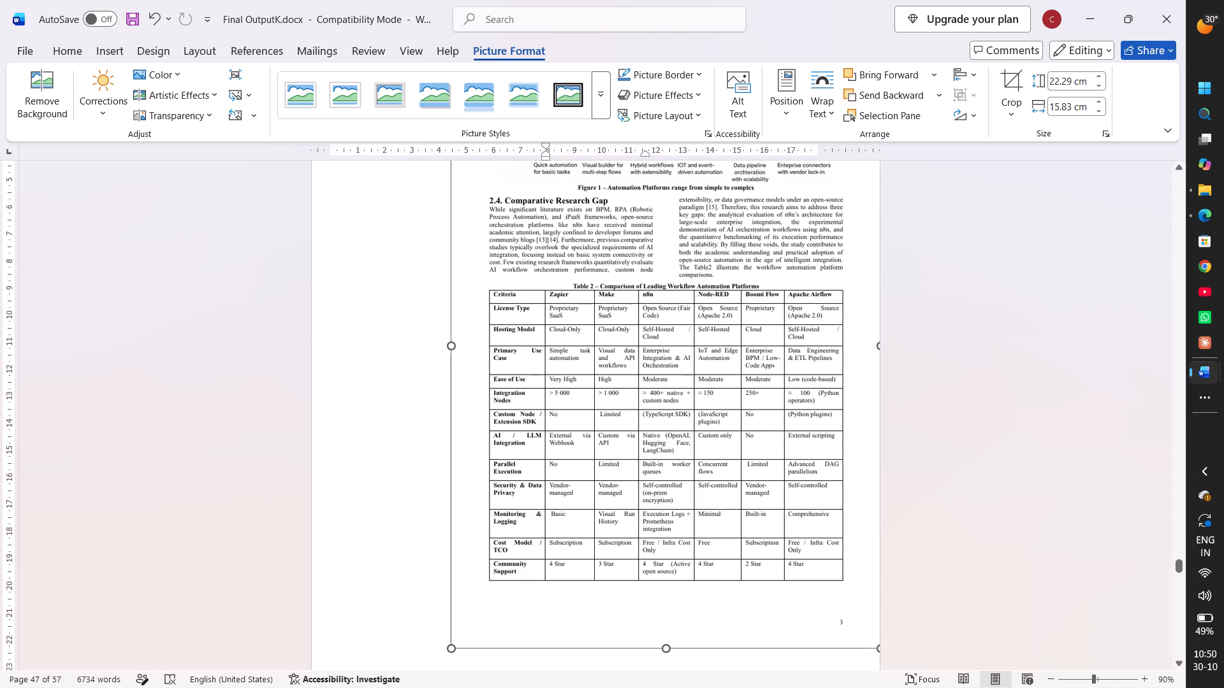
# Move the page 3 base paper image sideways so it fits fully within its page, and deselect it.
pyautogui.moveTo(705, 306); pyautogui.dragTo(643, 307)
pyautogui.scroll(1, 643, 307)
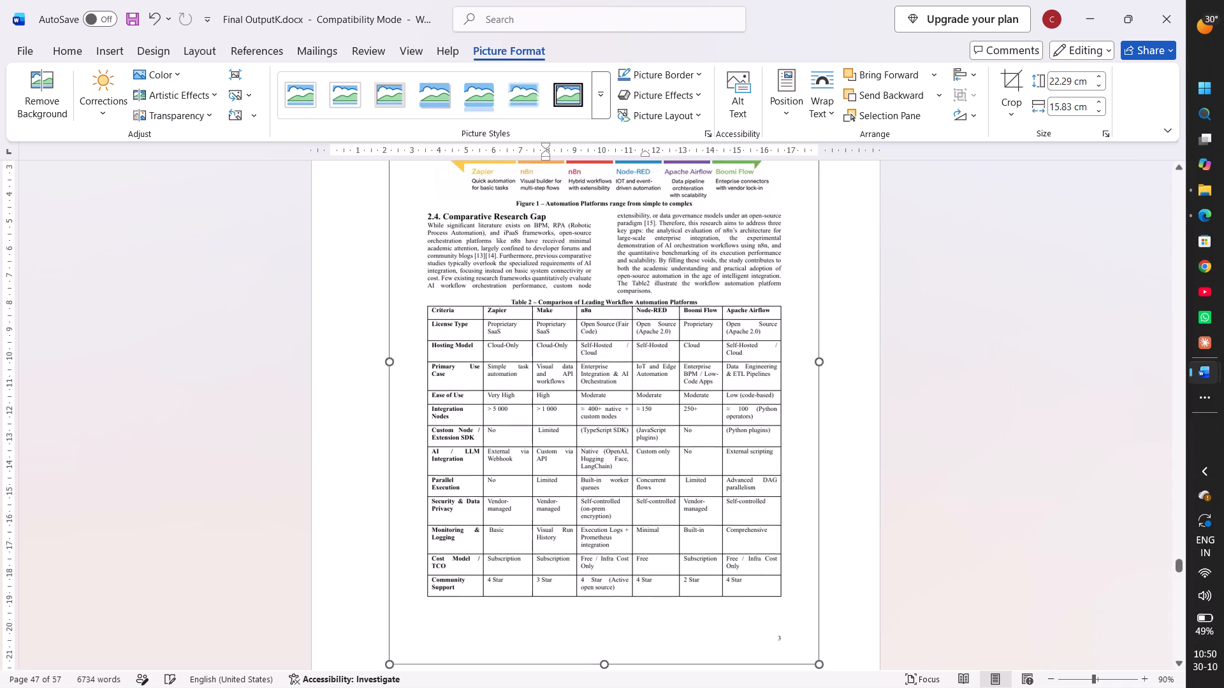
pyautogui.scroll(2, 643, 307)
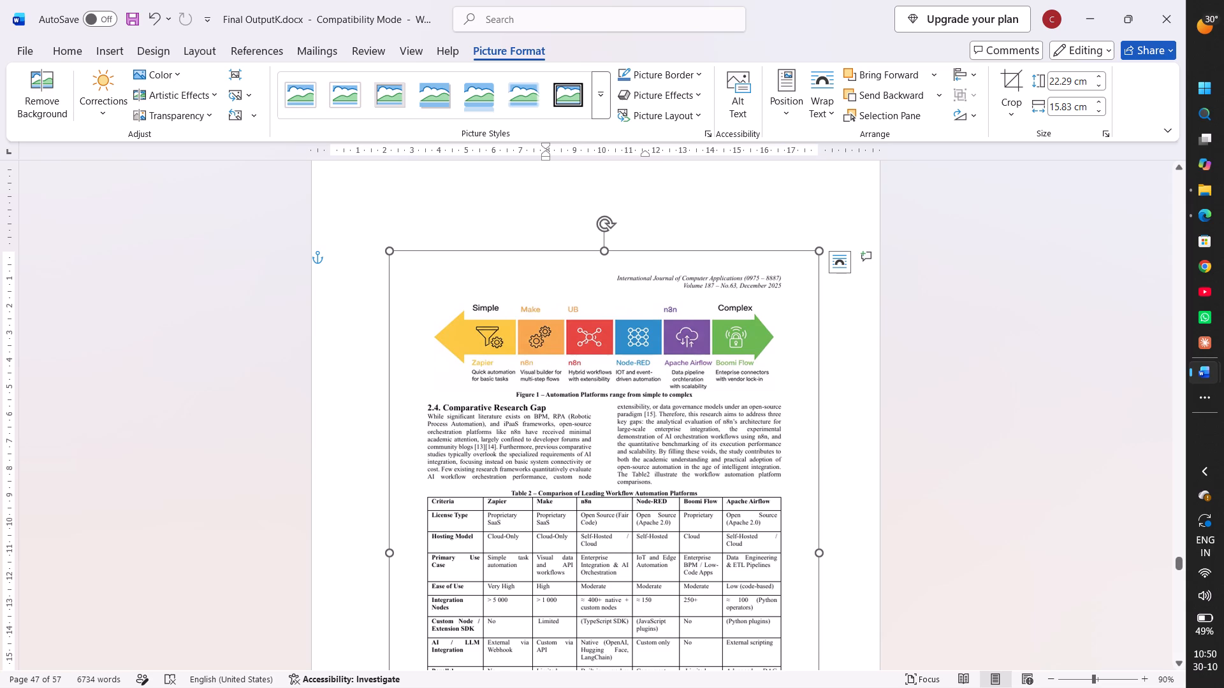
pyautogui.click(844, 323)
# Review the pages between the first base paper image and the APPENDIX-II SCREENSHOTS heading, checking the blank page and page 3 image.
pyautogui.scroll(-2, 844, 323)
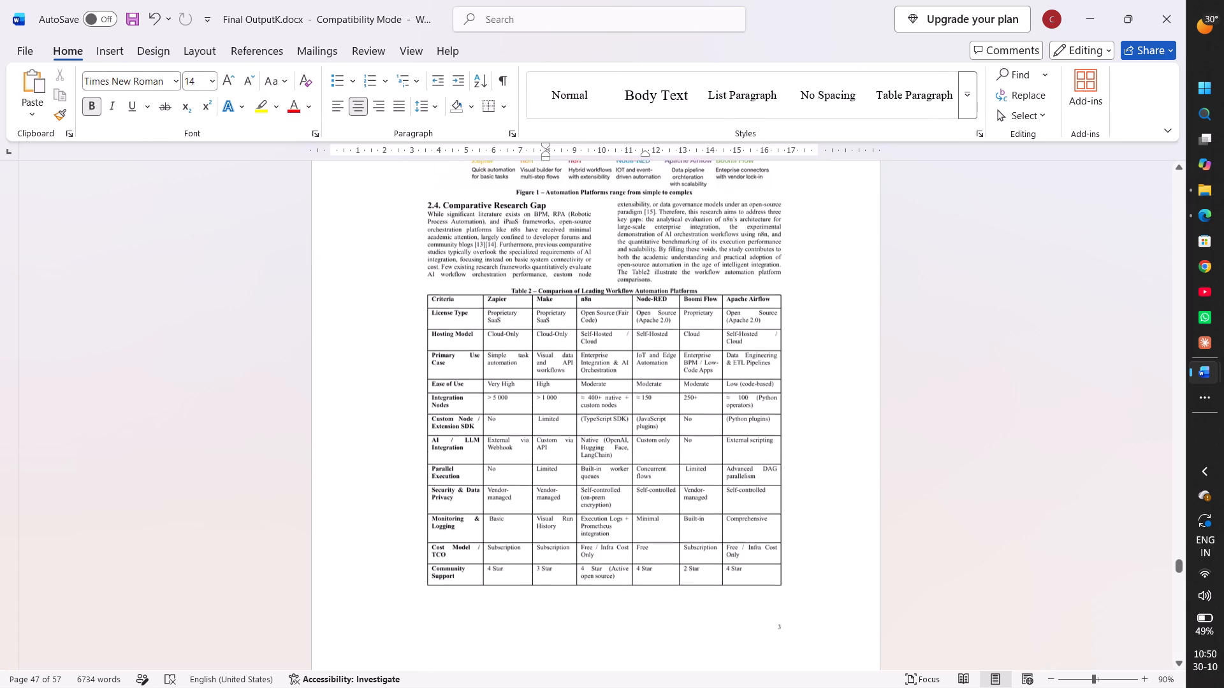
pyautogui.scroll(-2, 844, 323)
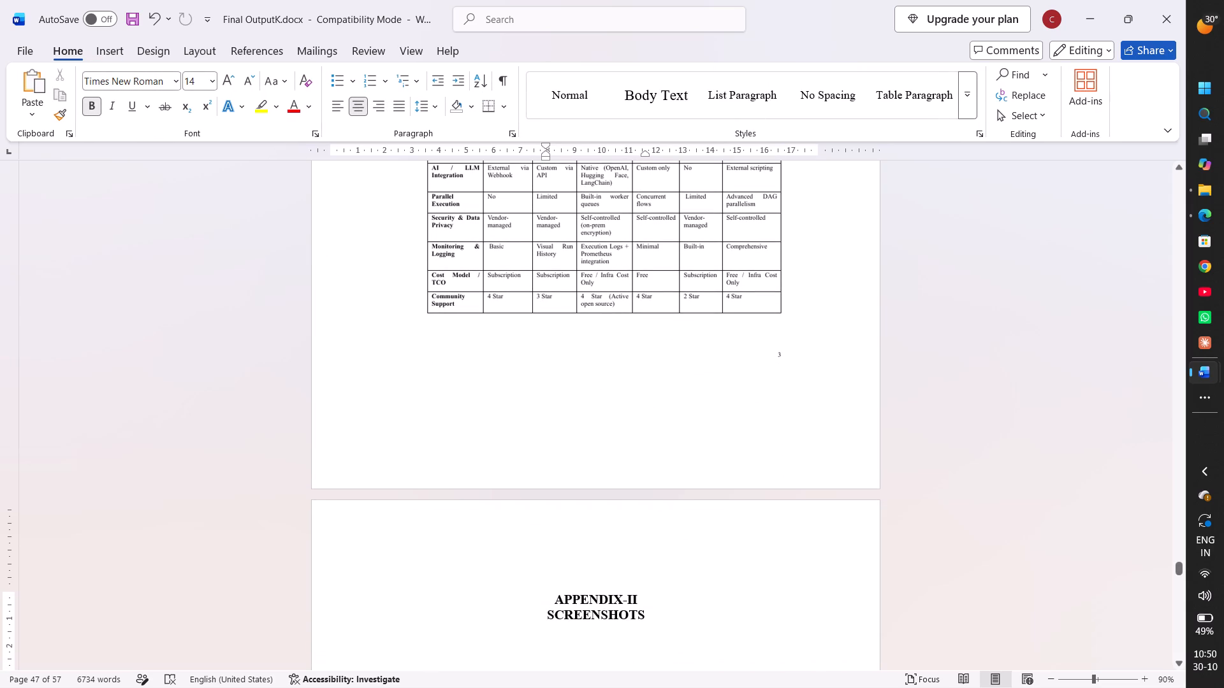
pyautogui.scroll(4, 740, 377)
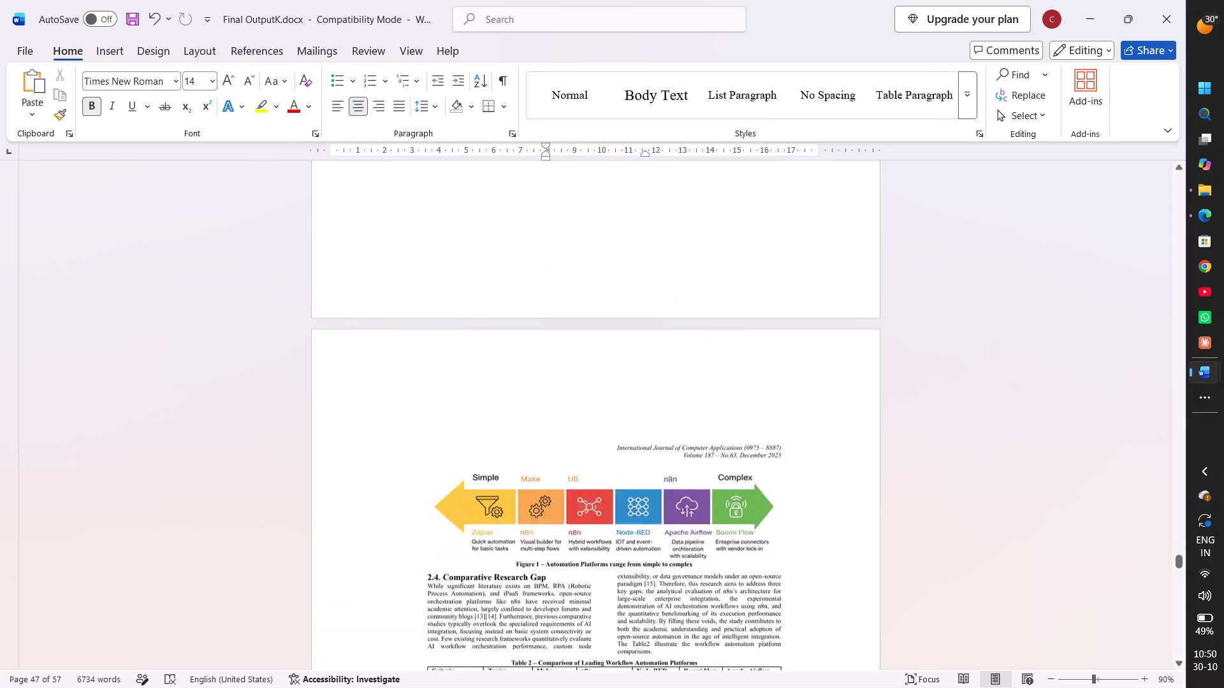
pyautogui.scroll(1, 740, 377)
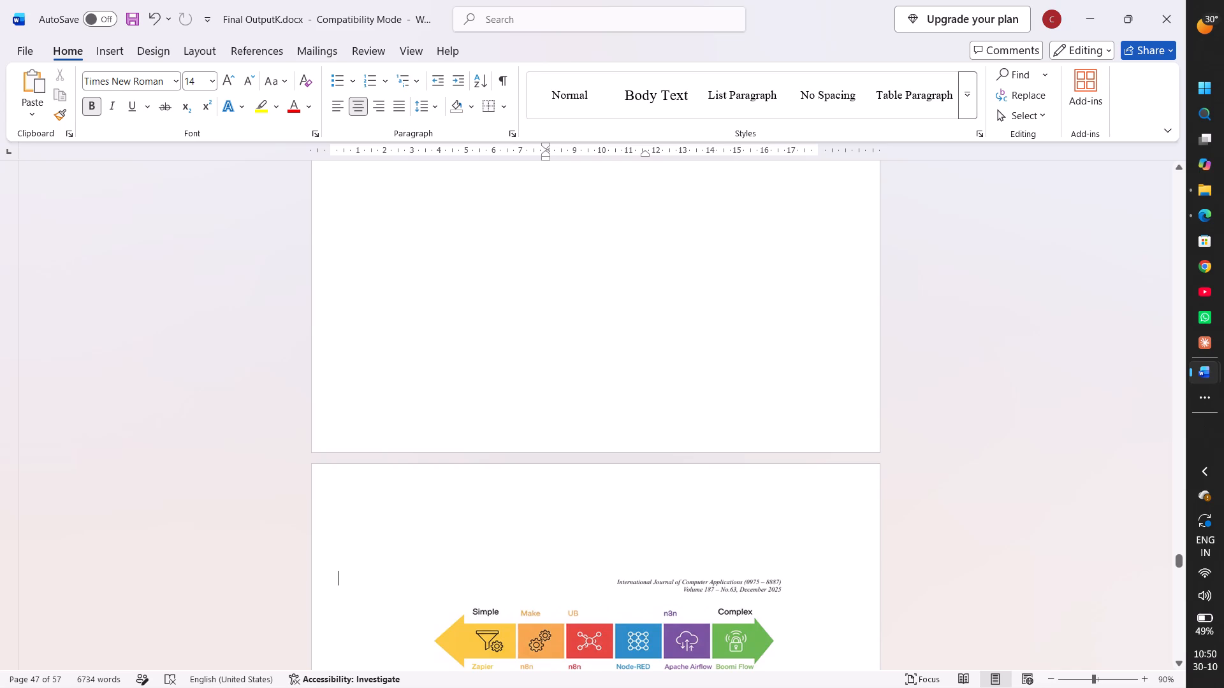
pyautogui.scroll(2, 740, 377)
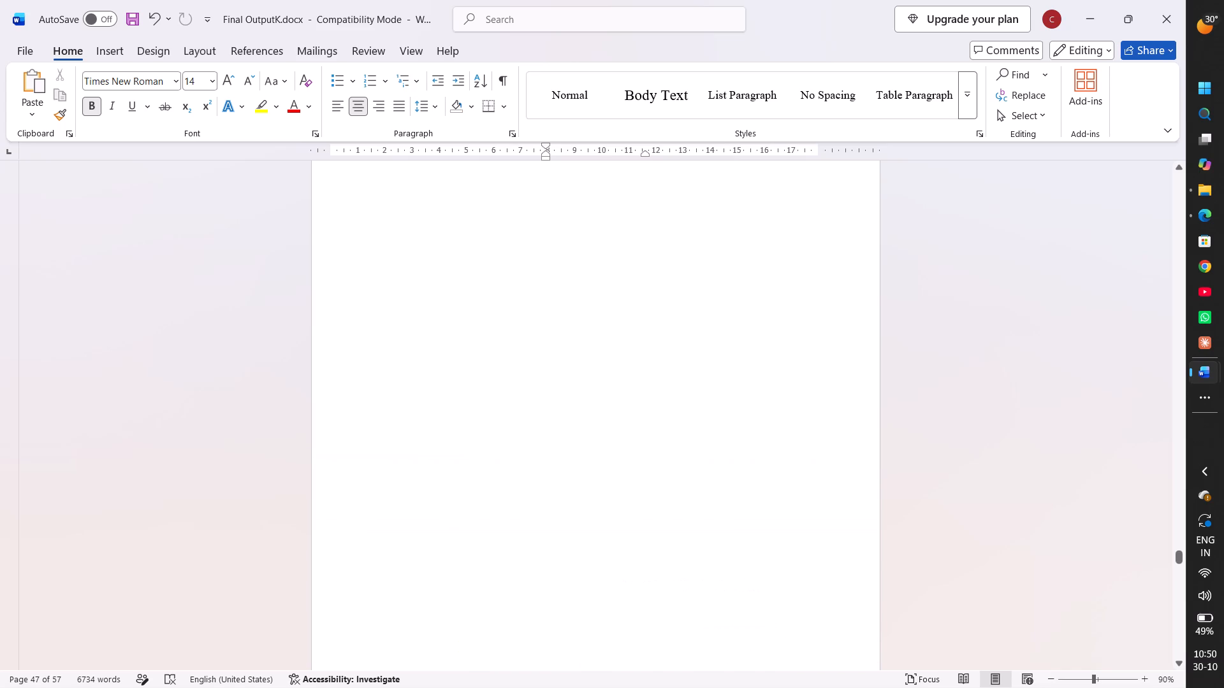
pyautogui.scroll(1, 740, 377)
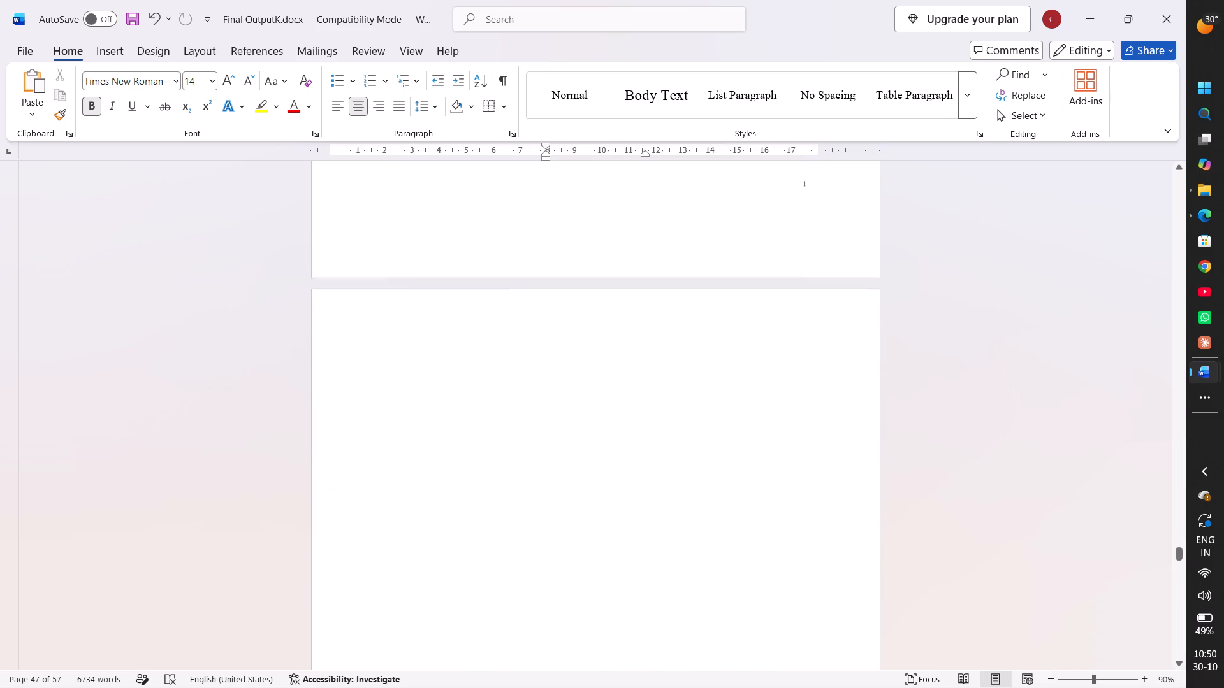
pyautogui.scroll(-8, 740, 377)
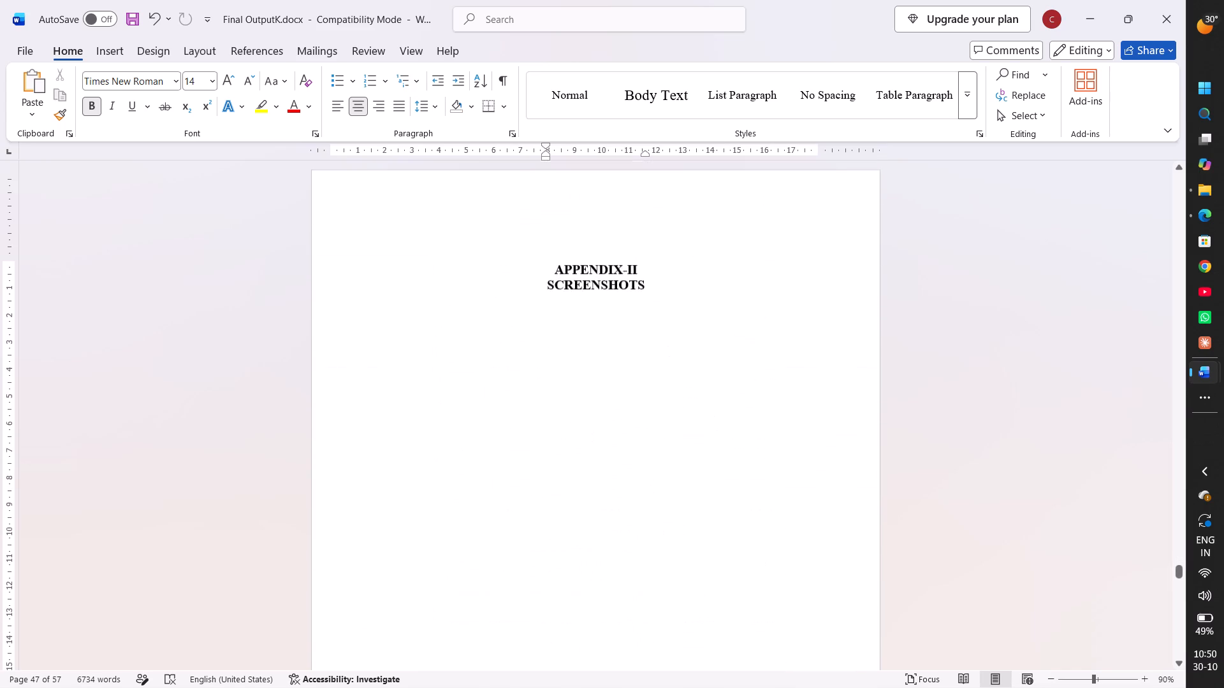
pyautogui.scroll(-5, 740, 377)
pyautogui.scroll(4, 740, 377)
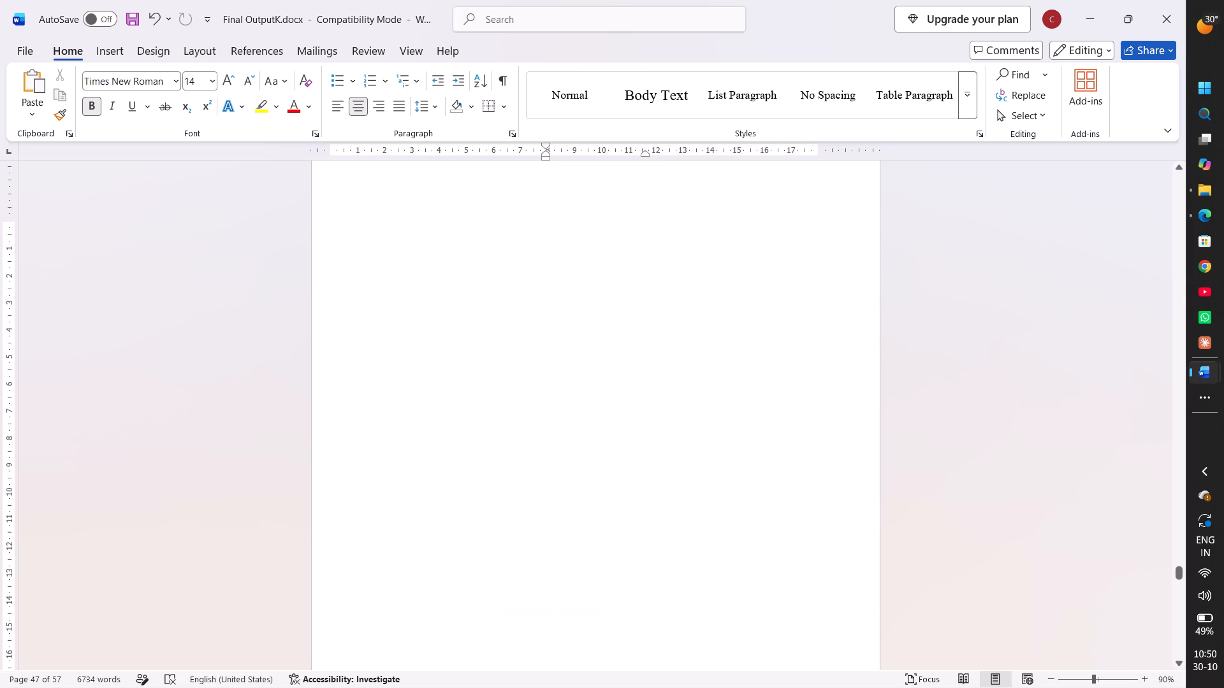
pyautogui.scroll(11, 740, 377)
pyautogui.scroll(-1, 740, 377)
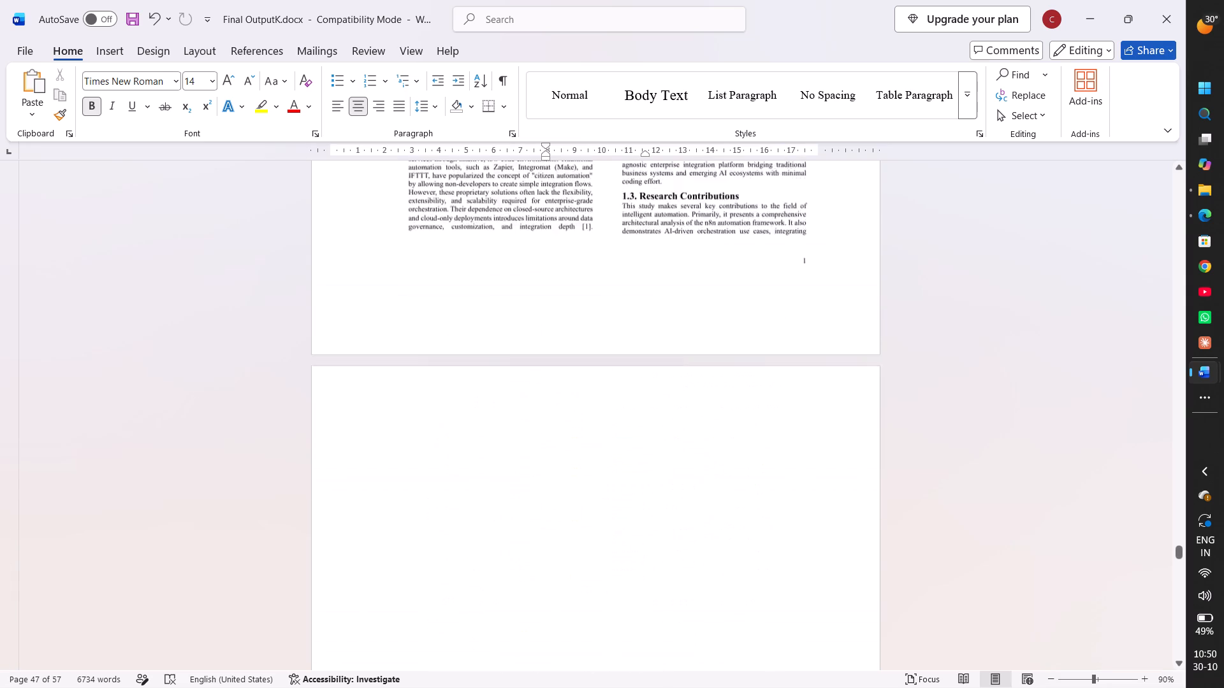
pyautogui.scroll(-1, 740, 377)
# Place the text cursor on the blank page just before the page 3 image.
pyautogui.click(650, 376)
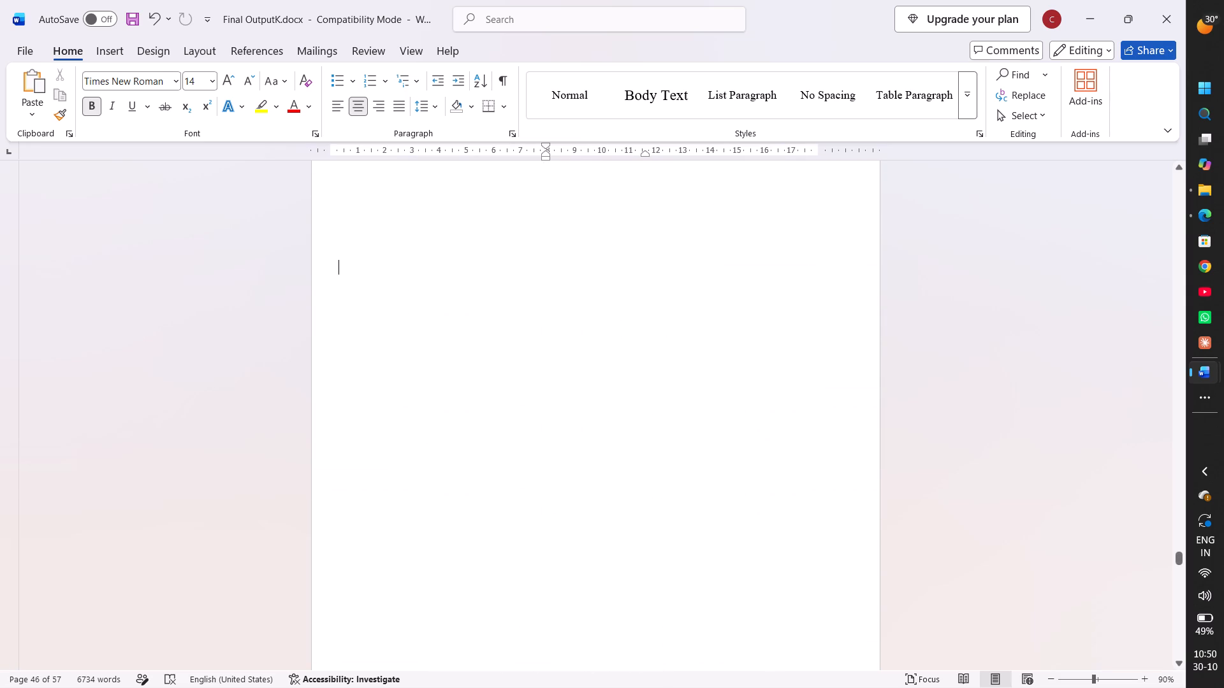
pyautogui.scroll(-3, 650, 376)
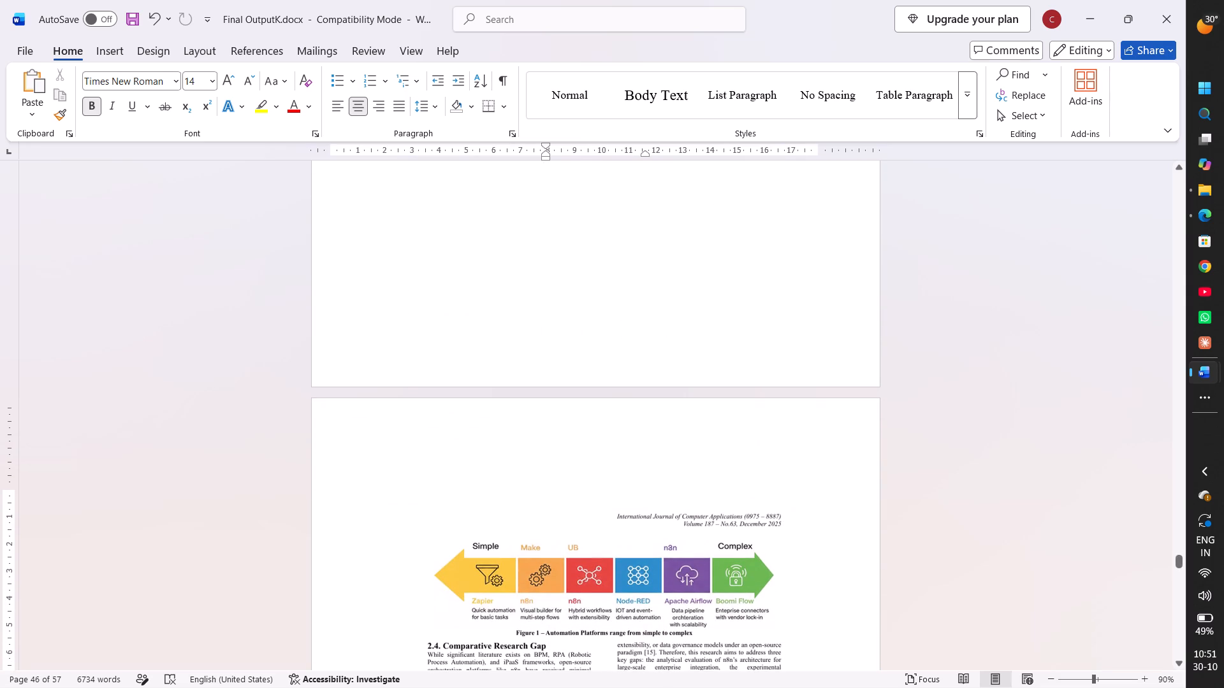
# Switch to the base paper PDF in Edge, go back to page 1, and capture the whole page as a screen snip.
pyautogui.hotkey('alt', 'Tab')
pyautogui.press('Left')
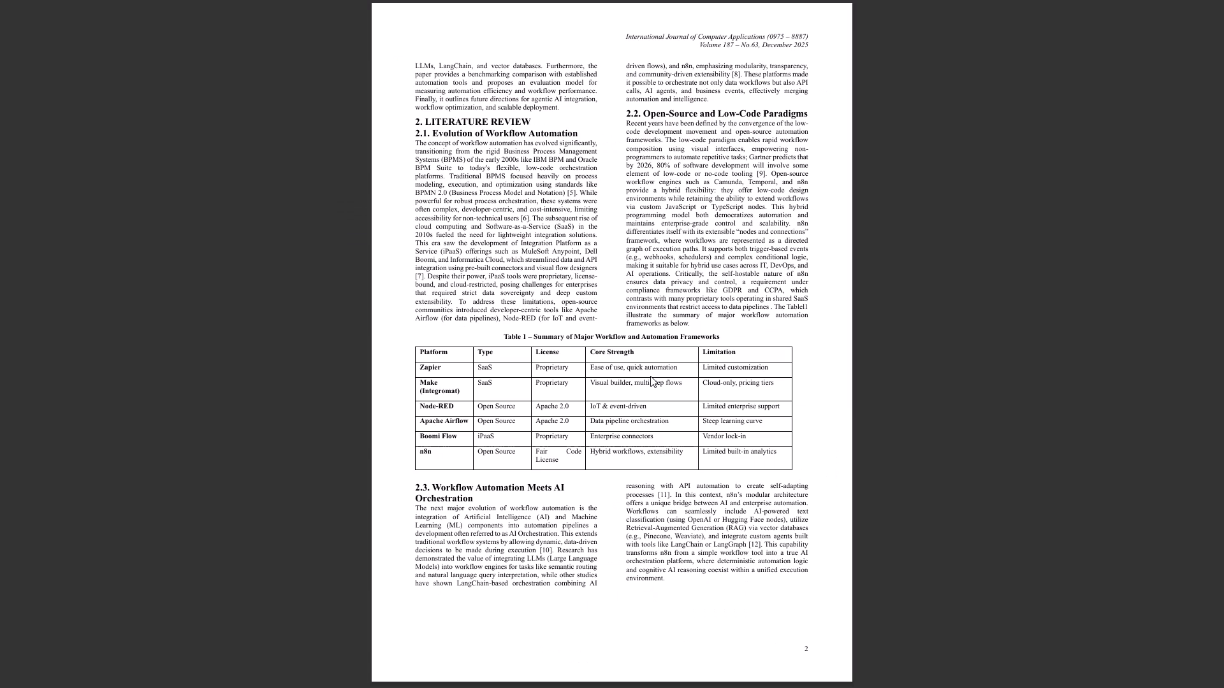
pyautogui.press('Left')
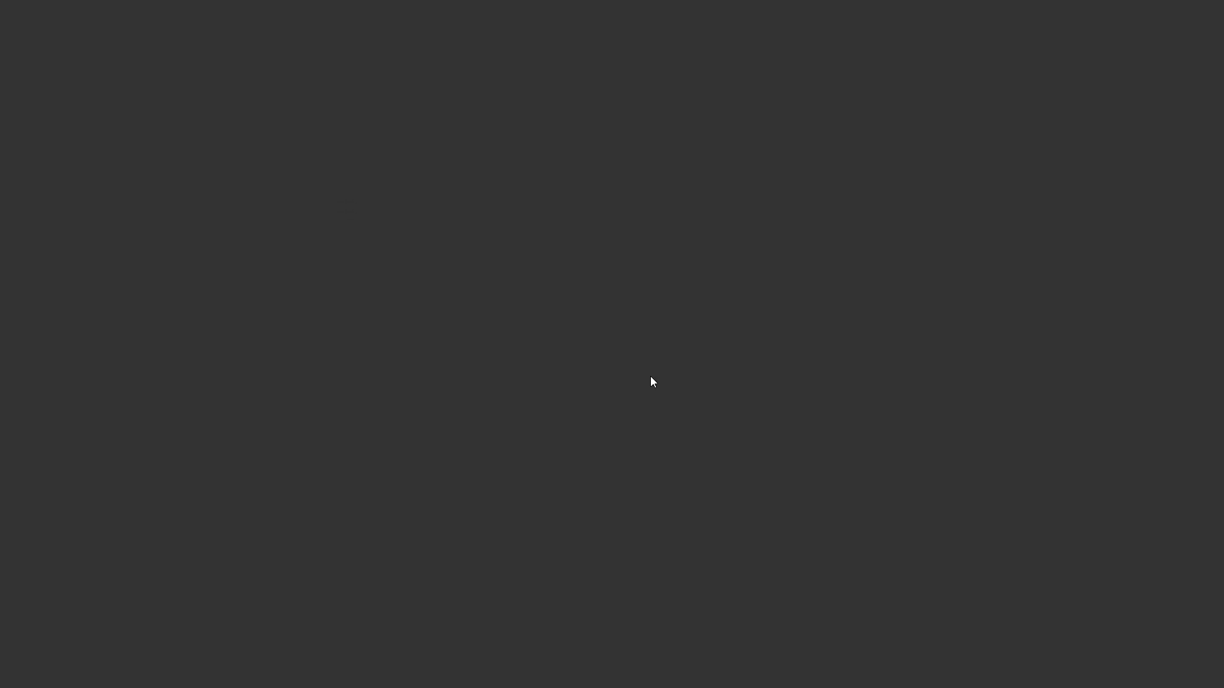
pyautogui.press('shift+super+s')
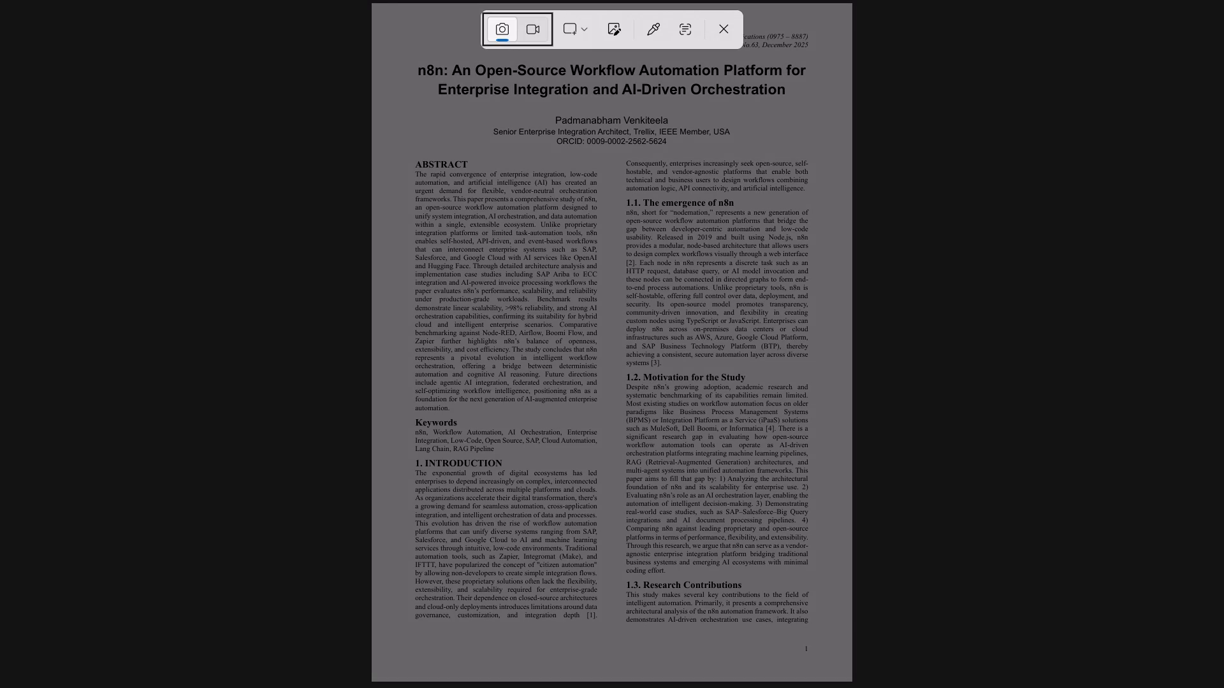
pyautogui.moveTo(375, 5); pyautogui.dragTo(639, 687)
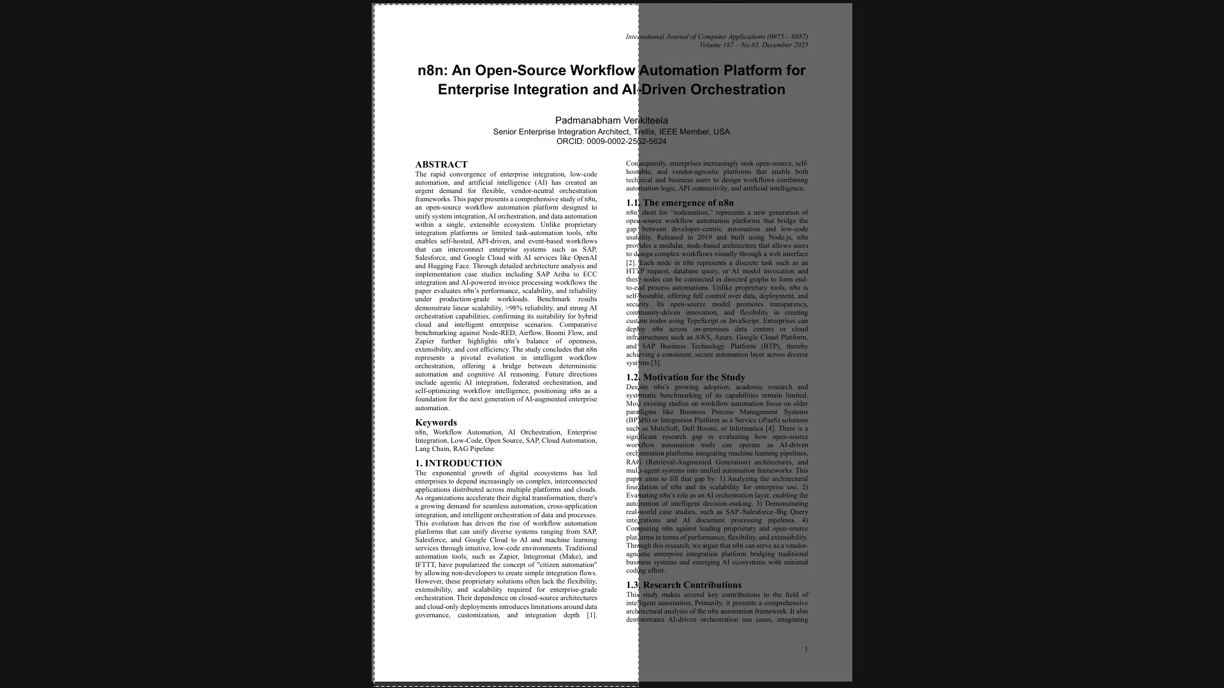
pyautogui.moveTo(639, 687); pyautogui.dragTo(827, 673)
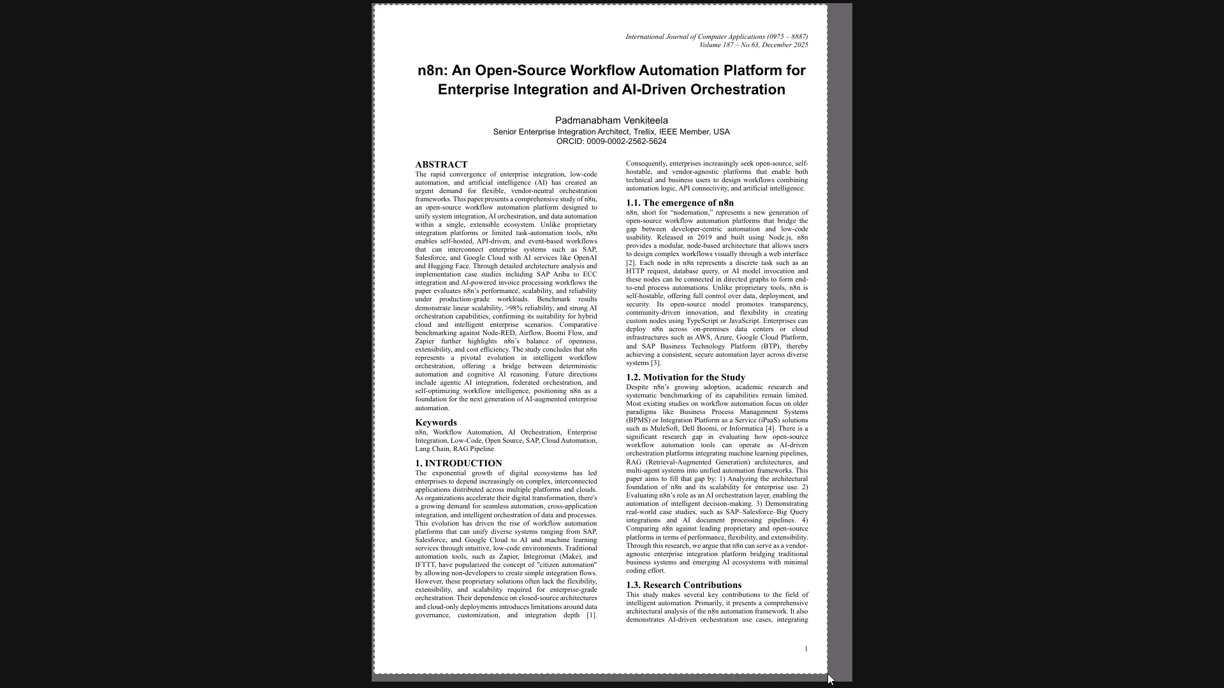
pyautogui.moveTo(827, 673); pyautogui.dragTo(850, 677)
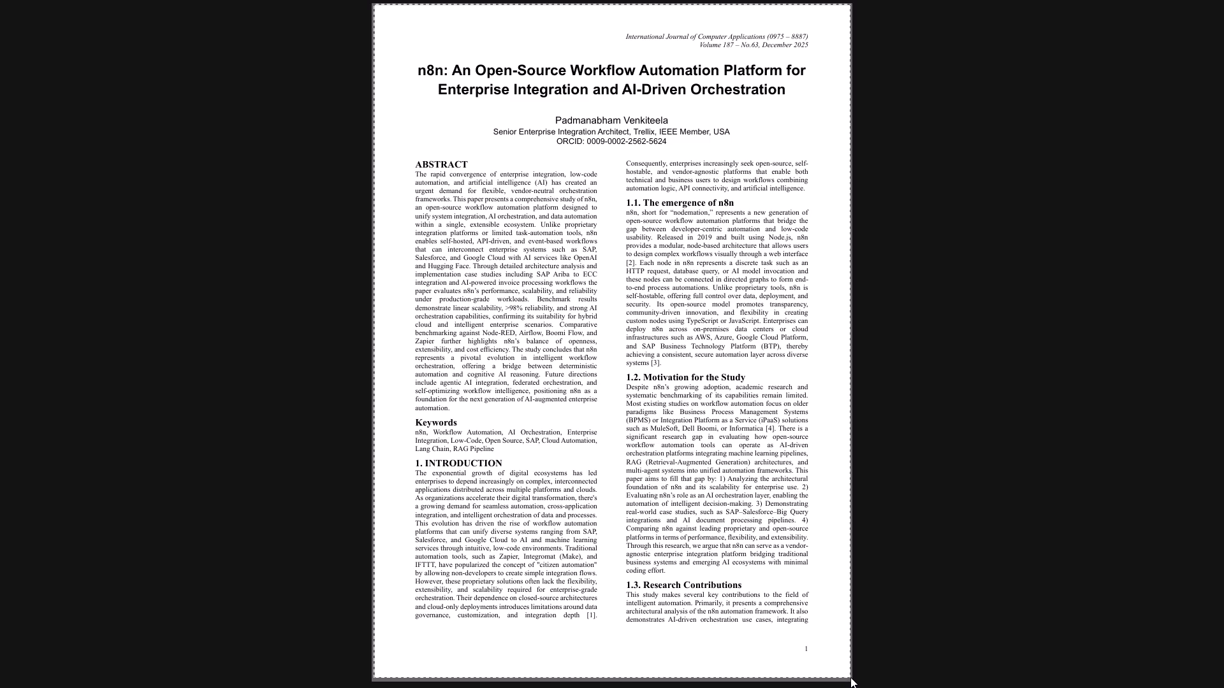
pyautogui.moveTo(850, 677); pyautogui.dragTo(850, 677)
# Return to Word, paste the page 1 capture onto the blank page before the page 3 image, and check the surrounding pages.
pyautogui.hotkey('alt', 'Tab')
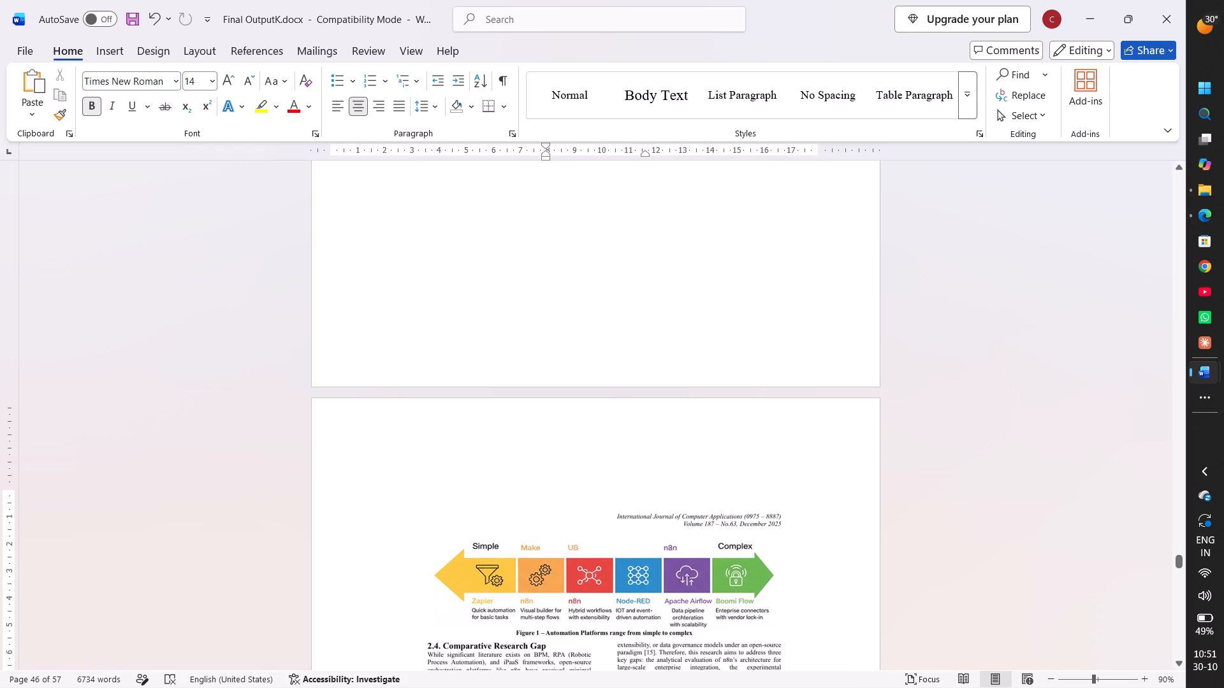
pyautogui.scroll(4, 567, 636)
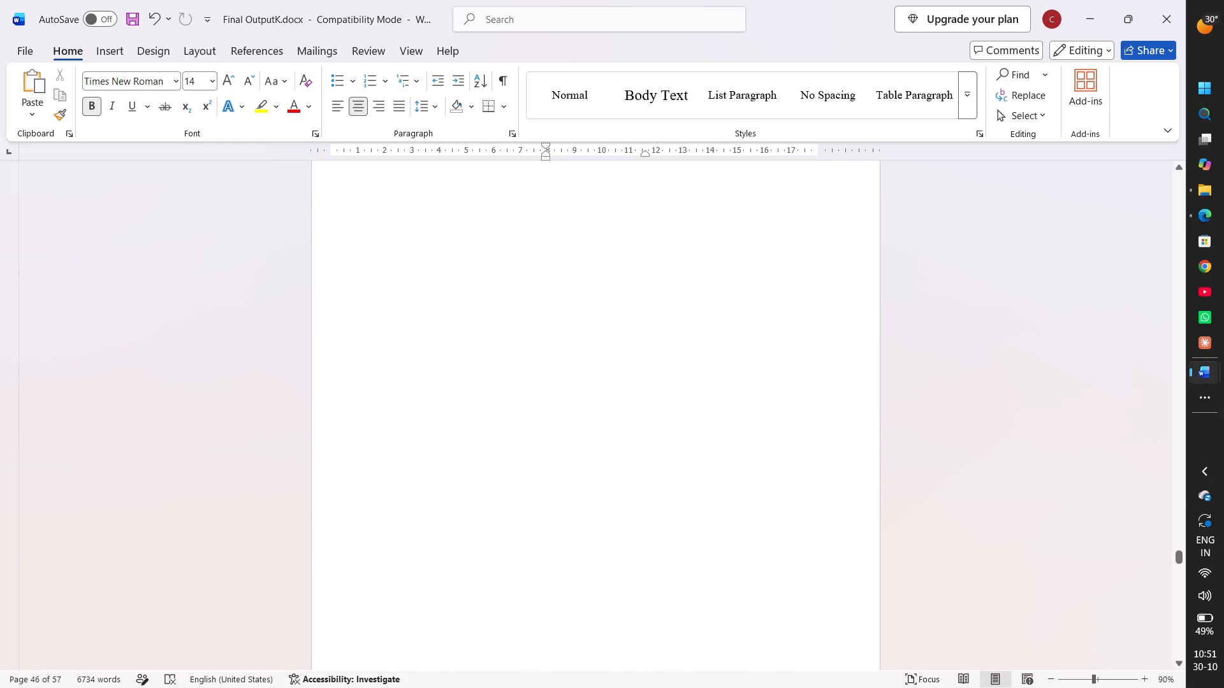
pyautogui.hotkey('ctrl', 'v')
pyautogui.scroll(-6, 513, 495)
pyautogui.scroll(5, 513, 495)
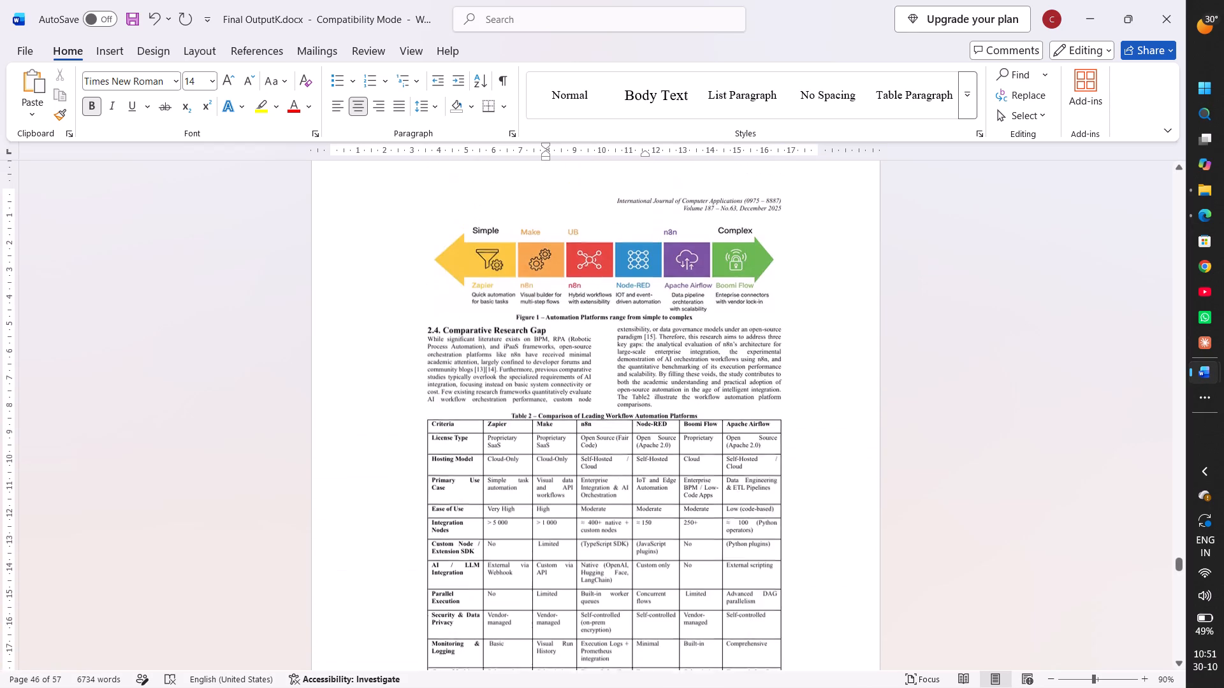
pyautogui.scroll(-4, 513, 495)
pyautogui.scroll(3, 513, 495)
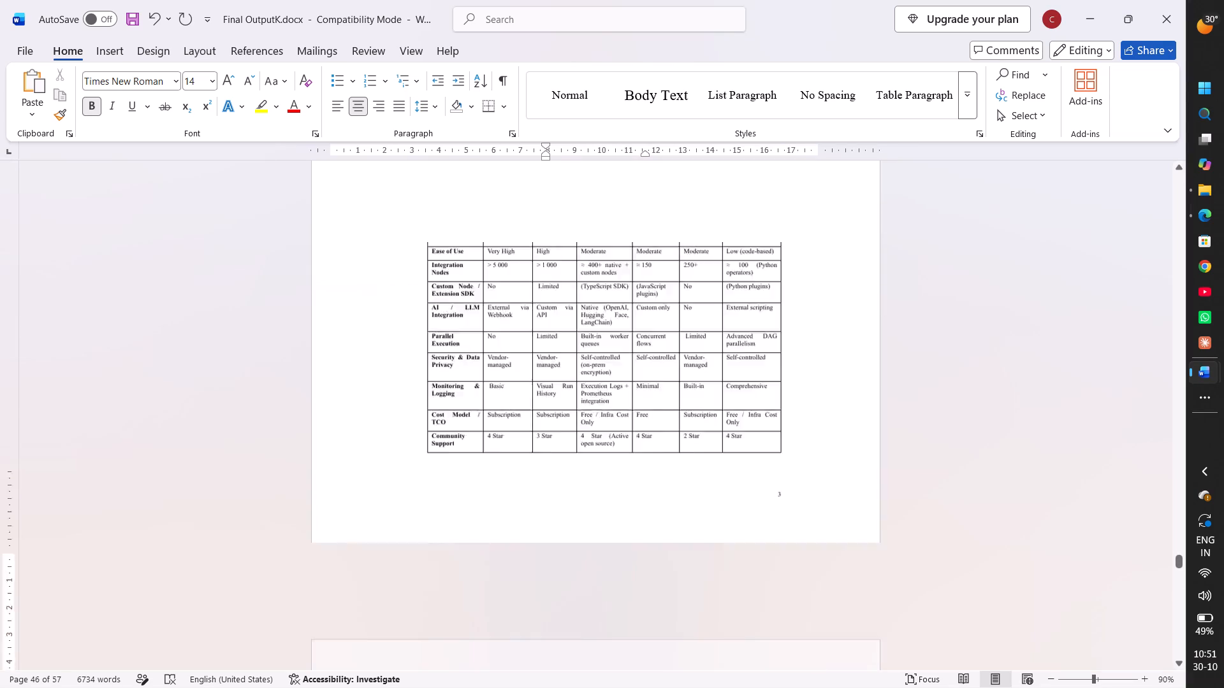
pyautogui.scroll(1, 513, 495)
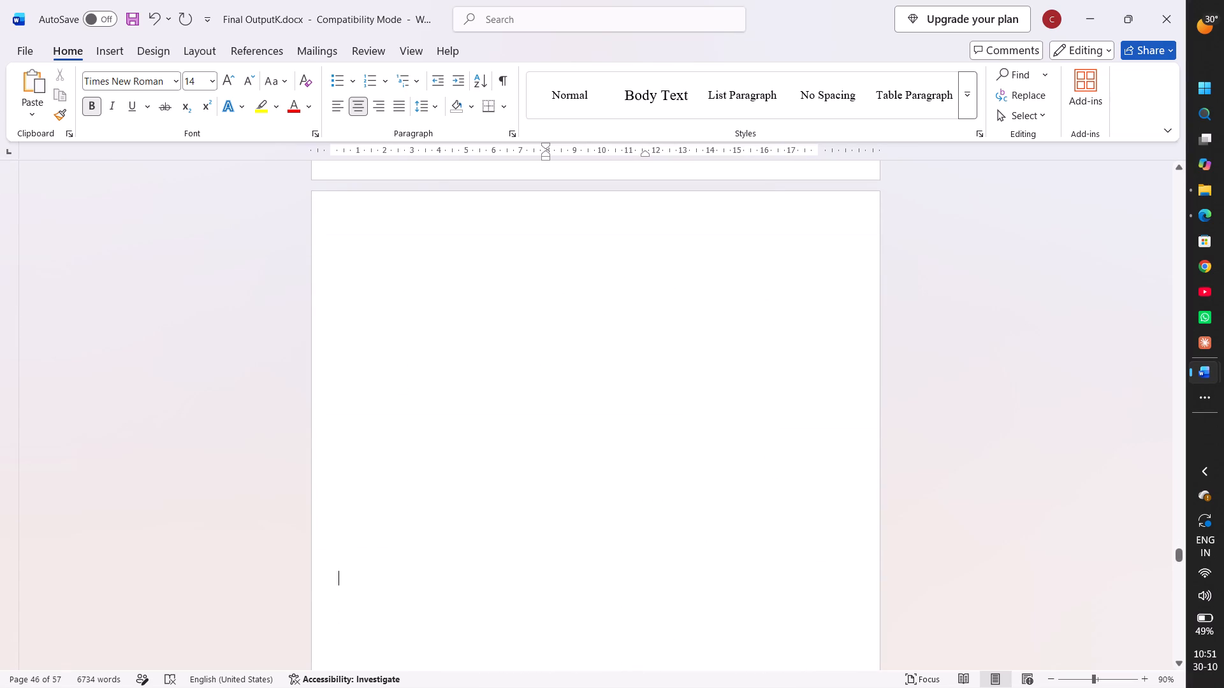
# Delete forward from the cursor on the blank page before the page 3 image.
pyautogui.press('Delete')
# Move the page 3 image up and slightly sideways so it sits nearer the top of its page.
pyautogui.moveTo(813, 438); pyautogui.dragTo(784, 389)
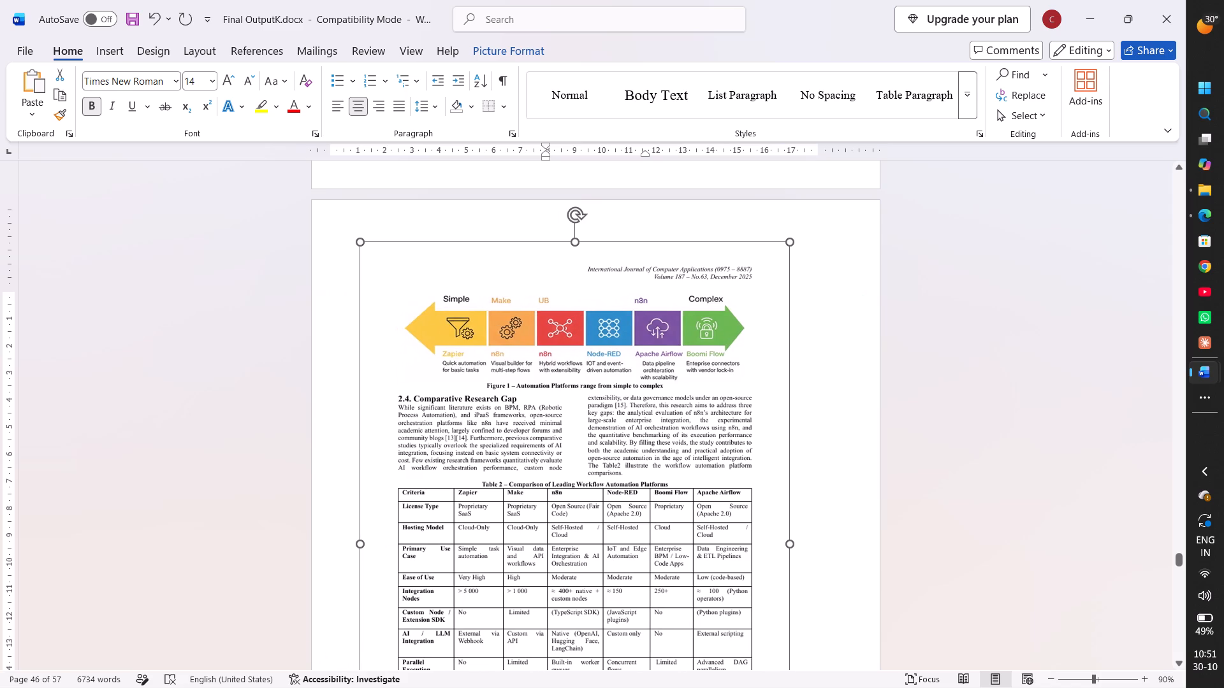
pyautogui.moveTo(784, 389); pyautogui.dragTo(790, 389)
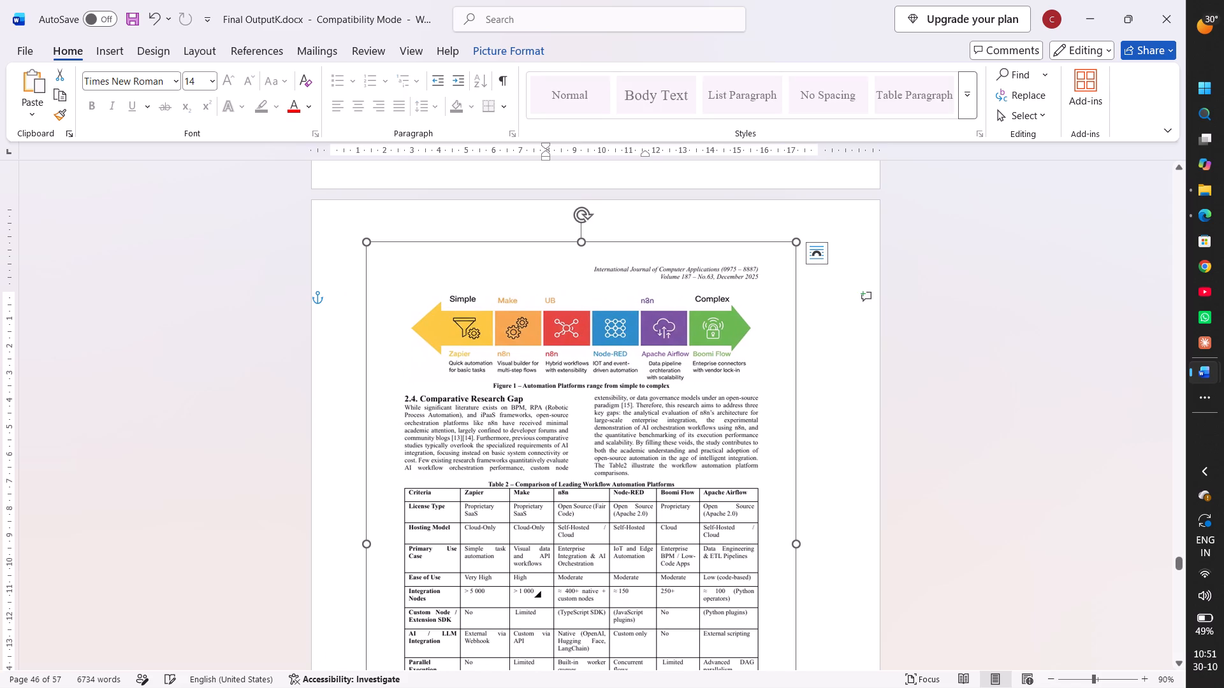
# Check the pages up to APPENDIX-II, and delete forward from a cursor placed on the blank page before the page 3 image.
pyautogui.scroll(-5, 864, 388)
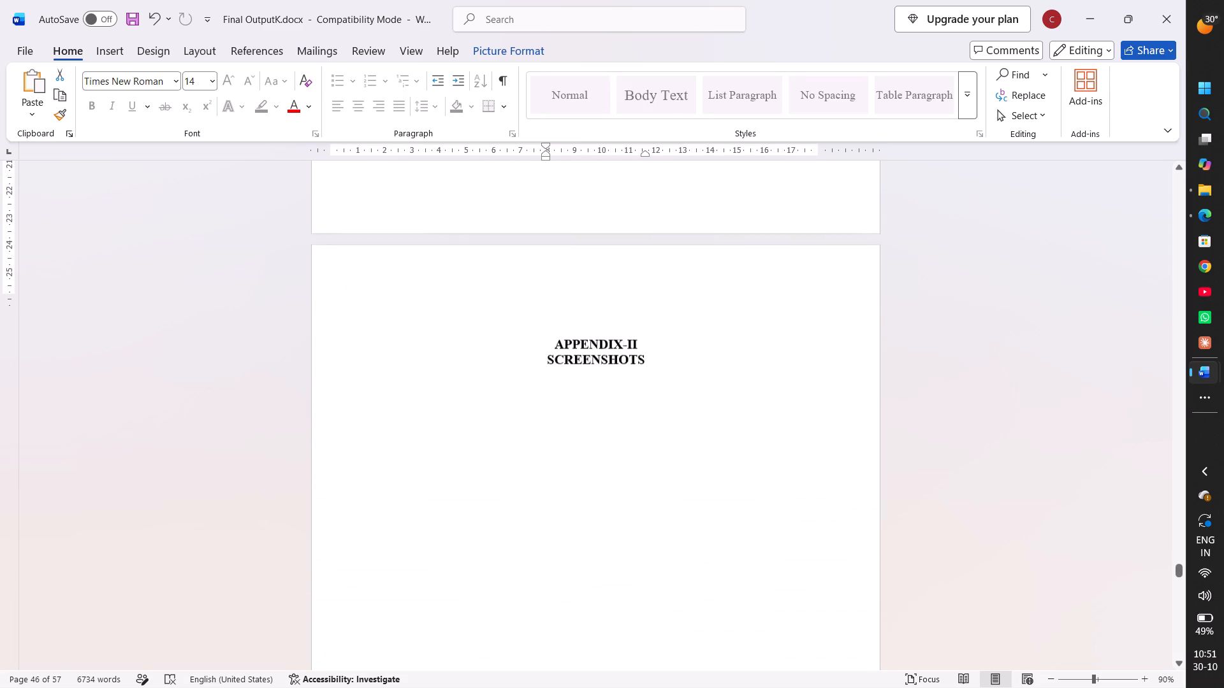
pyautogui.scroll(2, 864, 388)
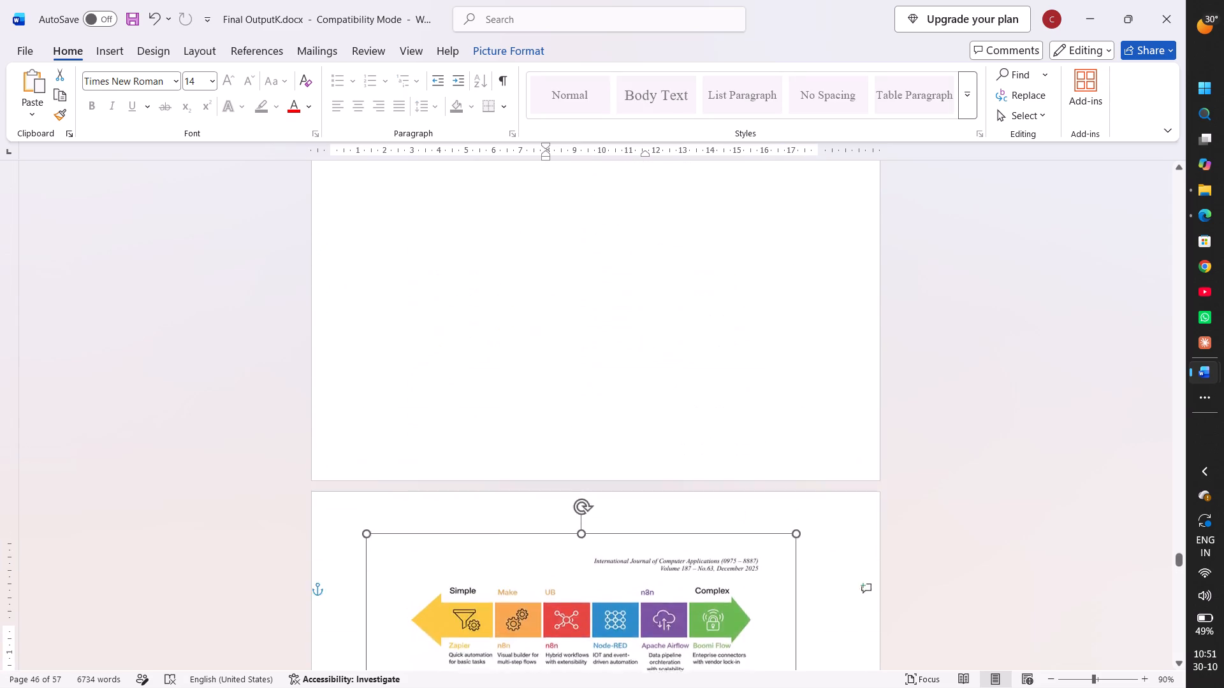
pyautogui.scroll(3, 864, 388)
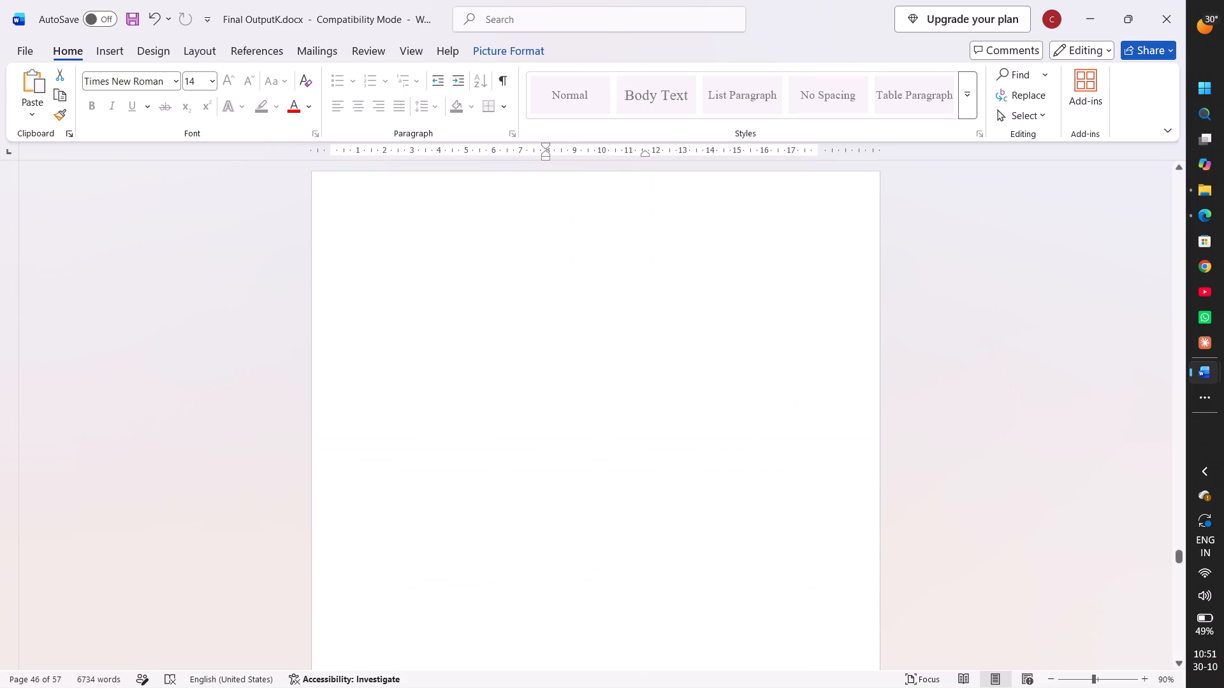
pyautogui.scroll(1, 864, 388)
pyautogui.click(723, 422)
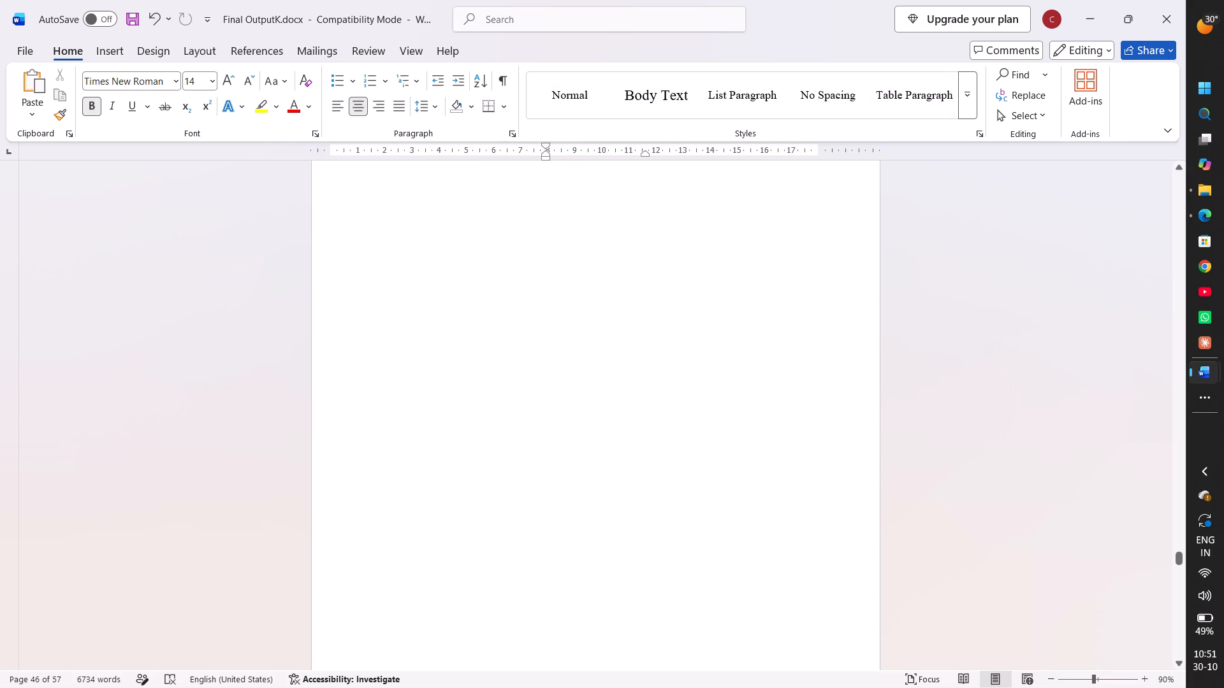
pyautogui.press('Delete')
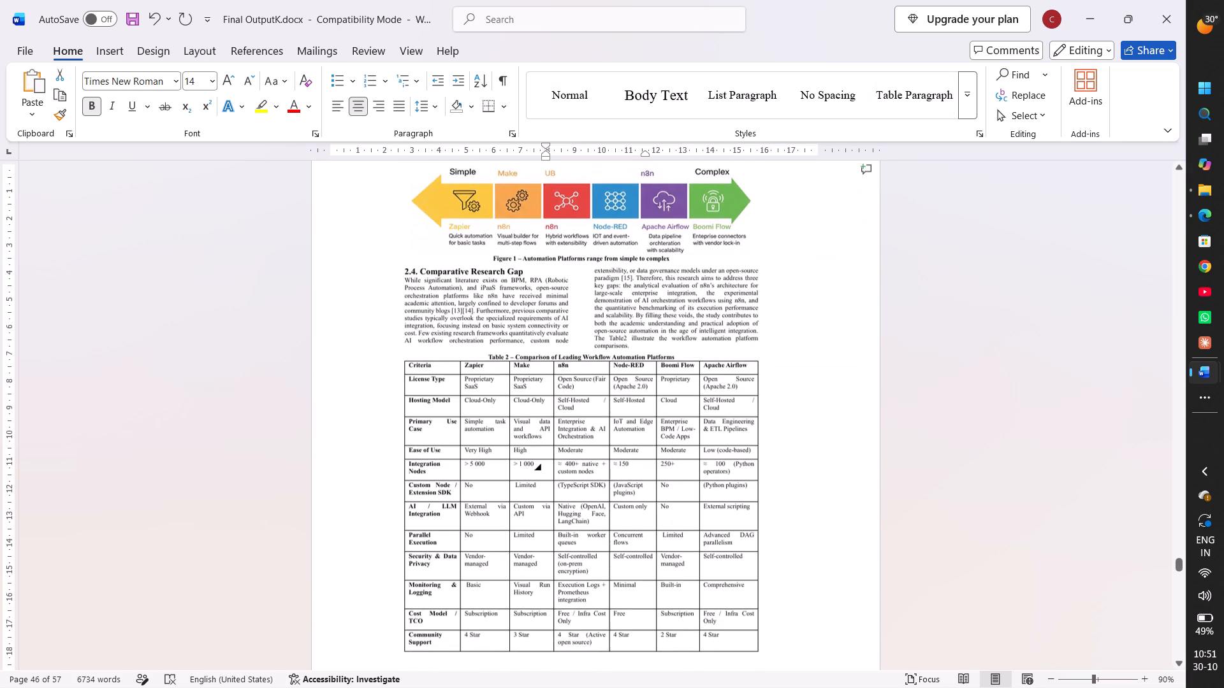
# Place the text cursor on the blank page between the page 1 and page 3 images.
pyautogui.scroll(3, 723, 422)
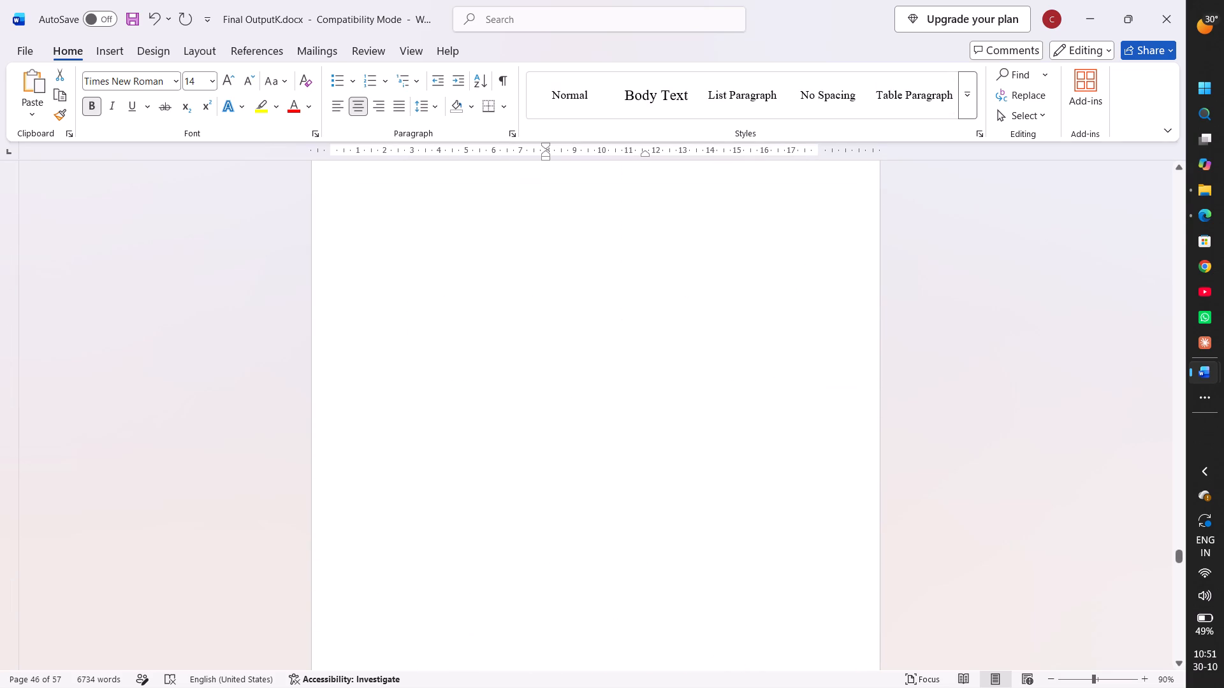
pyautogui.scroll(1, 723, 422)
pyautogui.click(723, 422)
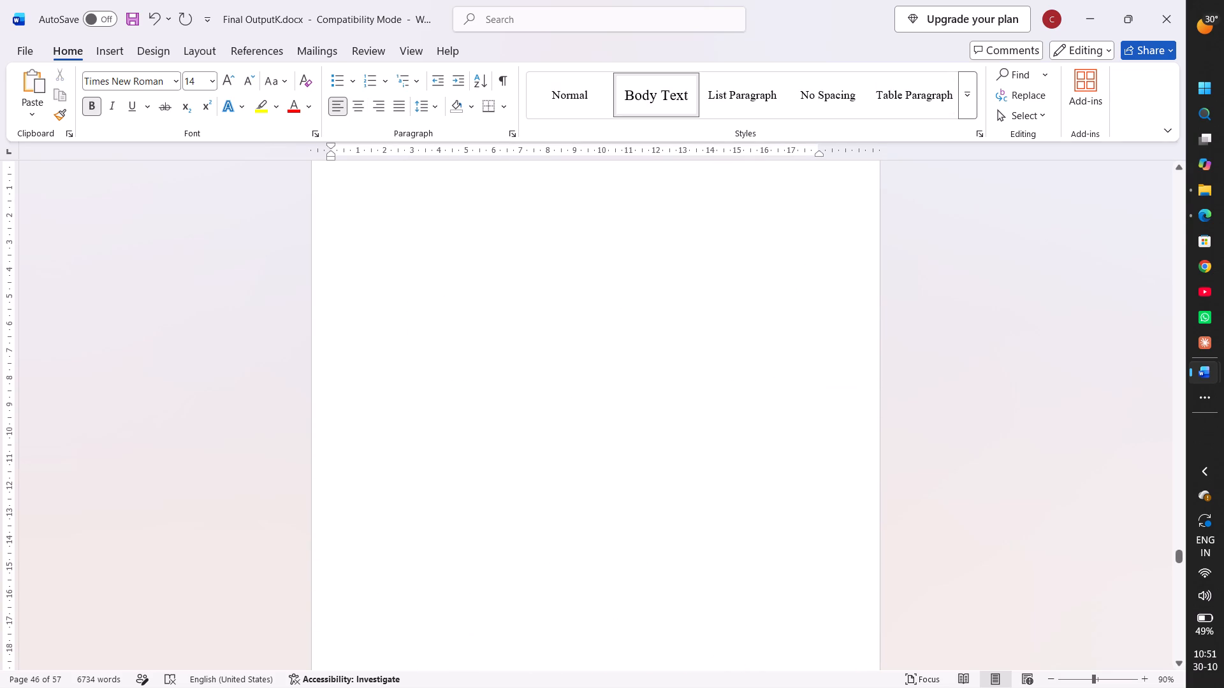
pyautogui.rightClick(723, 422)
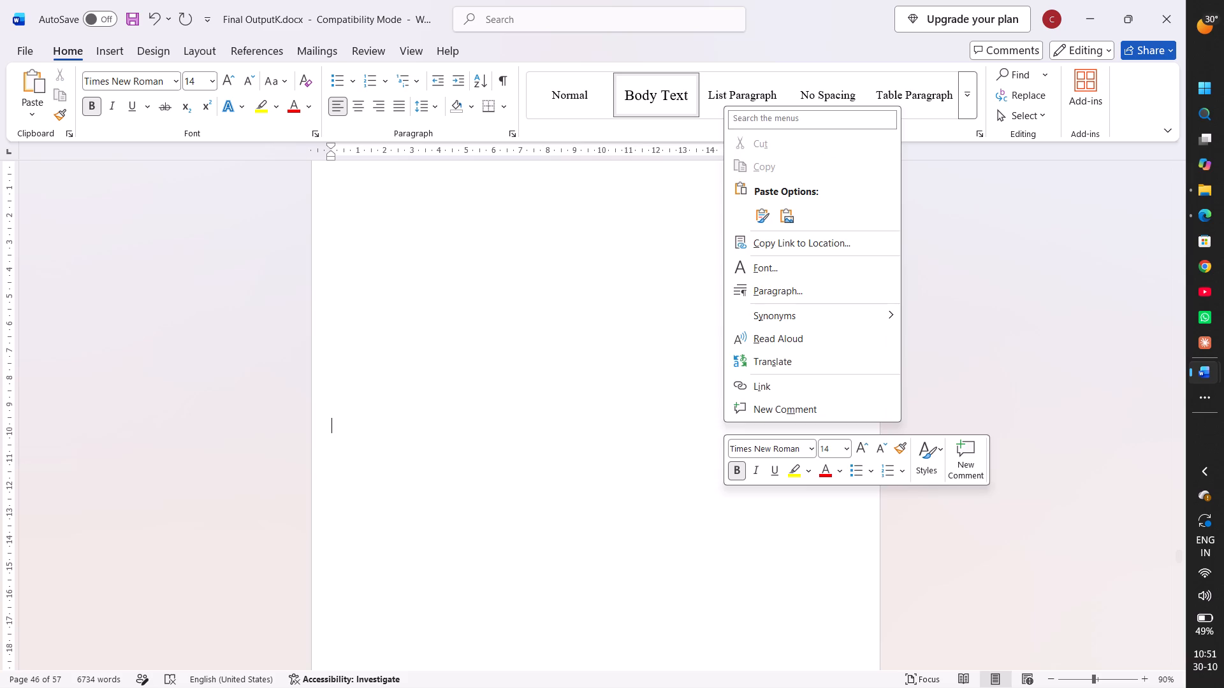
pyautogui.click(658, 375)
pyautogui.doubleClick(658, 375)
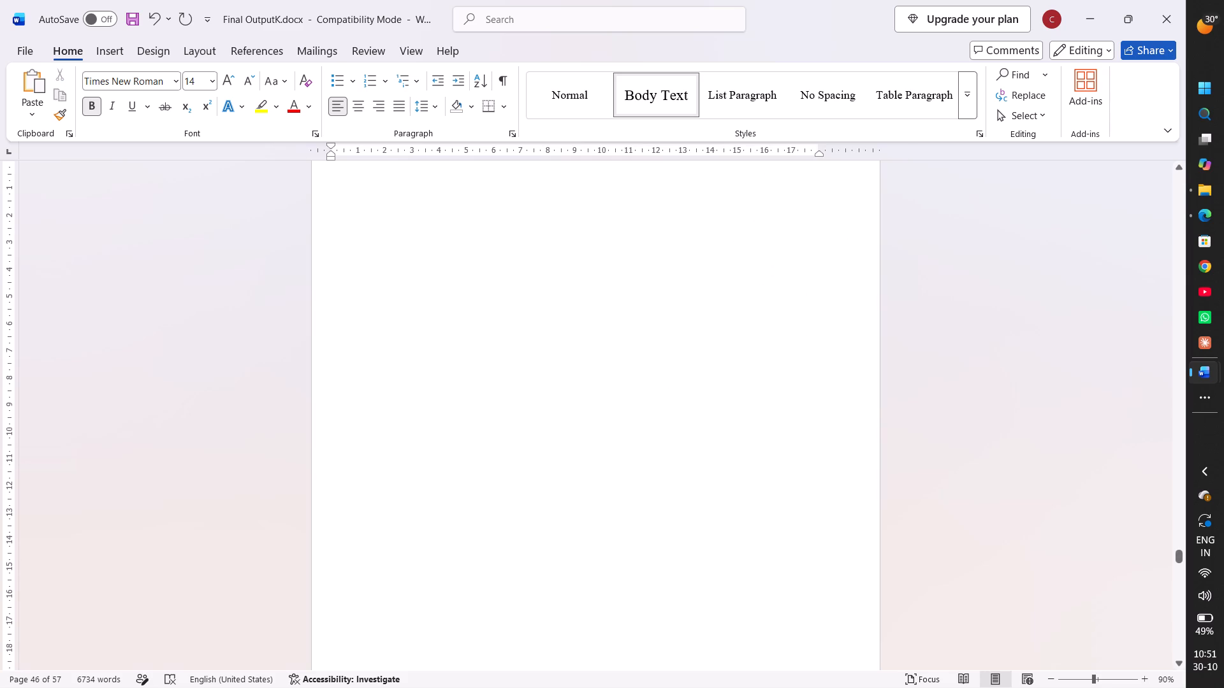
pyautogui.click(658, 375)
# Examine the blank page and the page 1 and page 3 images around it for where the missing page belongs.
pyautogui.scroll(1, 658, 375)
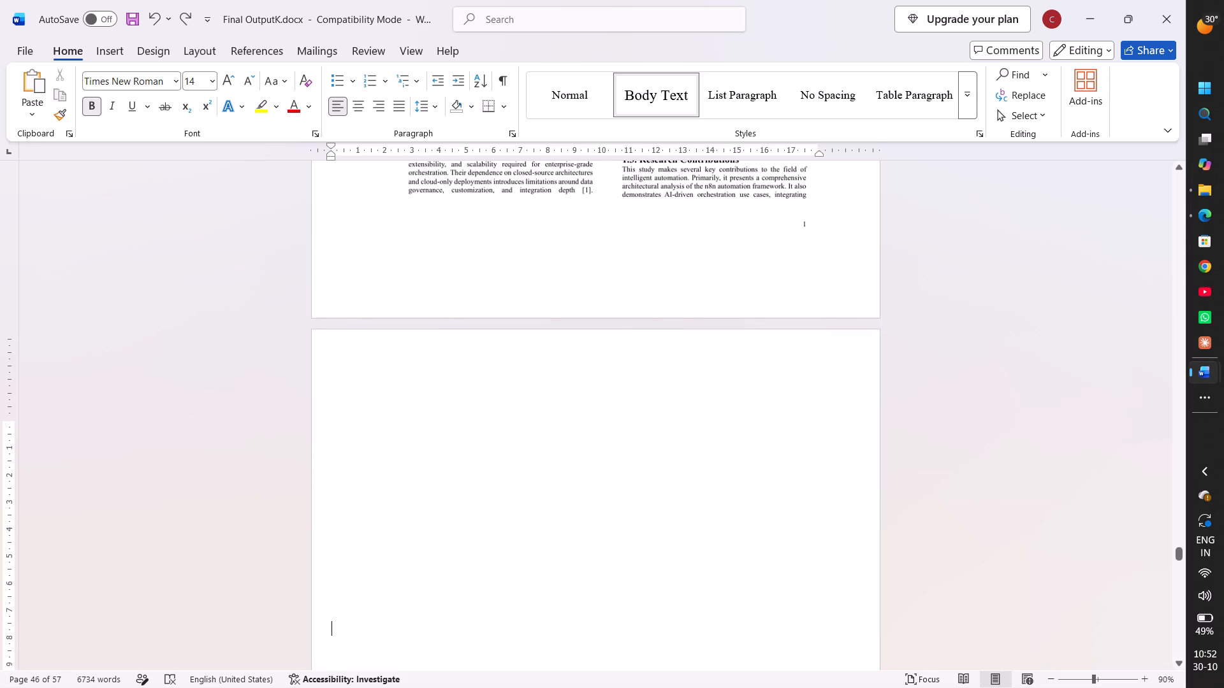
pyautogui.scroll(-6, 658, 375)
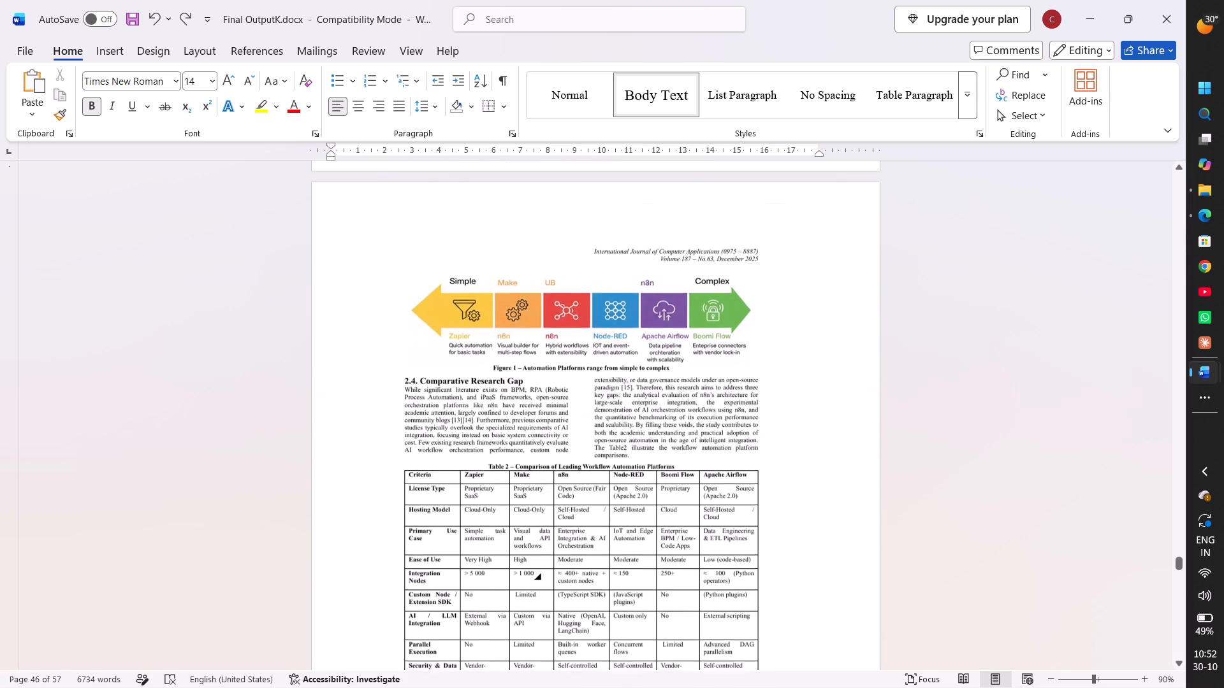
pyautogui.scroll(-1, 658, 375)
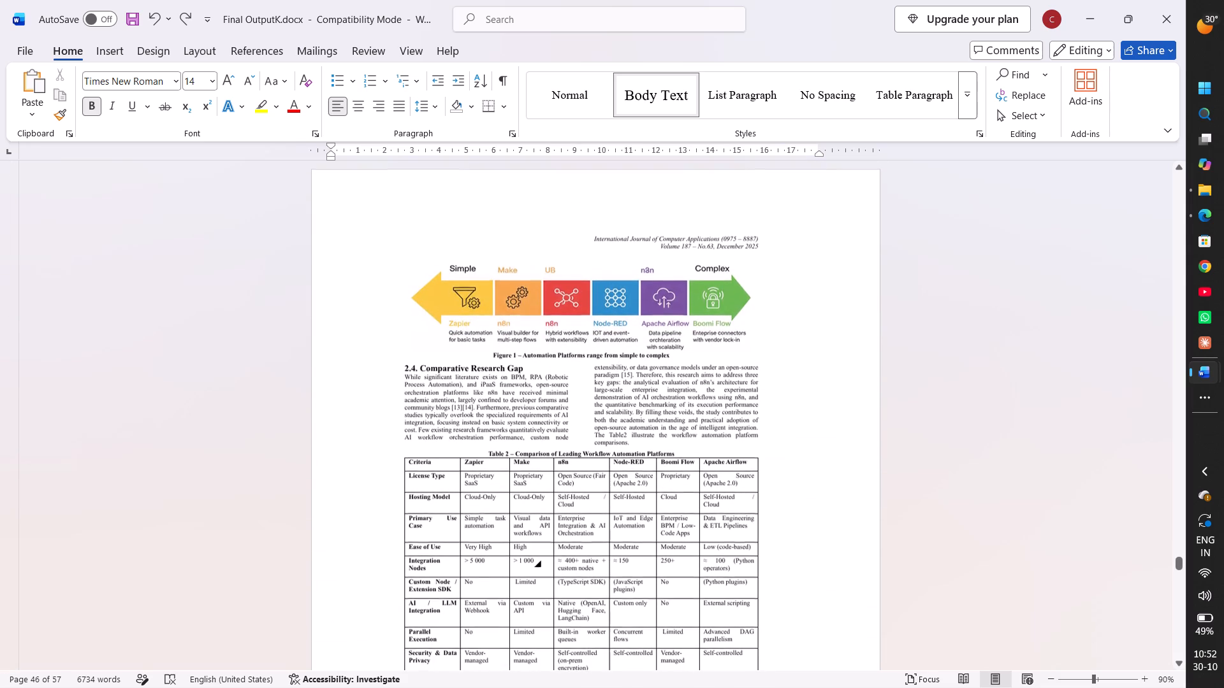
pyautogui.scroll(-1, 658, 375)
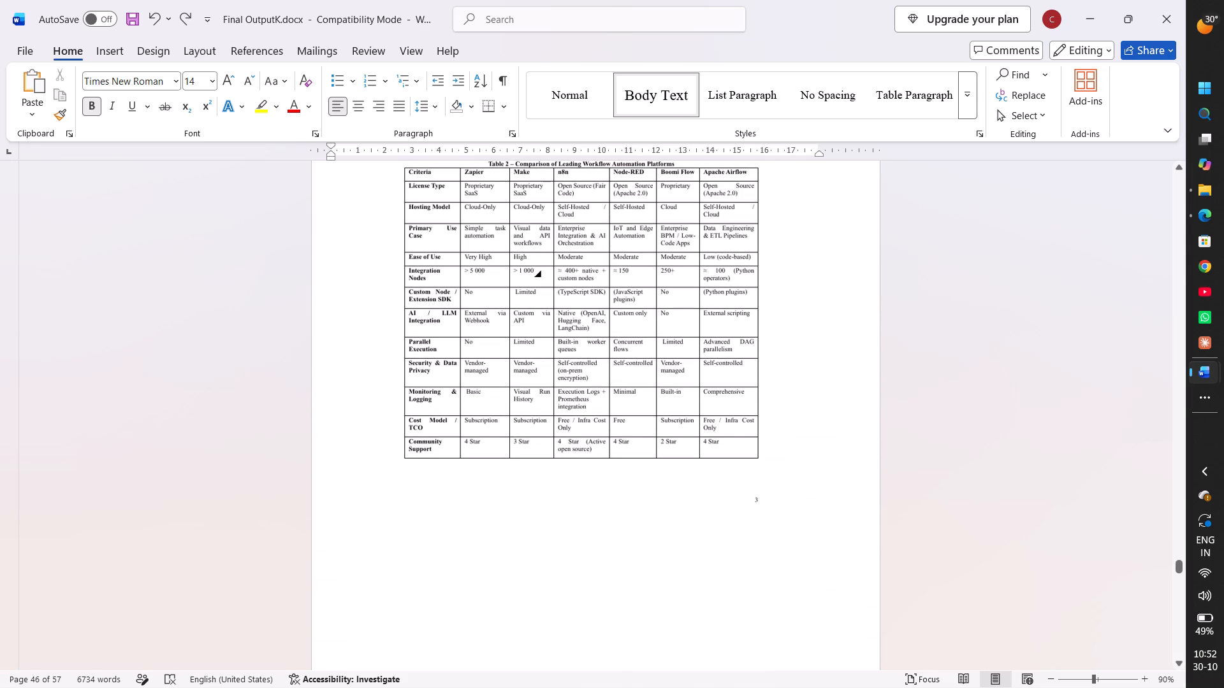
pyautogui.scroll(1, 766, 479)
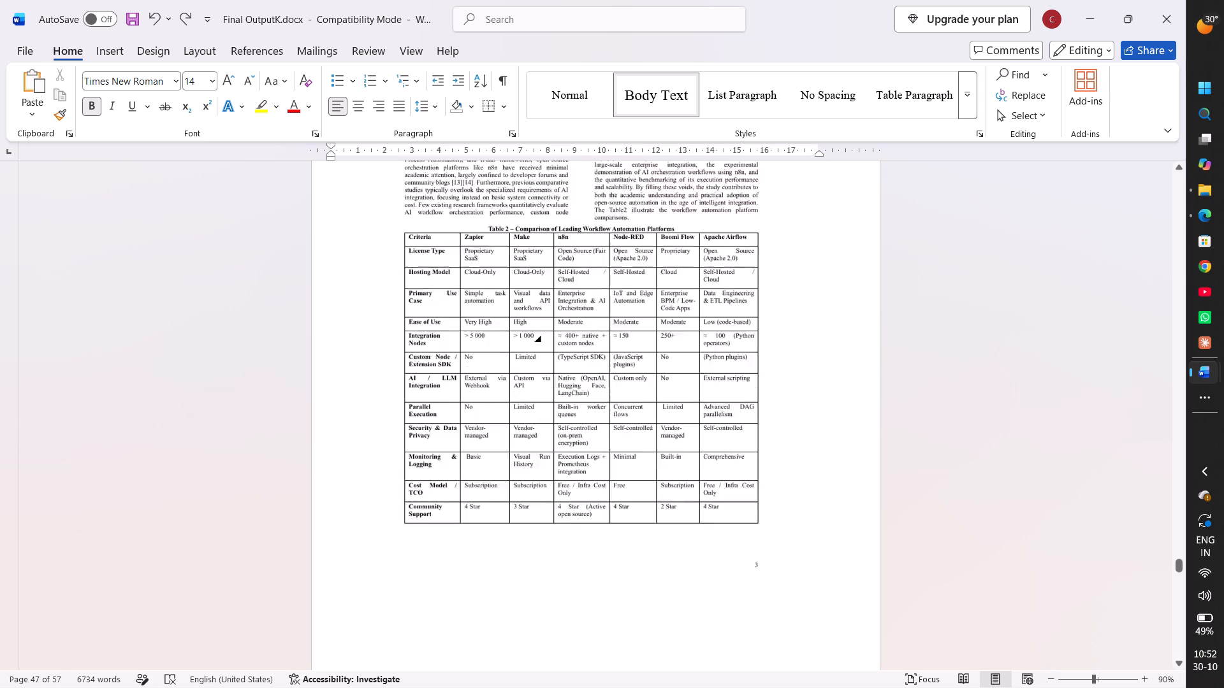
pyautogui.scroll(1, 766, 479)
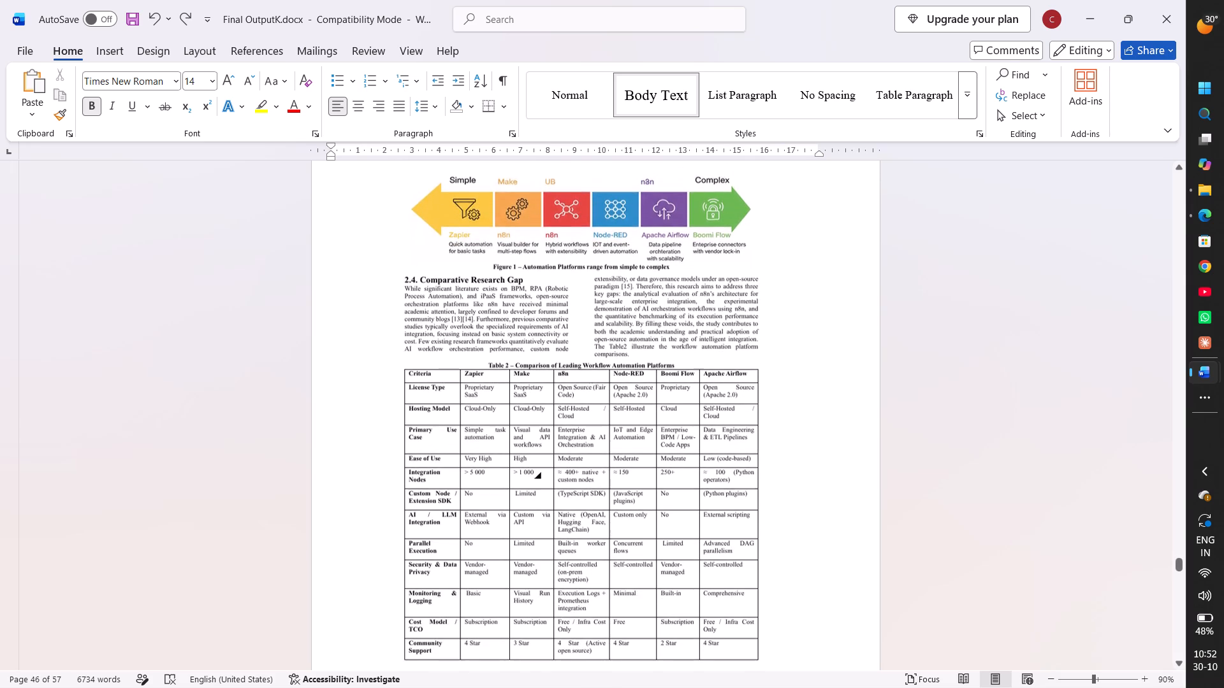
pyautogui.scroll(4, 766, 479)
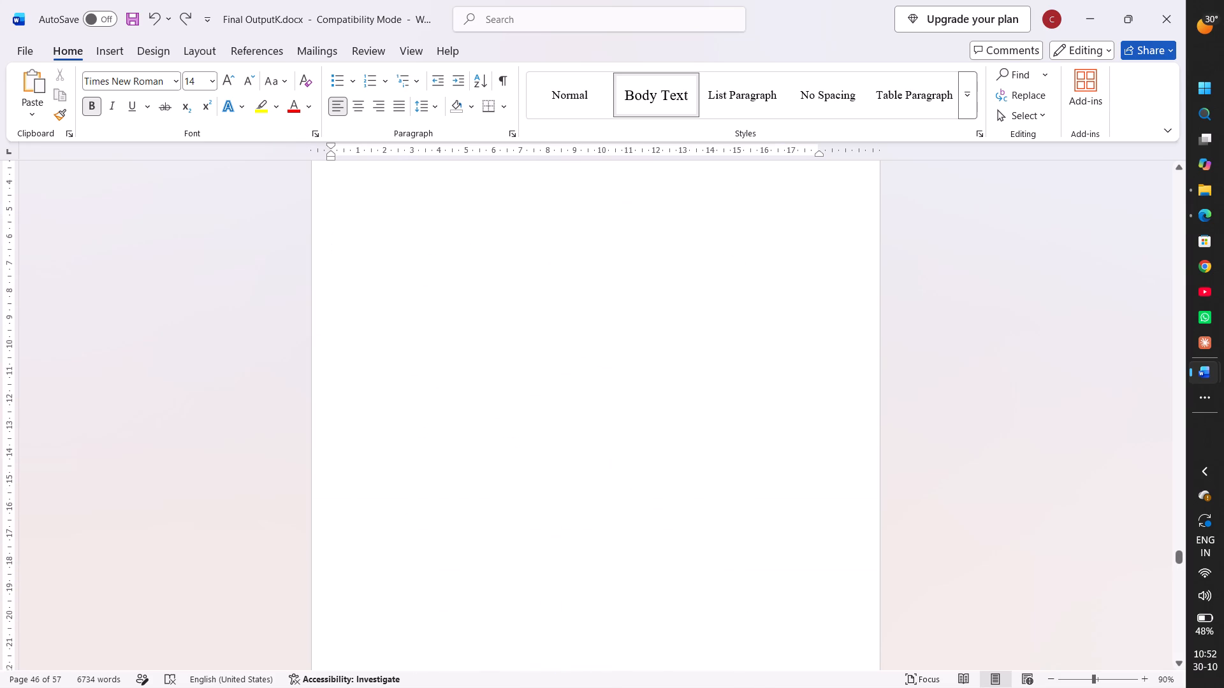
pyautogui.scroll(2, 766, 479)
# Switch to the base paper in Edge, advance to page 2, and capture the whole page as a screen snip.
pyautogui.hotkey('alt', 'Tab')
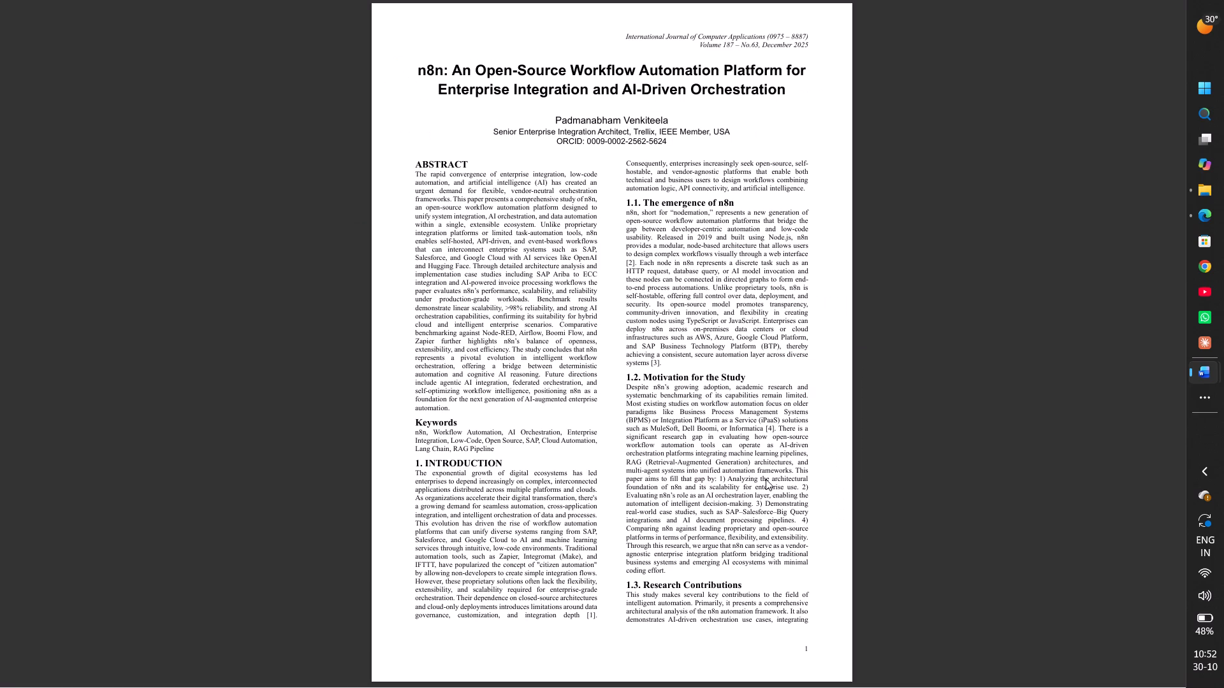
pyautogui.press('Right')
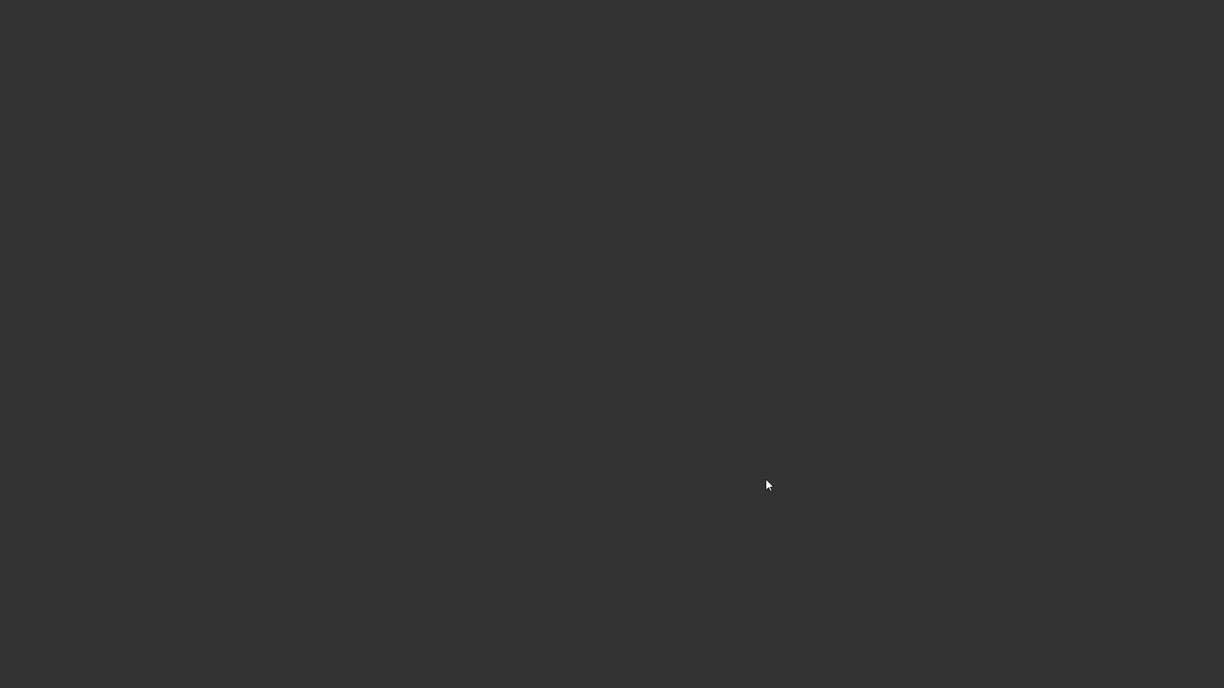
pyautogui.press('shift+super+s')
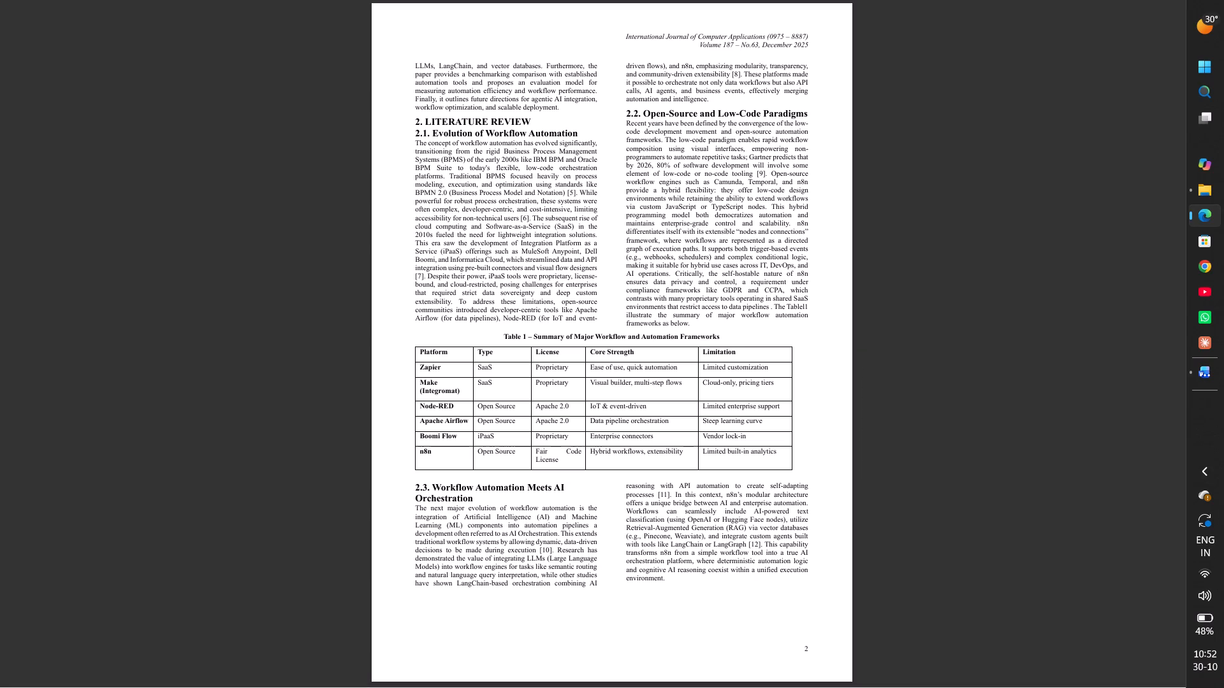
pyautogui.moveTo(375, 7); pyautogui.dragTo(676, 451)
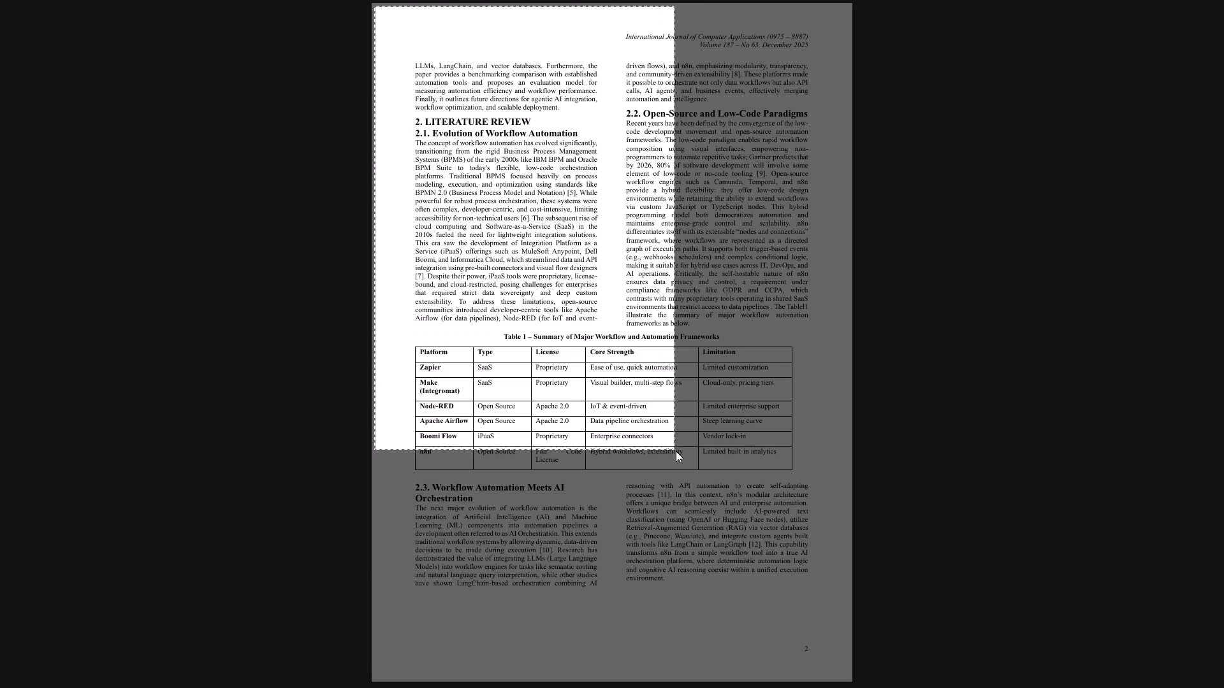
pyautogui.moveTo(676, 451); pyautogui.dragTo(847, 675)
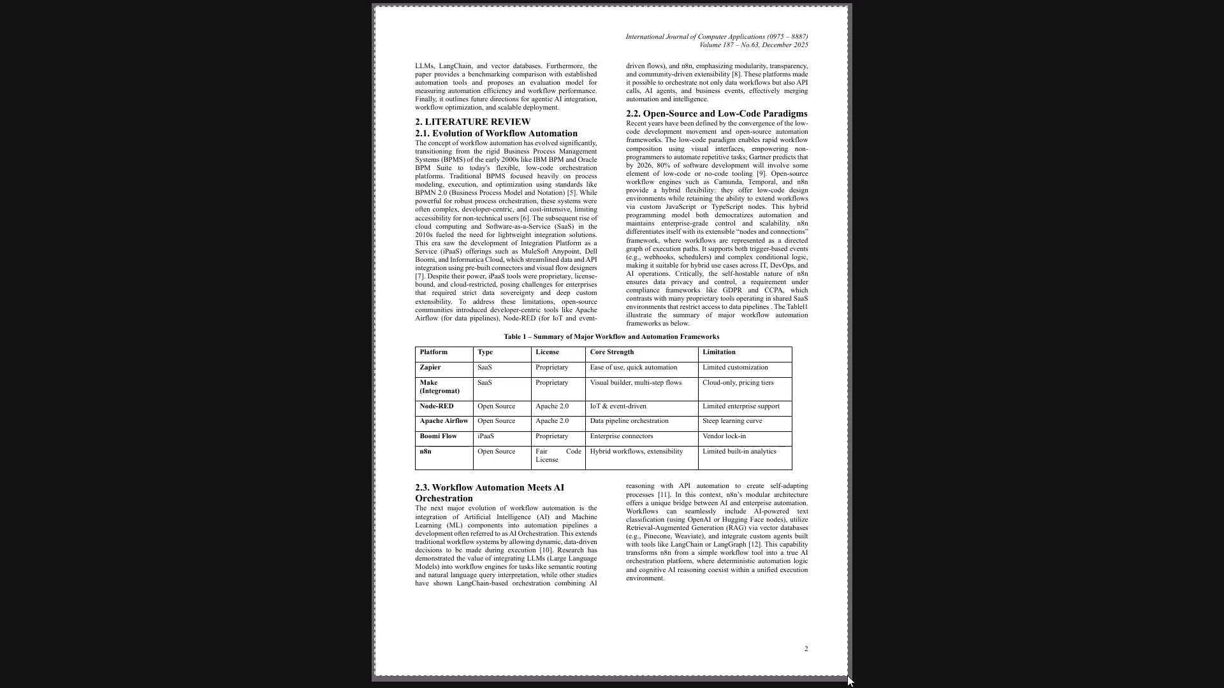
pyautogui.moveTo(847, 675); pyautogui.dragTo(850, 677)
# Return to Word and paste the page 2 capture at the cursor between the page 1 and page 3 images.
pyautogui.hotkey('alt', 'Tab')
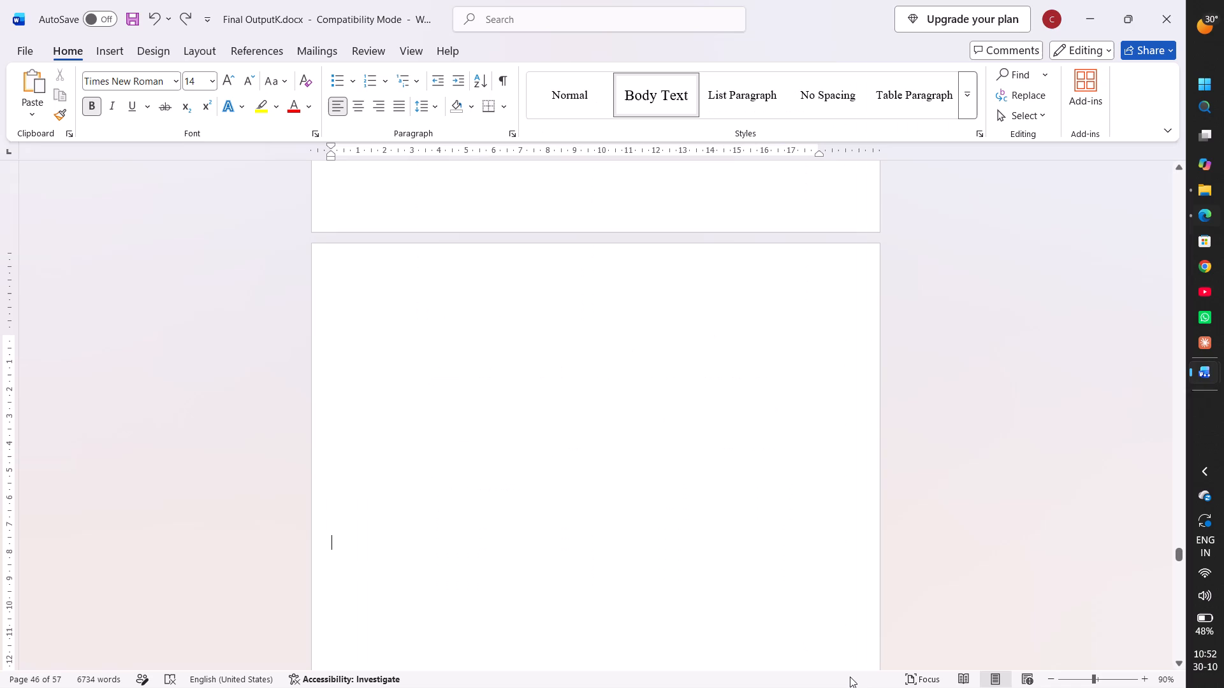
pyautogui.hotkey('ctrl', 'v')
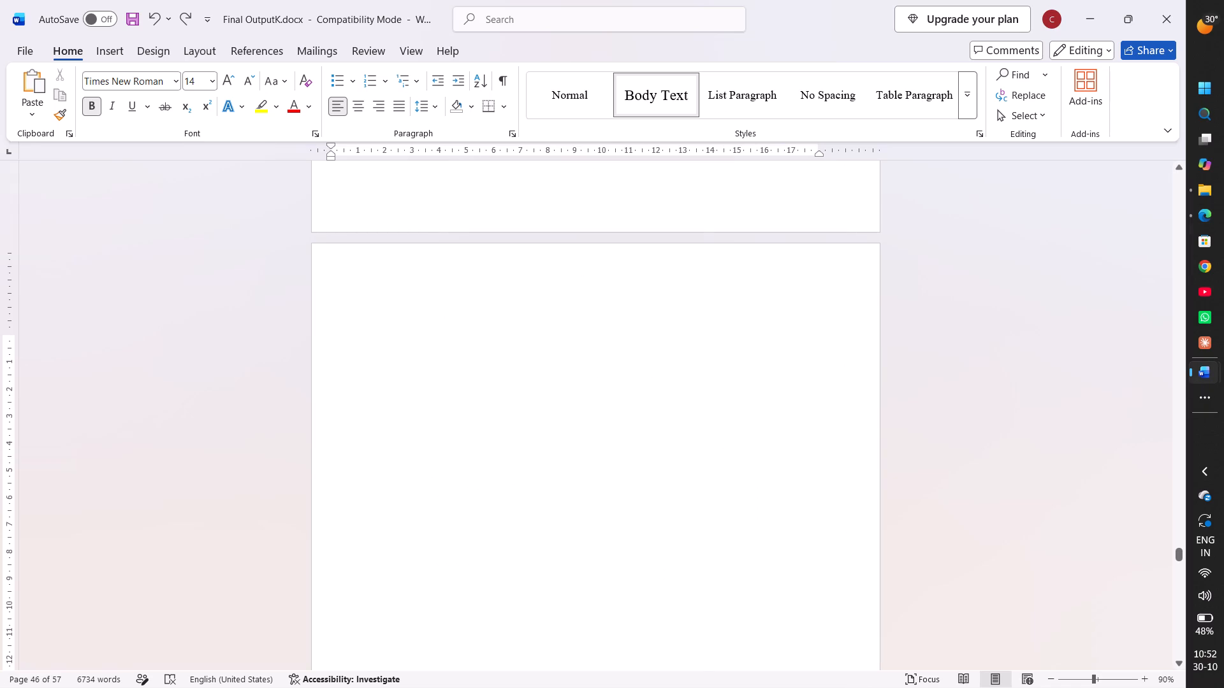
pyautogui.scroll(6, 578, 512)
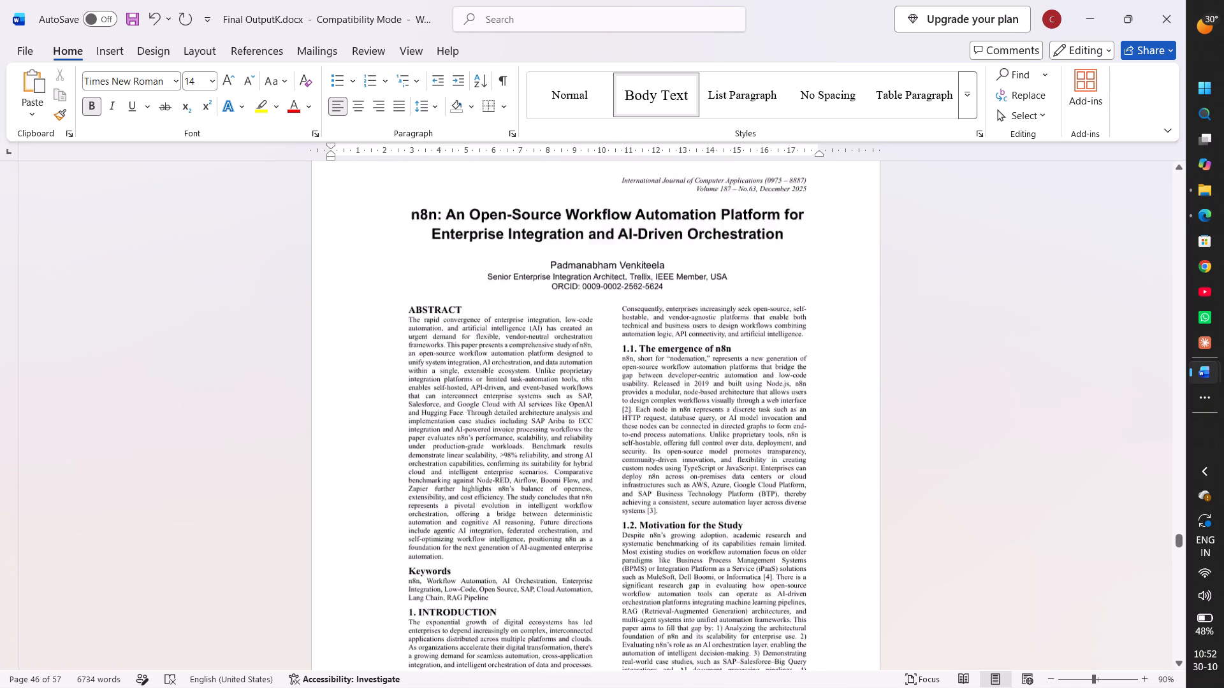
pyautogui.scroll(-4, 578, 512)
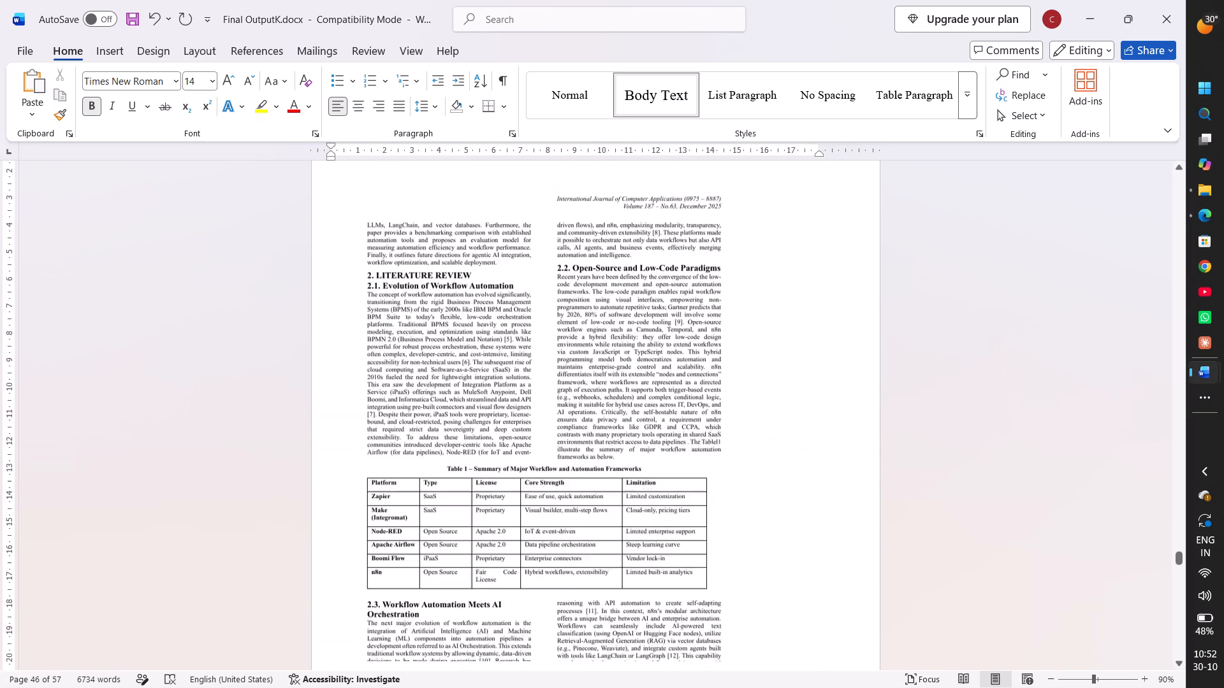
pyautogui.scroll(-2, 578, 512)
# Set the page 2 image to Top and Bottom text wrapping and move it up and roughly centred across its page.
pyautogui.click(567, 470)
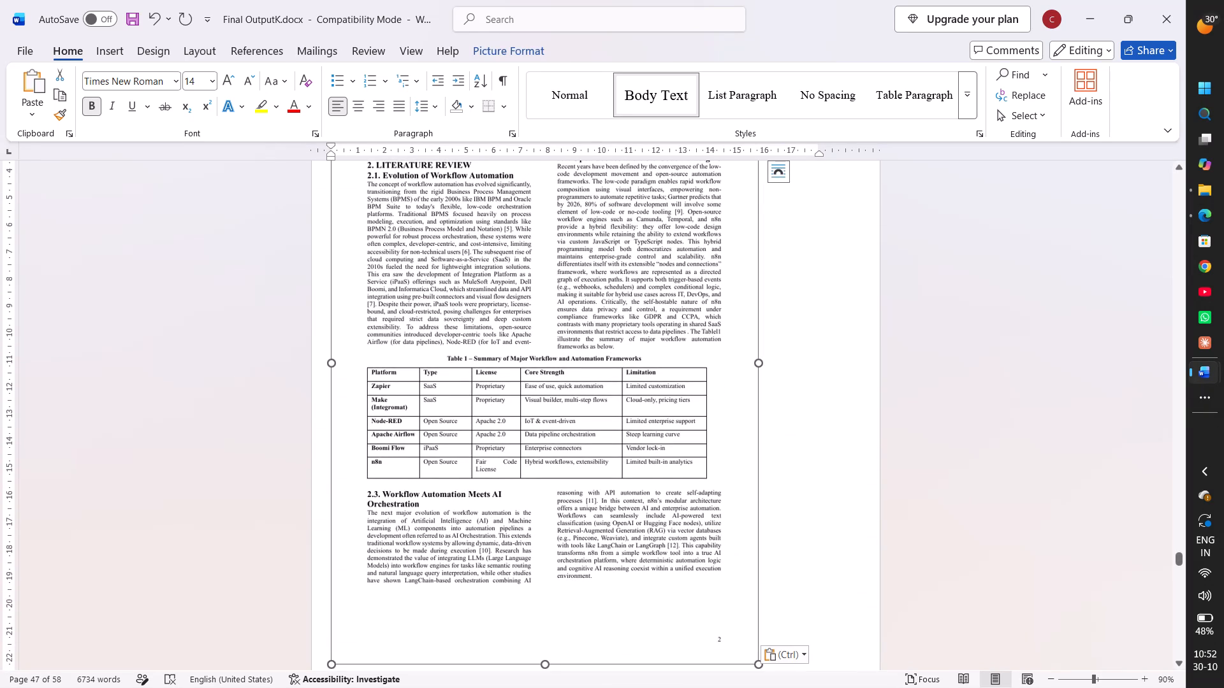
pyautogui.moveTo(620, 450); pyautogui.dragTo(744, 445)
pyautogui.click(782, 175)
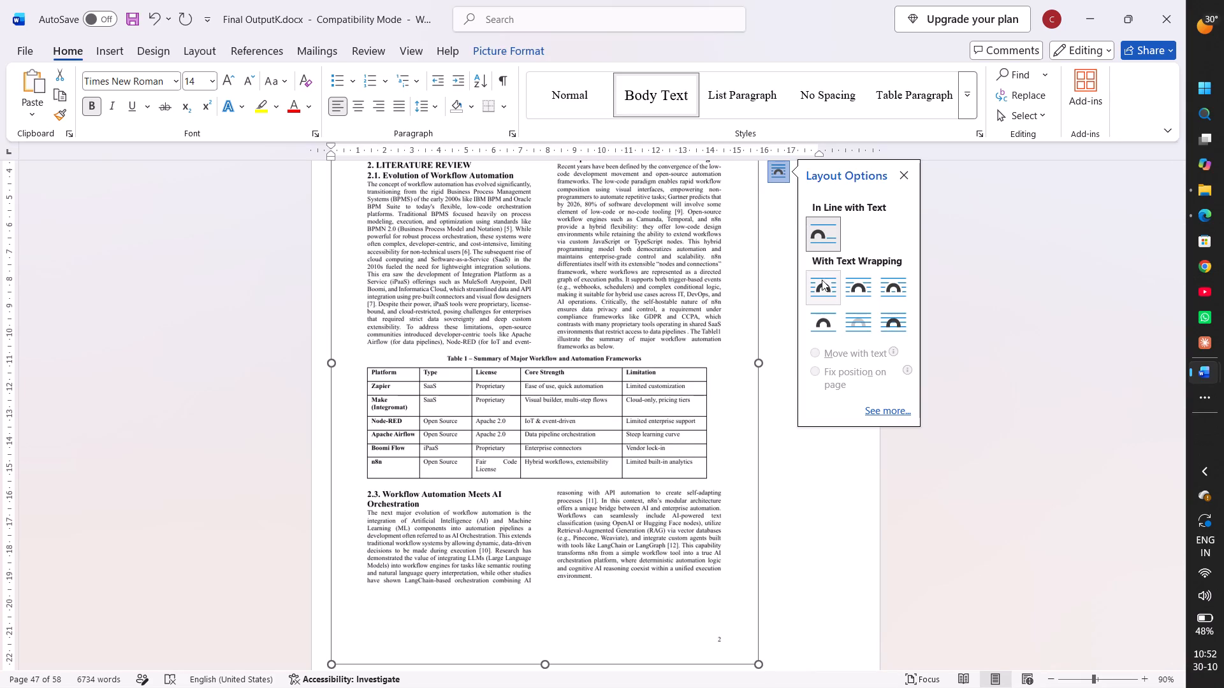
pyautogui.click(825, 310)
pyautogui.moveTo(667, 379); pyautogui.dragTo(680, 381)
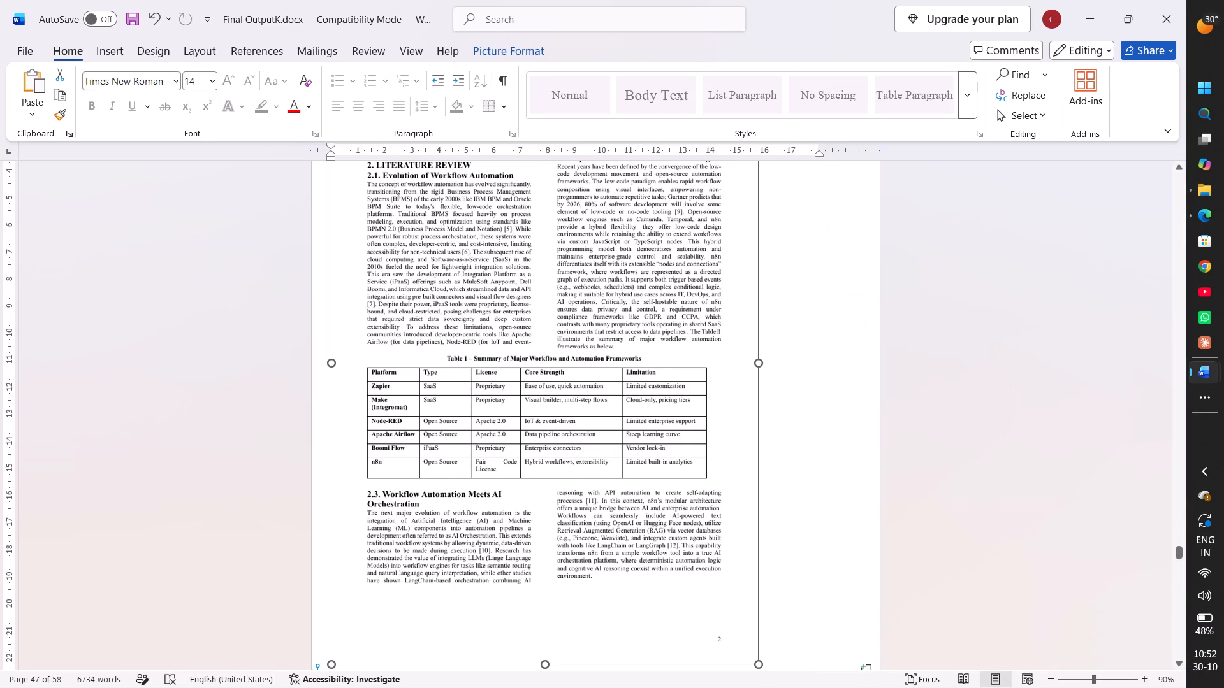
pyautogui.moveTo(680, 381); pyautogui.dragTo(731, 422)
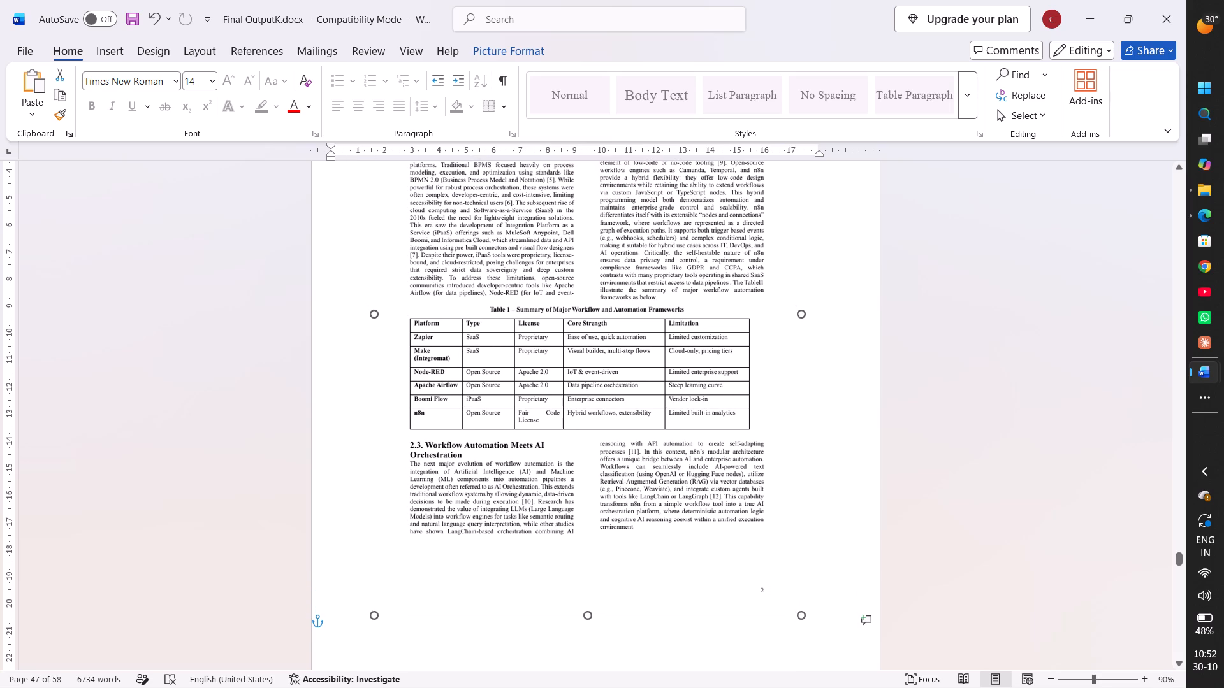
pyautogui.moveTo(731, 422); pyautogui.dragTo(734, 423)
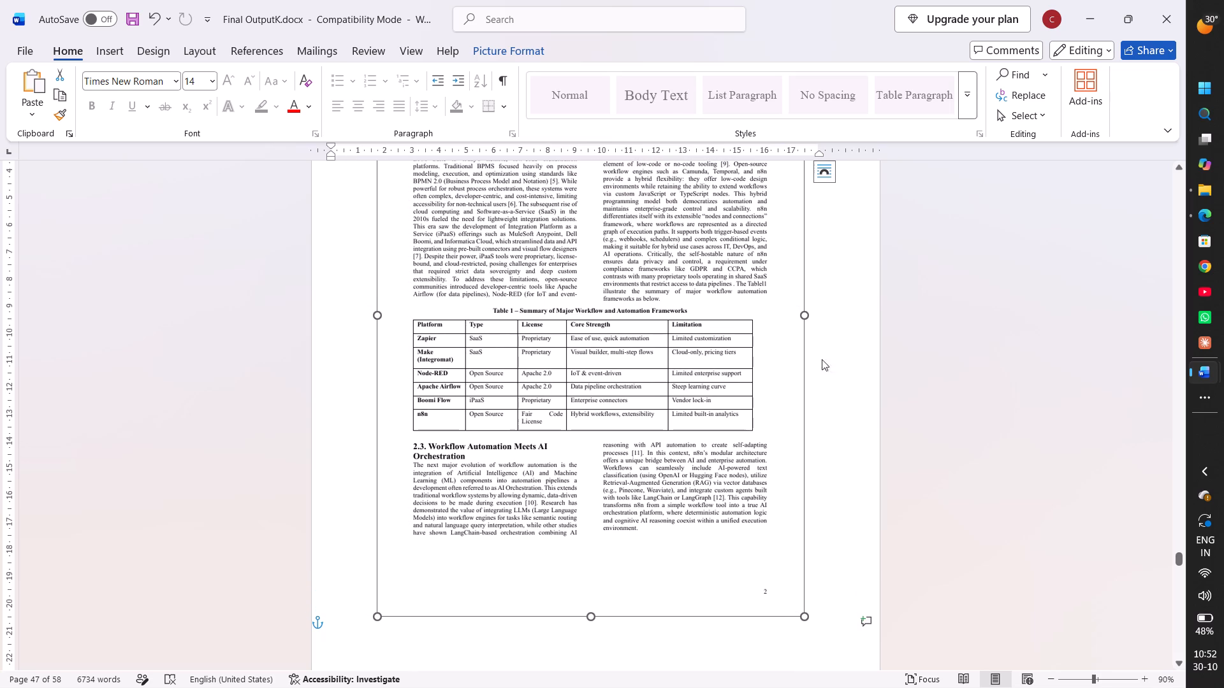
pyautogui.click(865, 345)
# Examine the pages from the page 1 image to the page 3 image for order and leftover blank pages.
pyautogui.scroll(4, 865, 345)
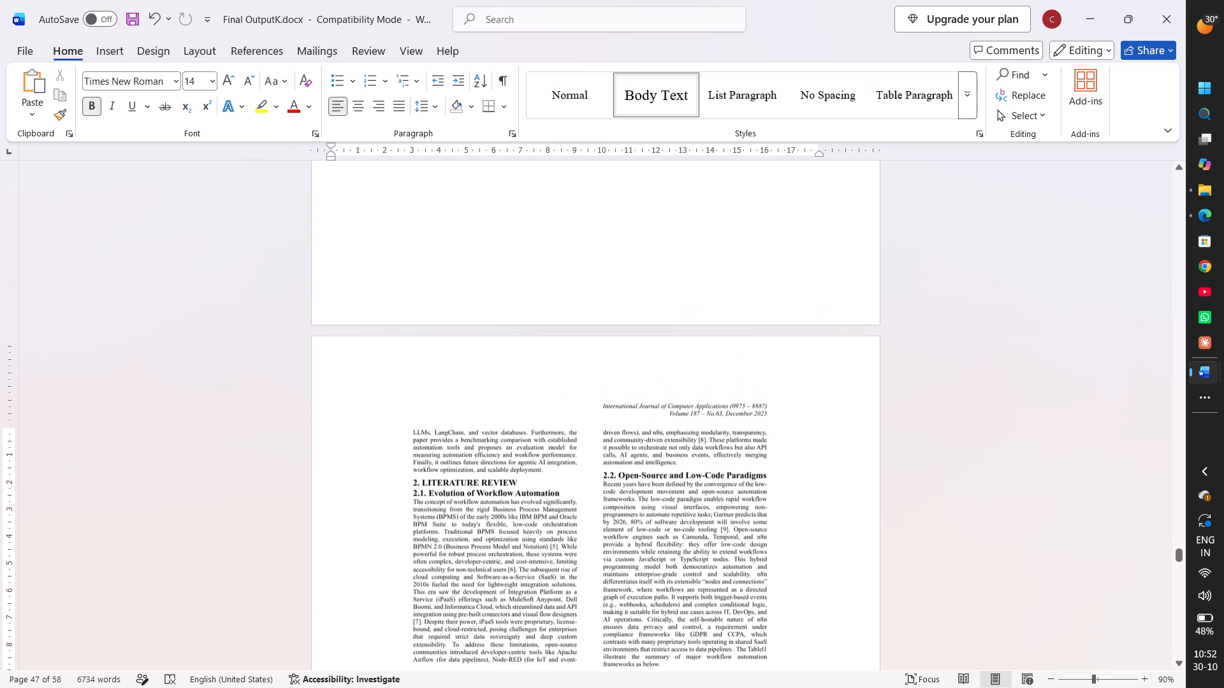
pyautogui.scroll(5, 865, 345)
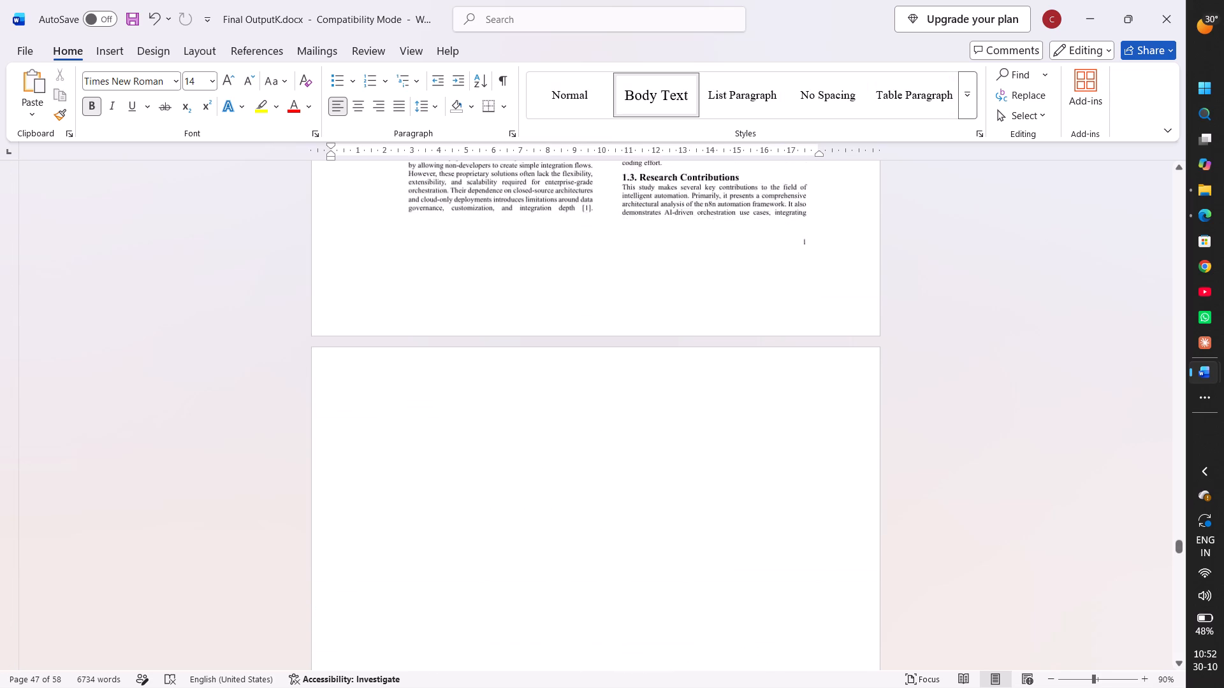
pyautogui.scroll(1, 865, 345)
pyautogui.scroll(-1, 865, 345)
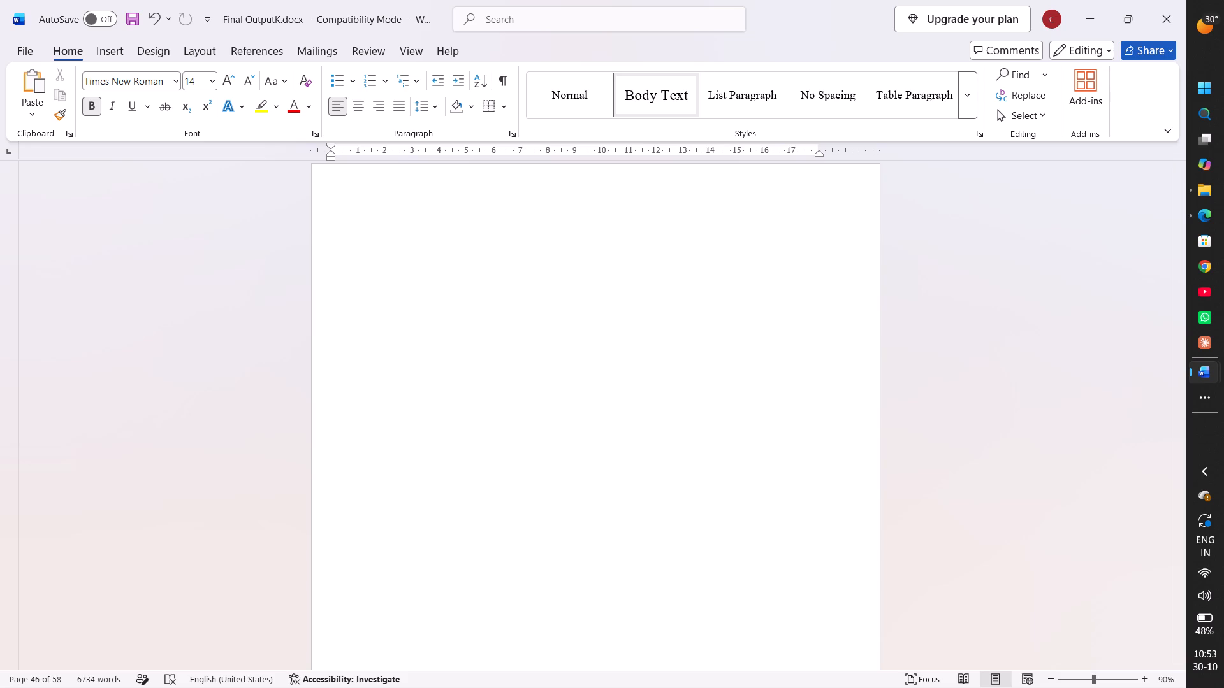
pyautogui.scroll(1, 865, 345)
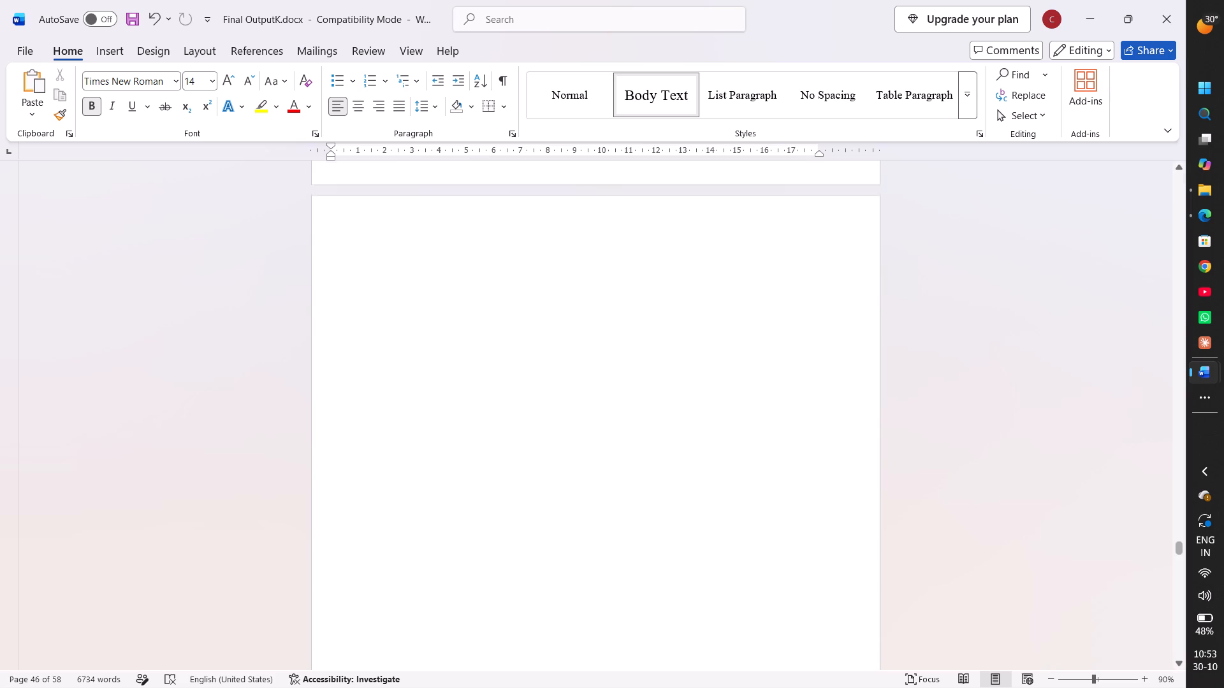
pyautogui.scroll(5, 865, 345)
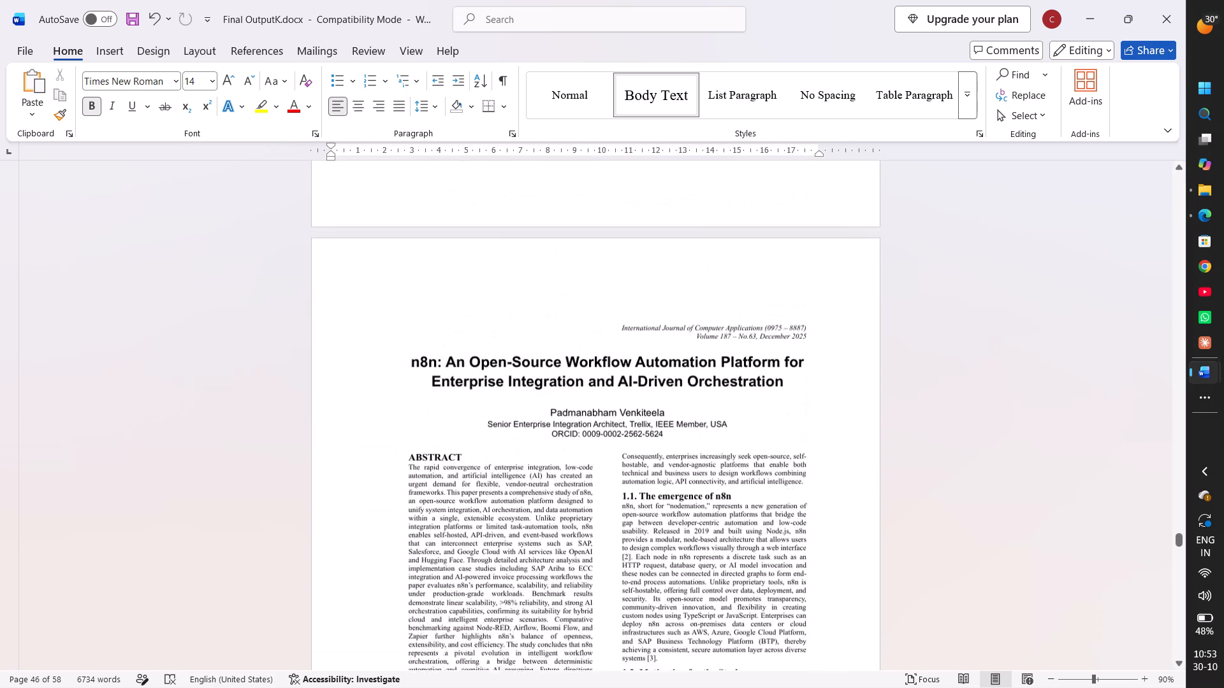
pyautogui.scroll(-5, 865, 345)
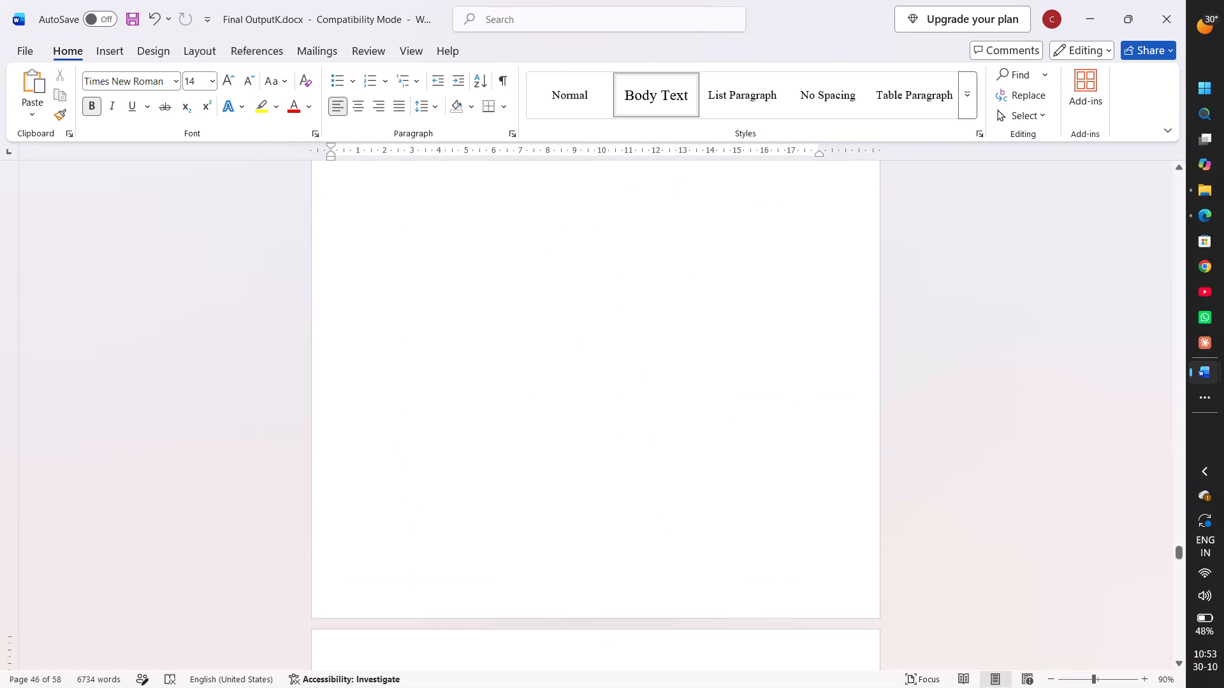
pyautogui.scroll(-3, 865, 345)
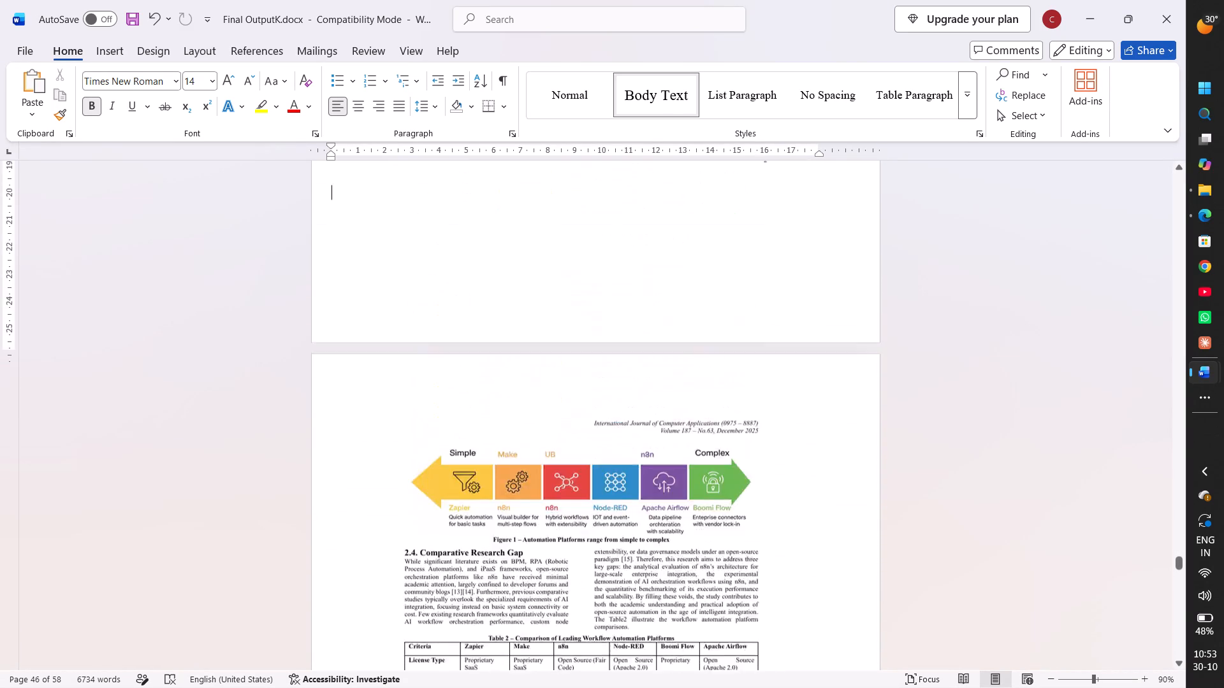
pyautogui.scroll(3, 865, 345)
pyautogui.scroll(-1, 865, 345)
pyautogui.scroll(1, 865, 345)
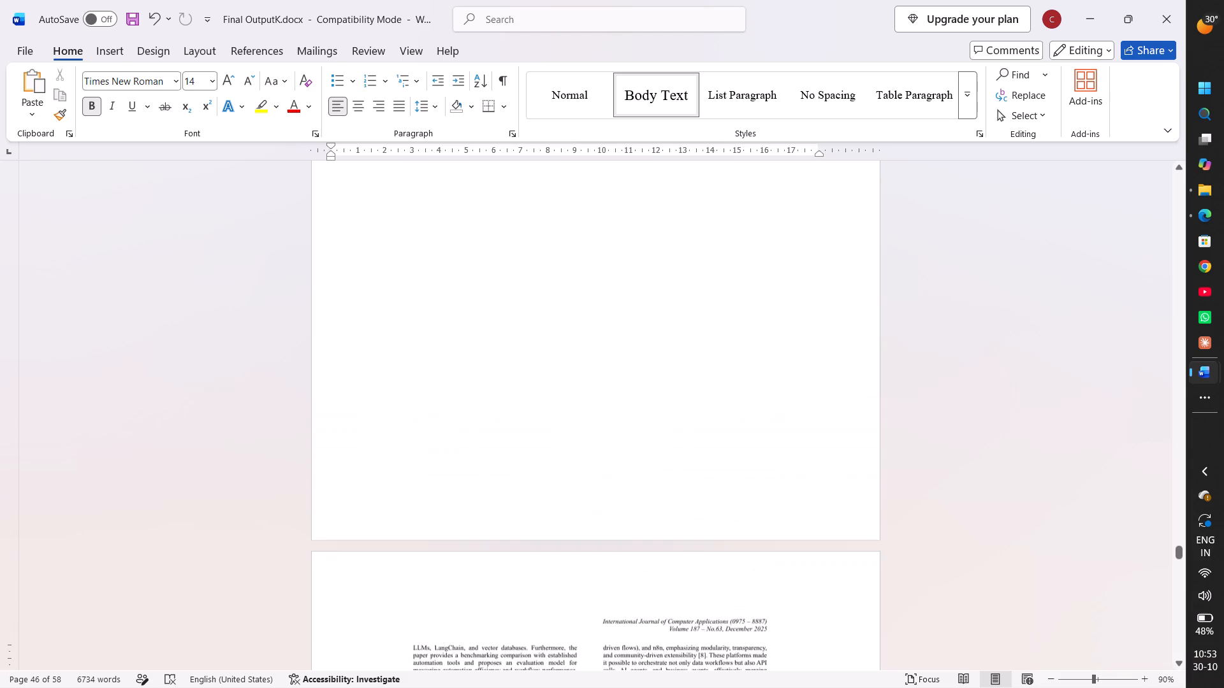
# Delete the empty paragraphs forming the blank page between the page 1 and page 2 images.
pyautogui.scroll(1, 865, 345)
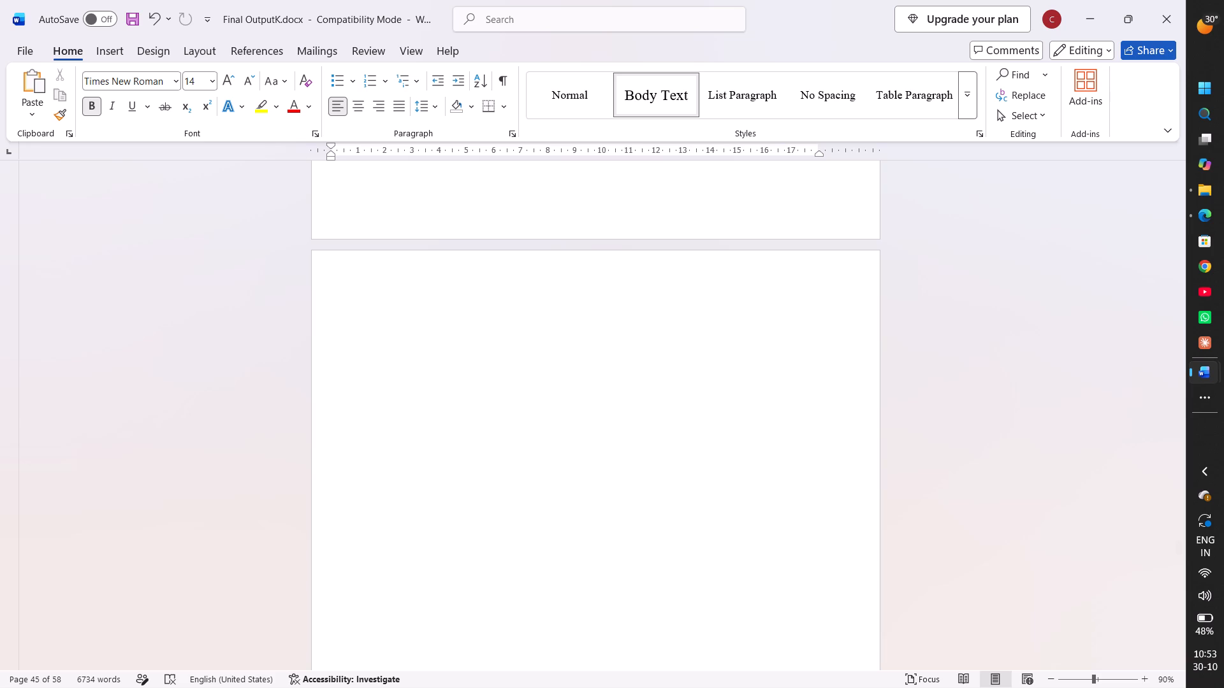
pyautogui.click(725, 377)
pyautogui.press('BackSpace')
pyautogui.press('BackSpace')
pyautogui.press('BackSpace')
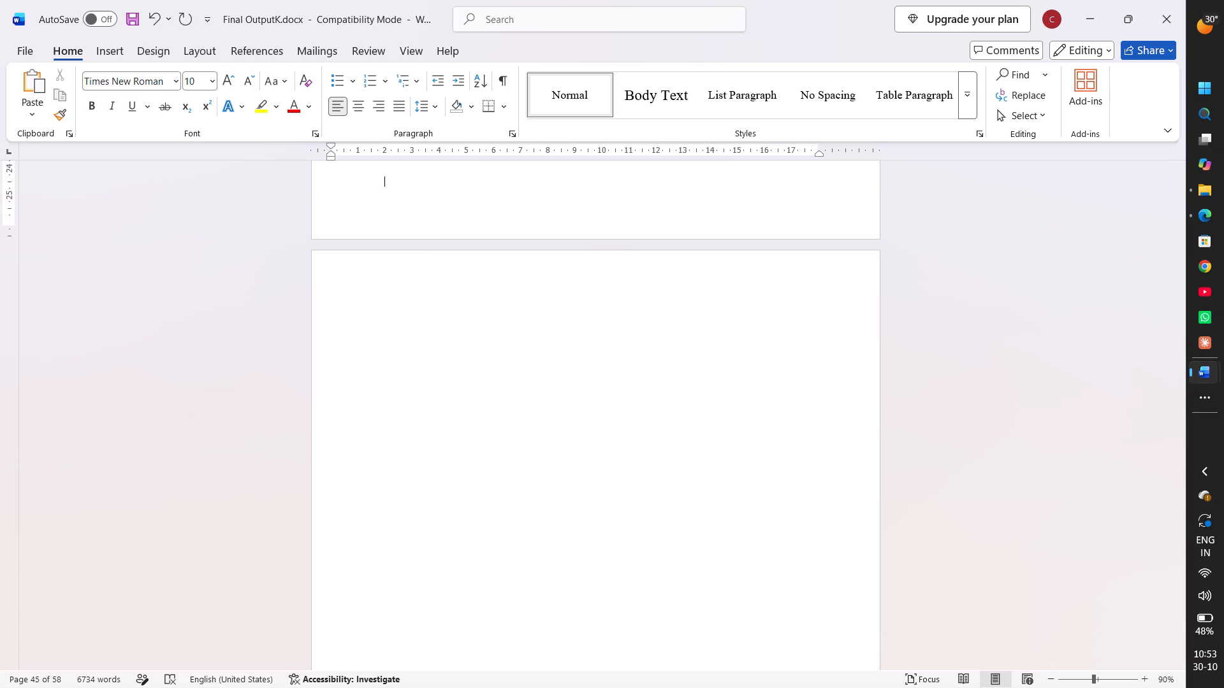
pyautogui.press('Down')
pyautogui.press('Delete')
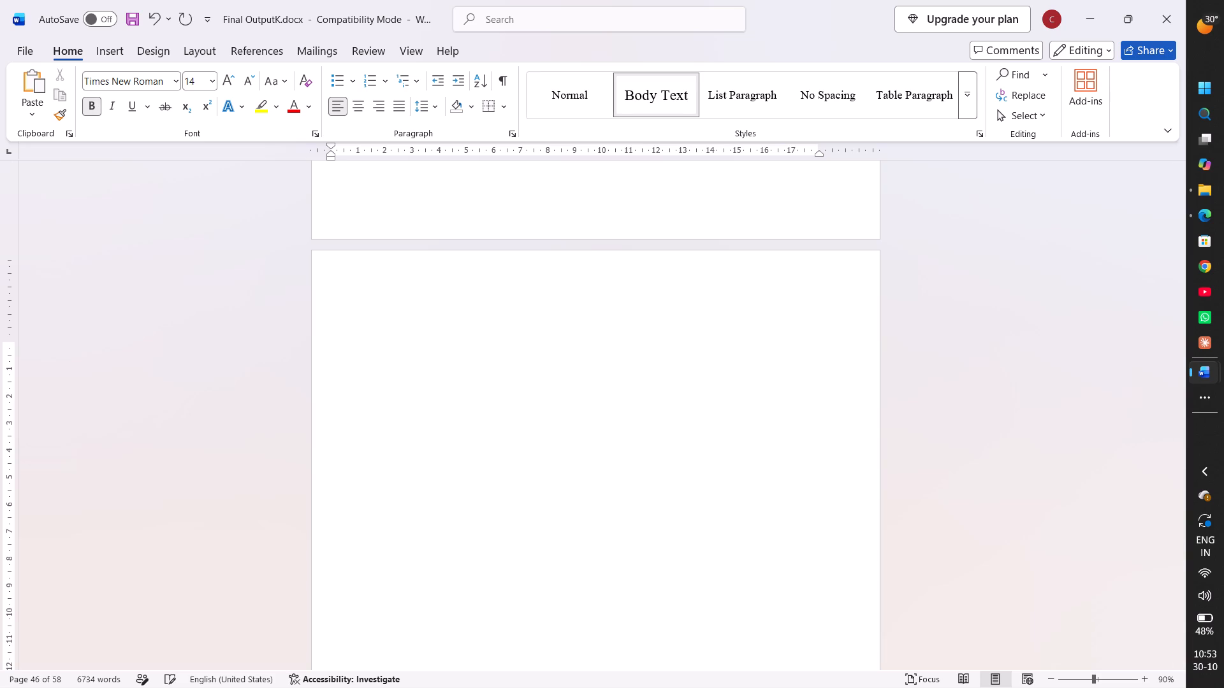
pyautogui.press('Delete')
pyautogui.press('Delete')
pyautogui.press('Delete')
pyautogui.press('Delete')
pyautogui.press('Delete')
pyautogui.press('Delete')
pyautogui.press('Delete')
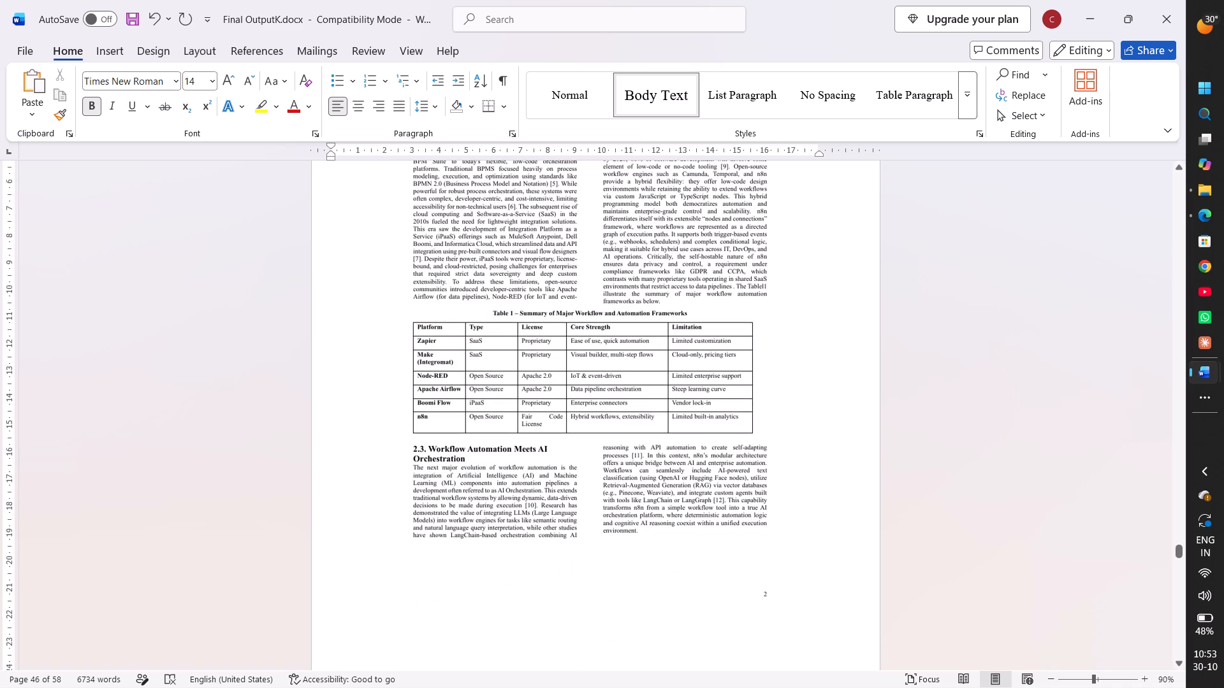
# Delete the blank page between the page 2 and page 3 images by removing its empty paragraphs.
pyautogui.scroll(-8, 672, 404)
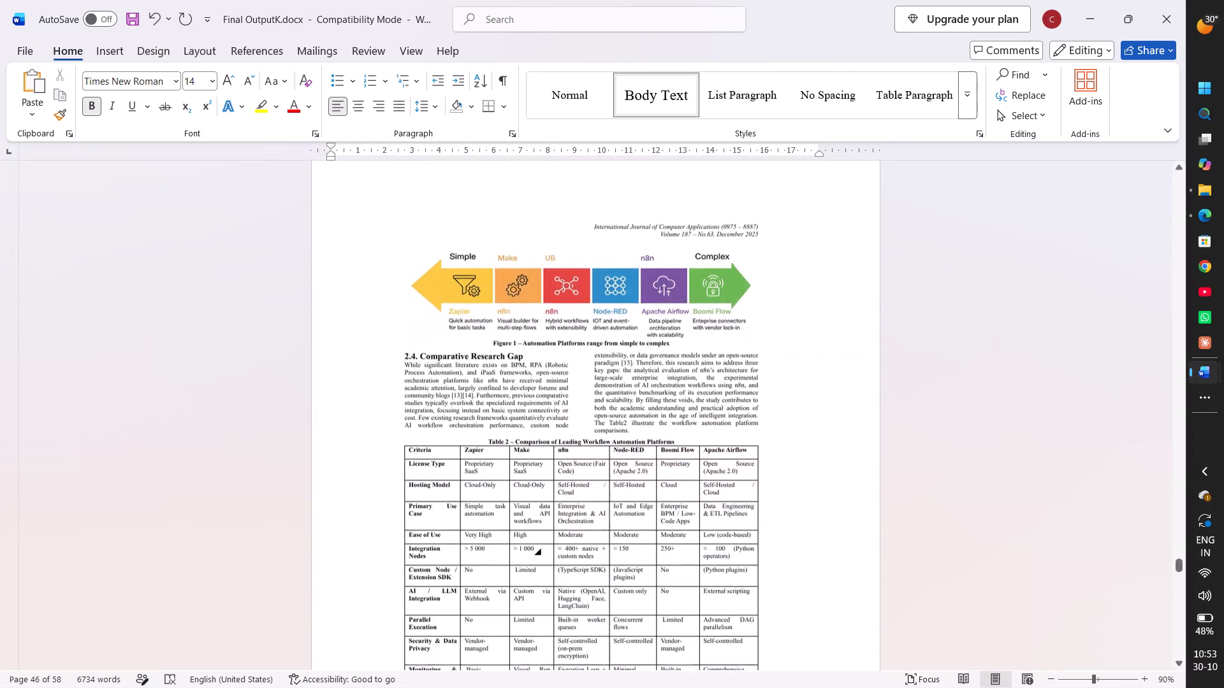
pyautogui.scroll(5, 672, 404)
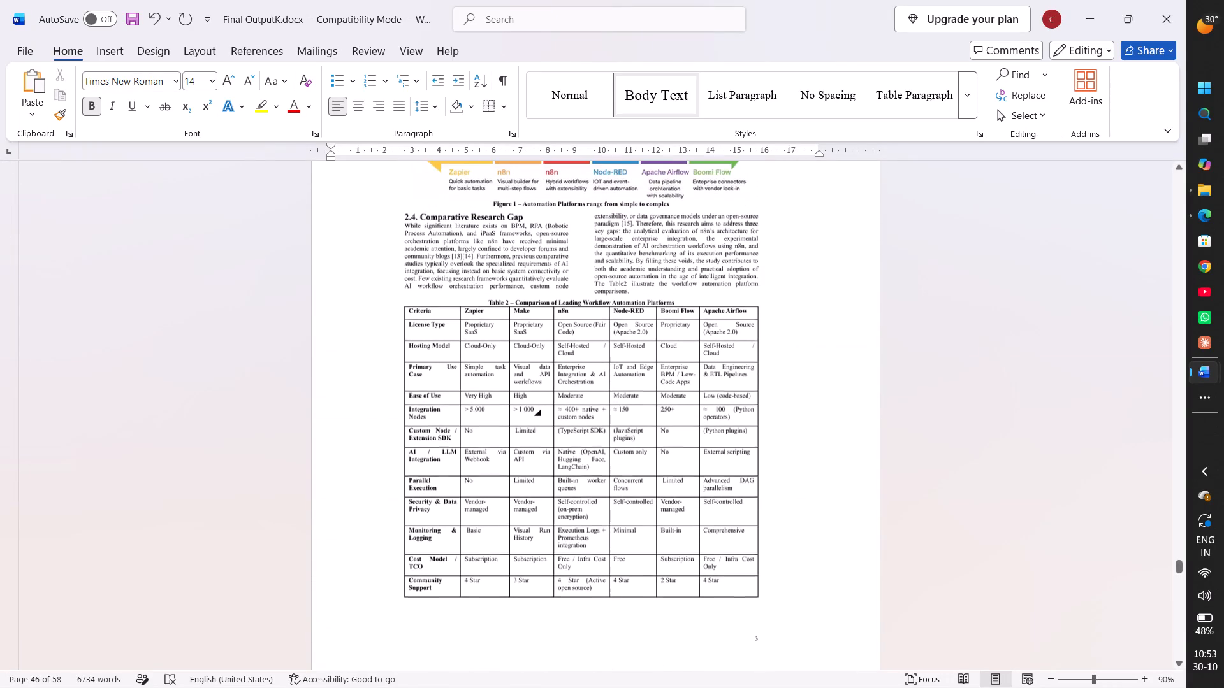
pyautogui.scroll(5, 672, 404)
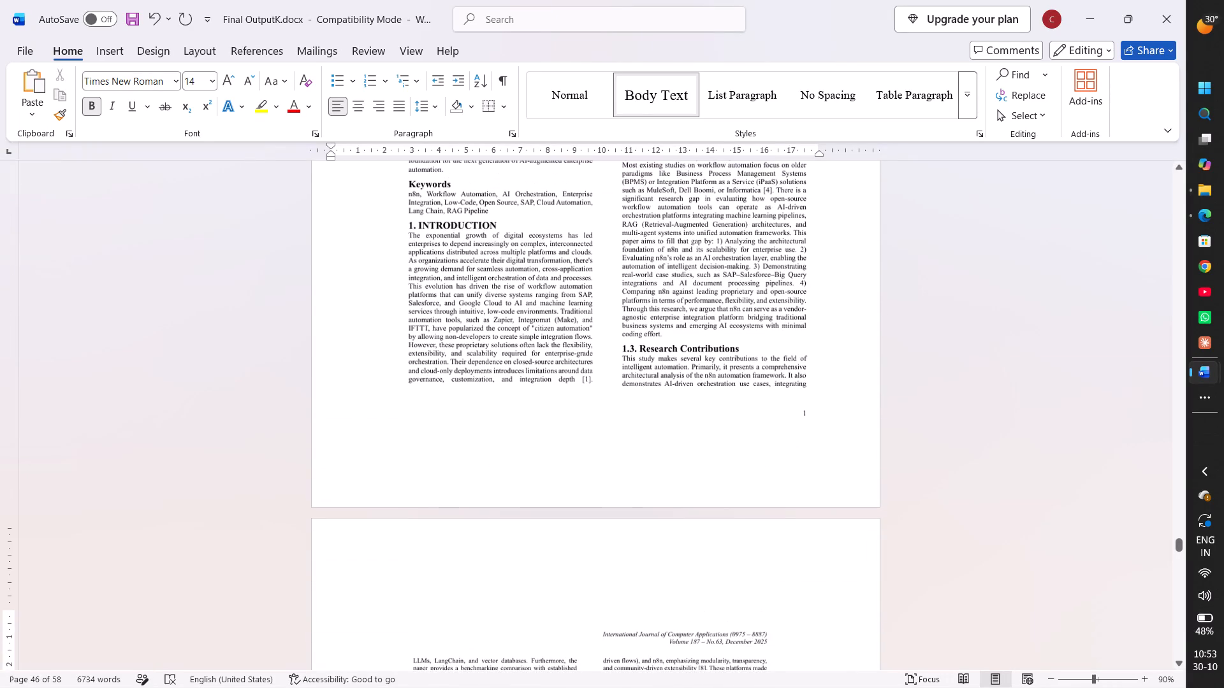
pyautogui.scroll(-6, 672, 404)
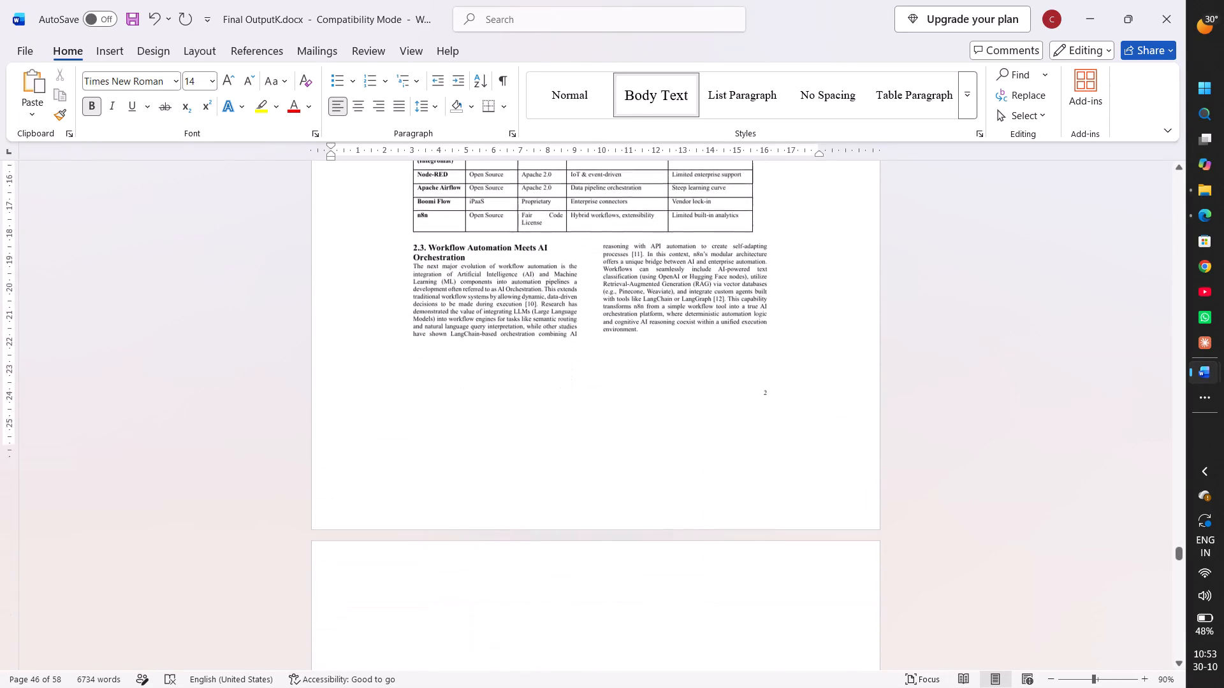
pyautogui.scroll(-3, 672, 404)
pyautogui.click(672, 404)
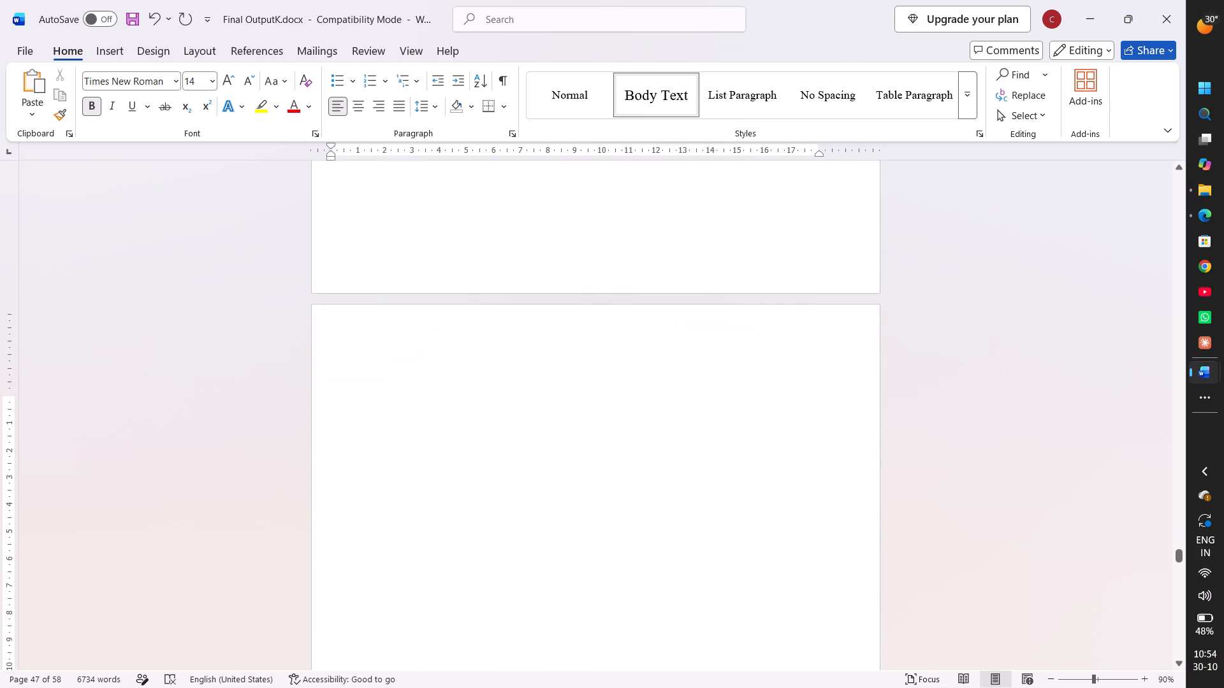
pyautogui.moveTo(672, 404); pyautogui.dragTo(505, 385)
pyautogui.moveTo(346, 316); pyautogui.dragTo(590, 414)
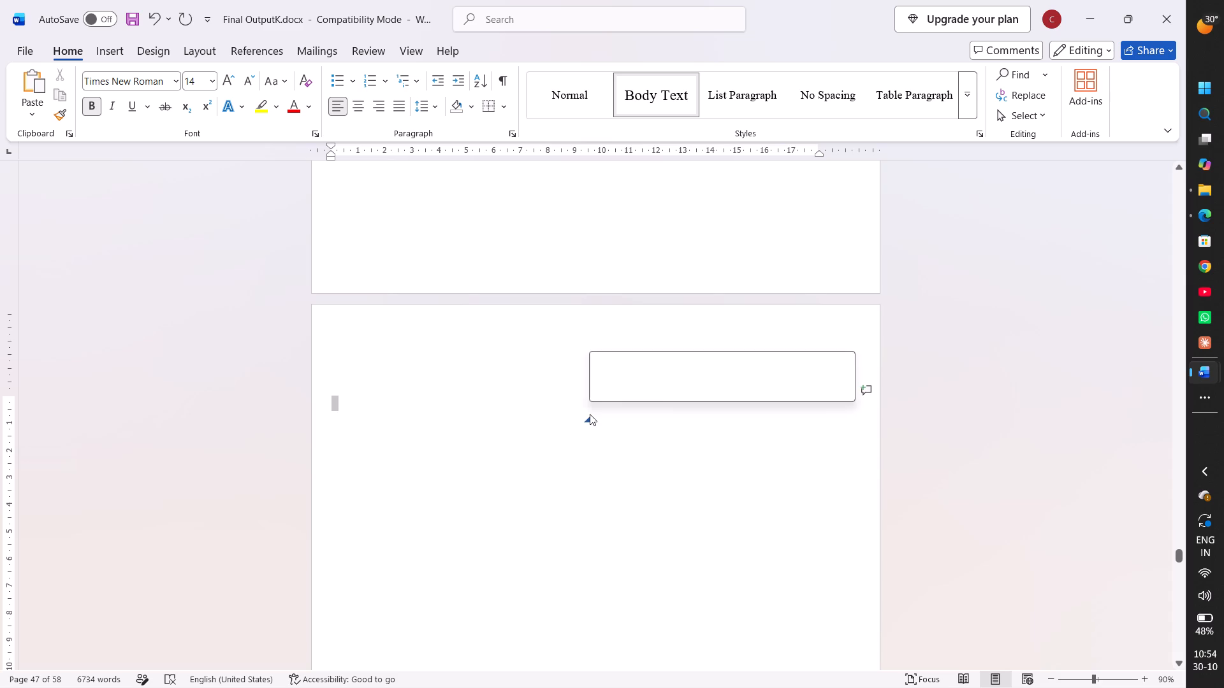
pyautogui.press('BackSpace')
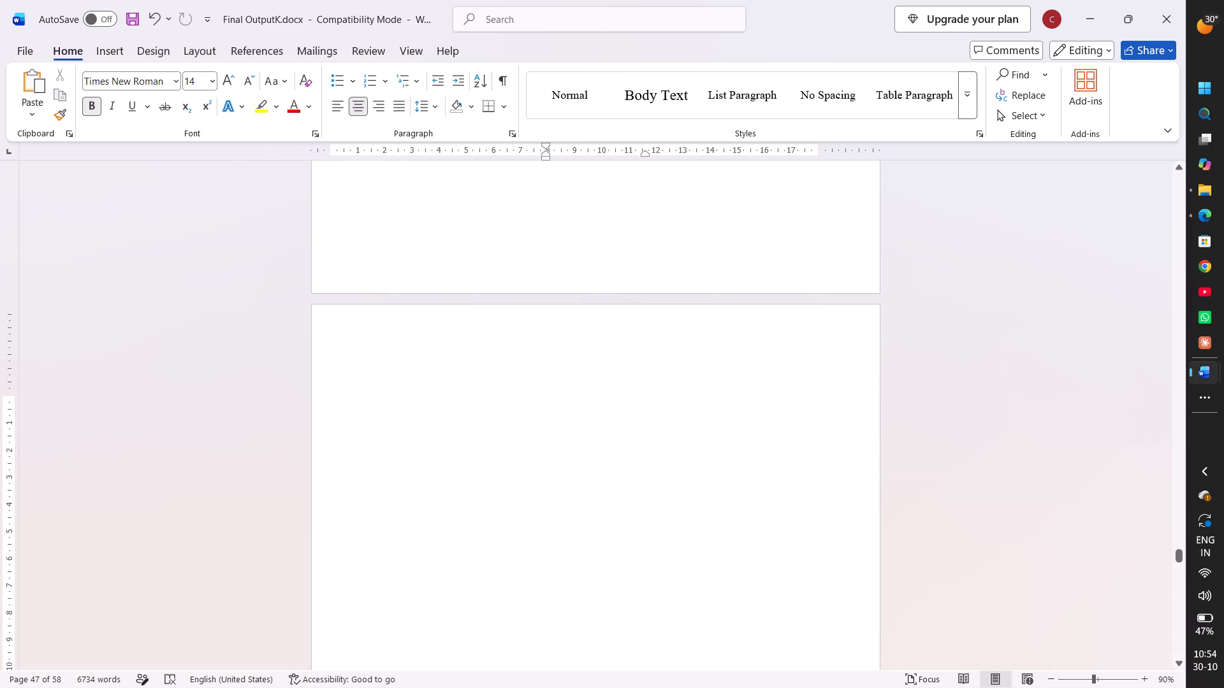
pyautogui.press('BackSpace')
pyautogui.press('BackSpace')
pyautogui.press('BackSpace')
pyautogui.press('BackSpace')
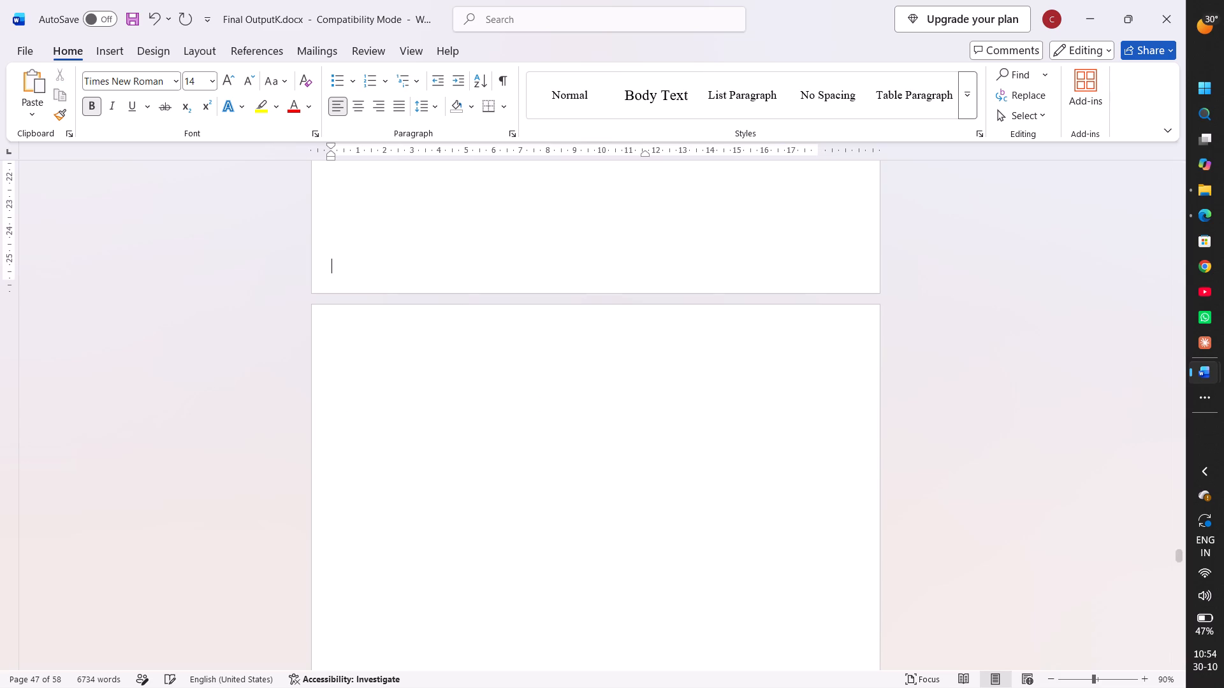
pyautogui.press('Down')
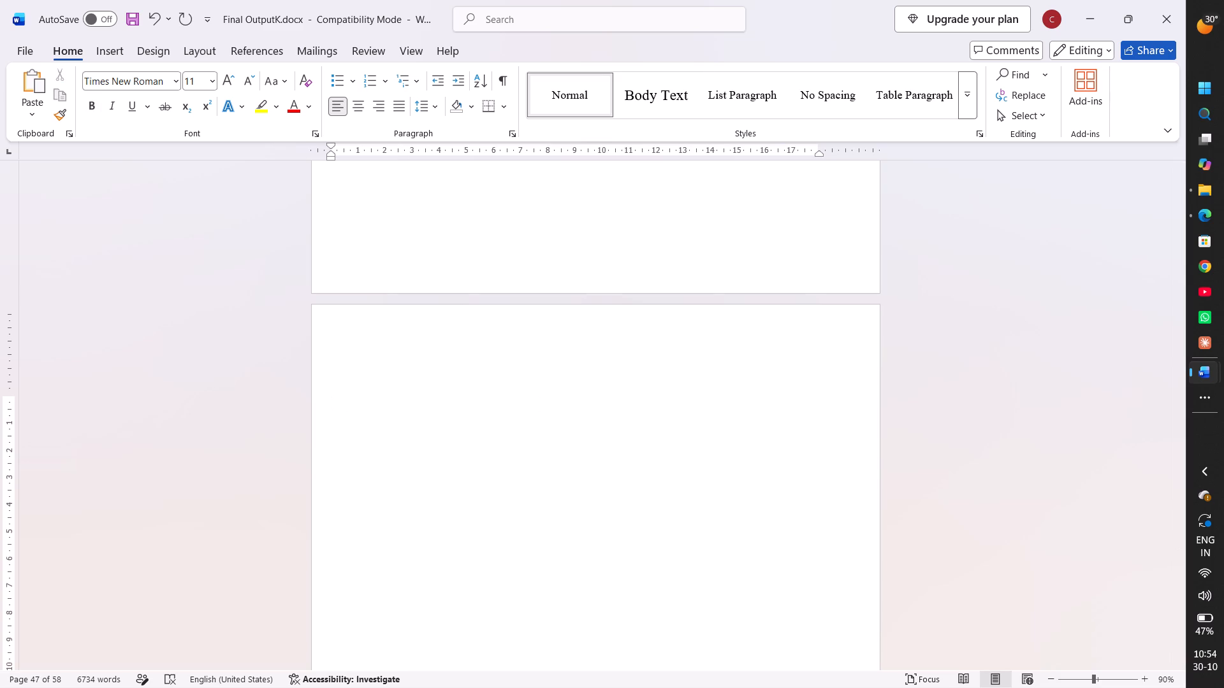
pyautogui.press('Delete')
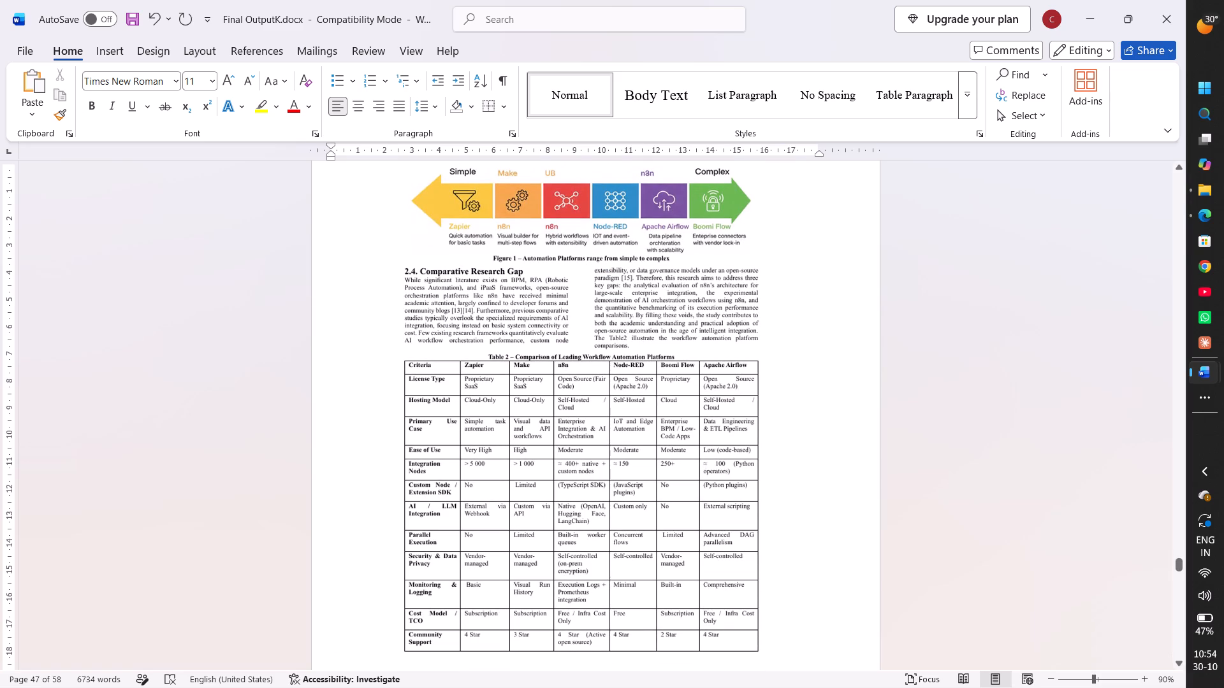
# Examine the pages from the page 1 image to the APPENDIX-II heading for order and leftover blank pages.
pyautogui.scroll(-3, 590, 414)
pyautogui.scroll(4, 590, 414)
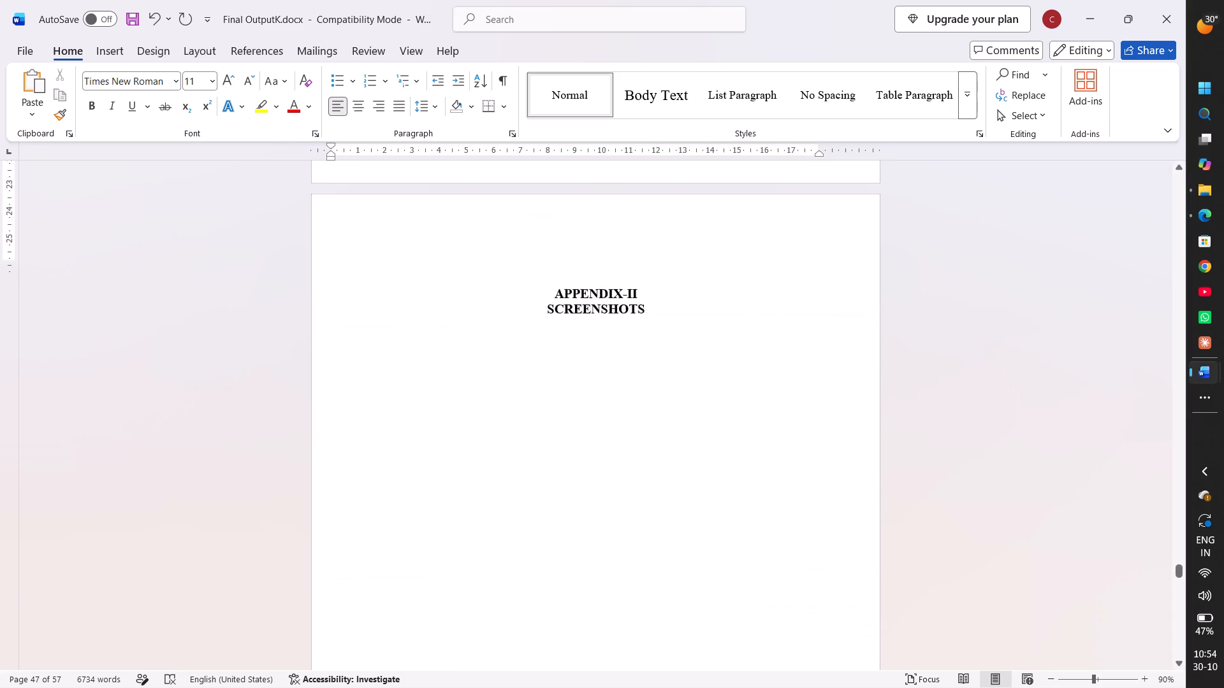
pyautogui.scroll(9, 590, 414)
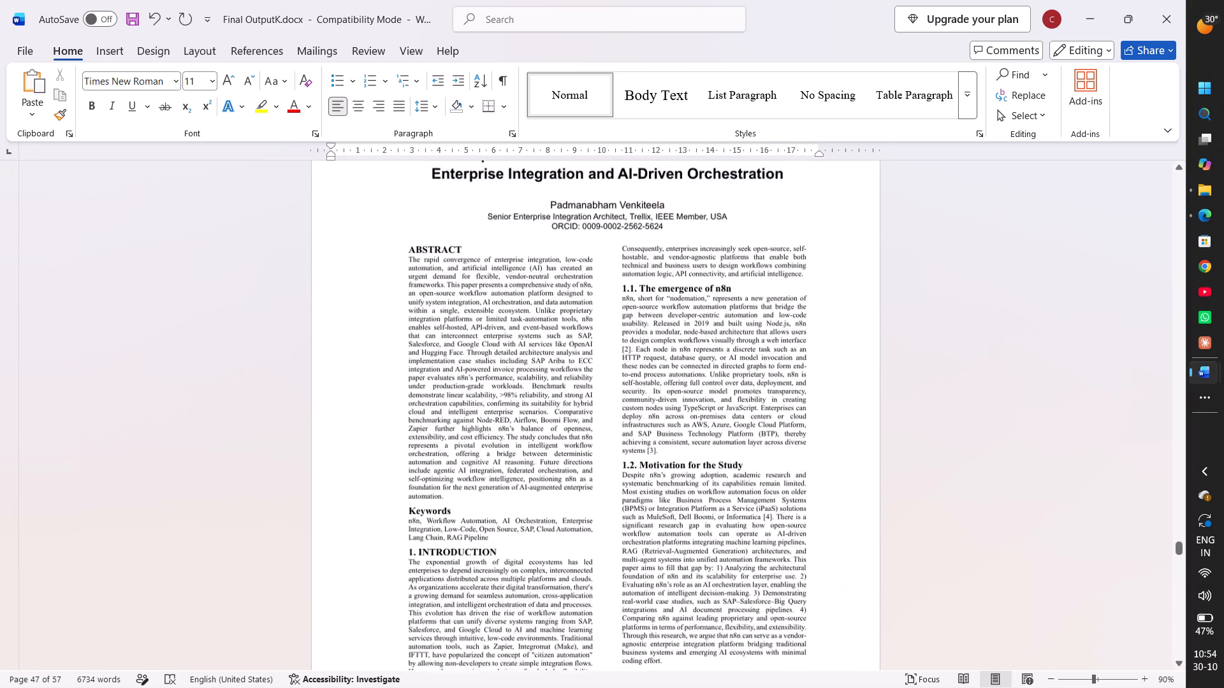
pyautogui.scroll(3, 590, 414)
pyautogui.scroll(-3, 590, 414)
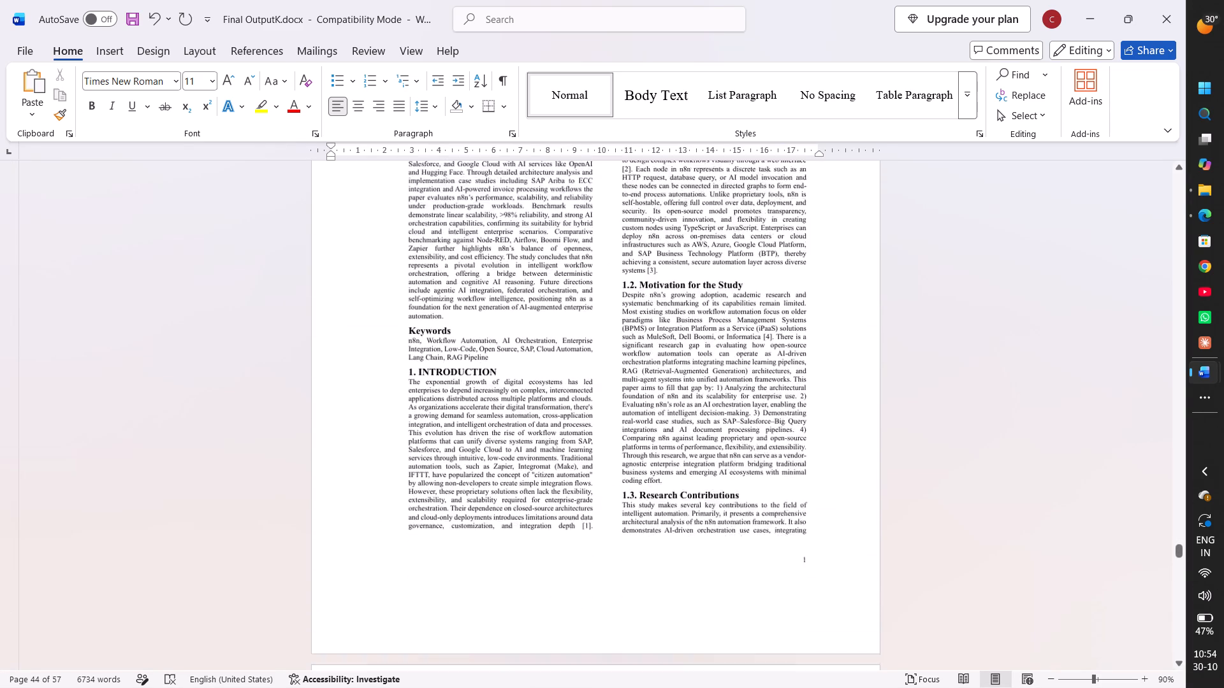
pyautogui.scroll(-8, 590, 414)
pyautogui.scroll(2, 590, 414)
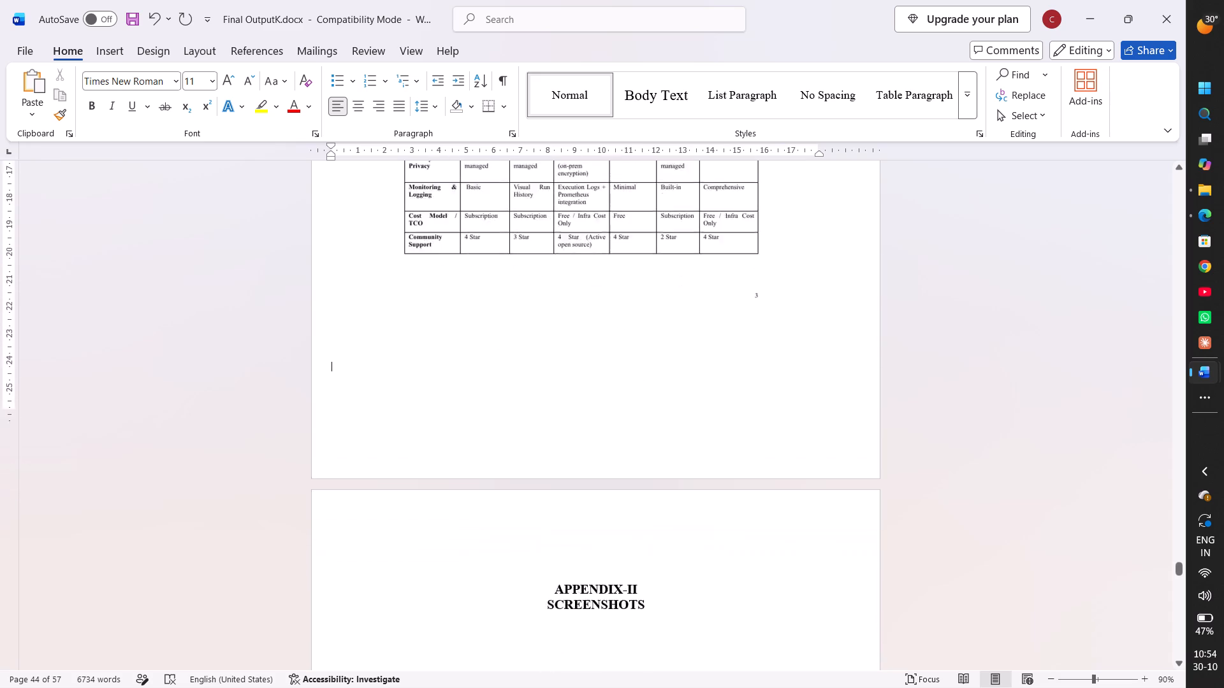
pyautogui.scroll(1, 590, 414)
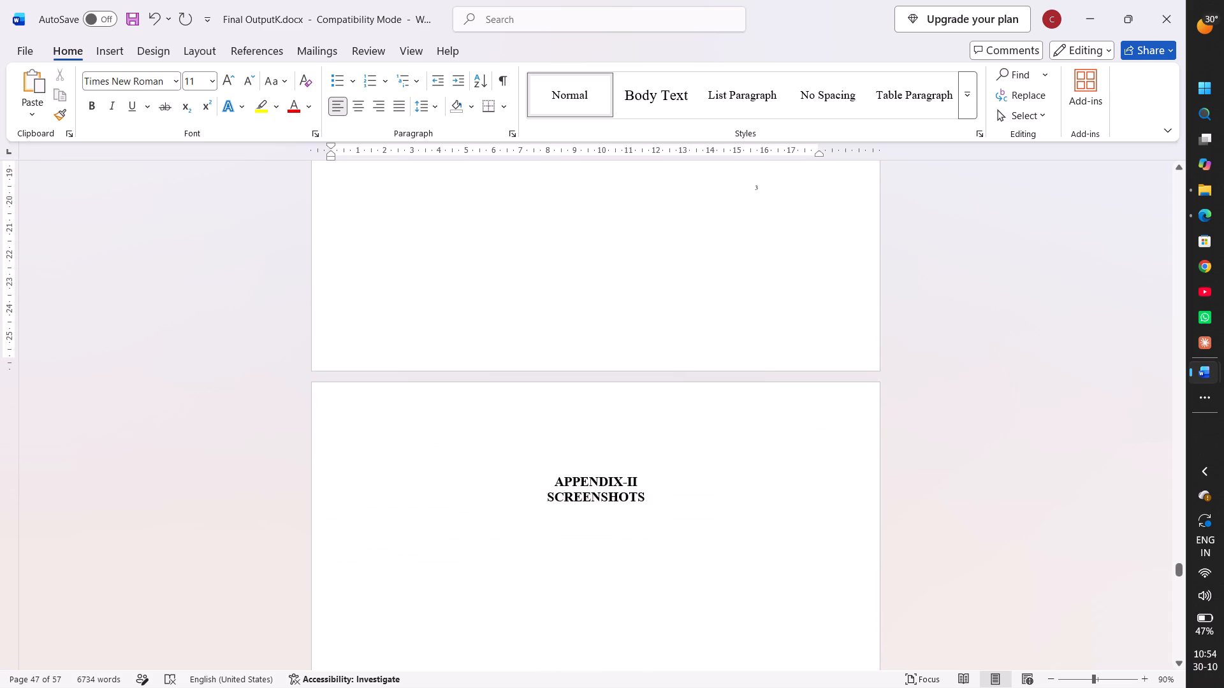
# Insert eight blank lines above the APPENDIX-II SCREENSHOTS heading to move it down its page.
pyautogui.click(521, 476)
pyautogui.press('Return')
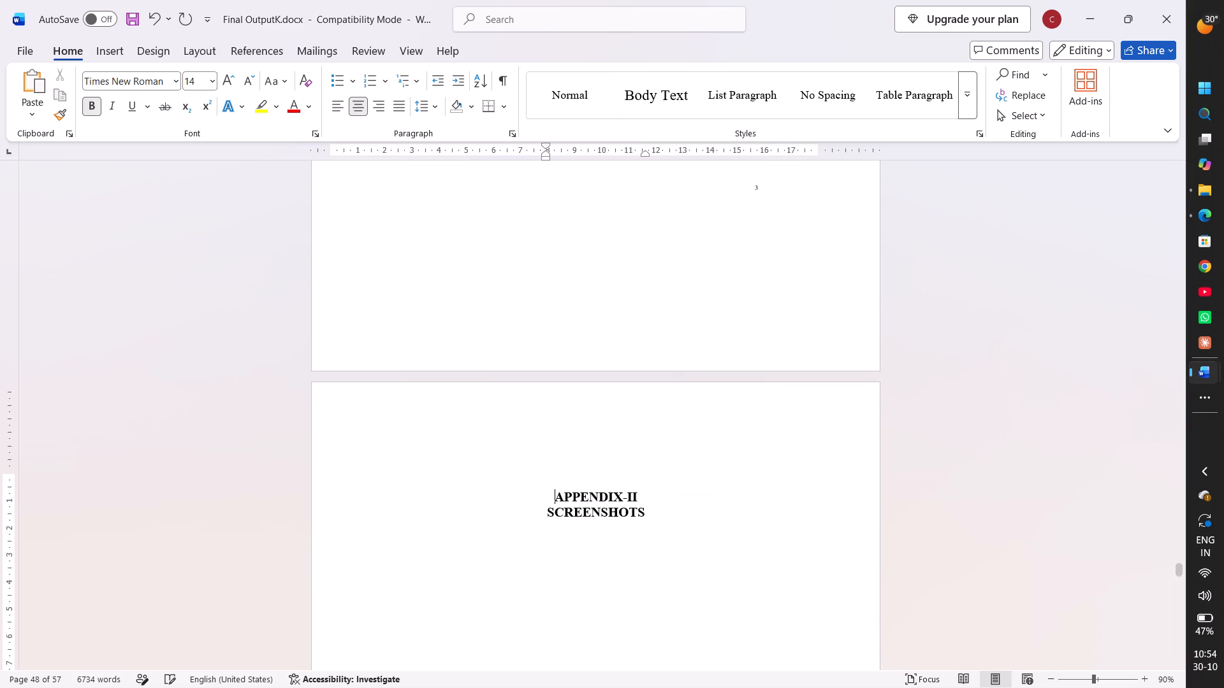
pyautogui.press('Return')
pyautogui.press('Return')
pyautogui.press('Return')
pyautogui.press('Return')
pyautogui.press('Return')
pyautogui.press('Return')
pyautogui.press('Return')
# Compare the APPENDIX-II page with its neighbours and lower its heading by four more blank lines.
pyautogui.keyDown('ctrl'); pyautogui.scroll(-2, 521, 476); pyautogui.keyUp('ctrl')
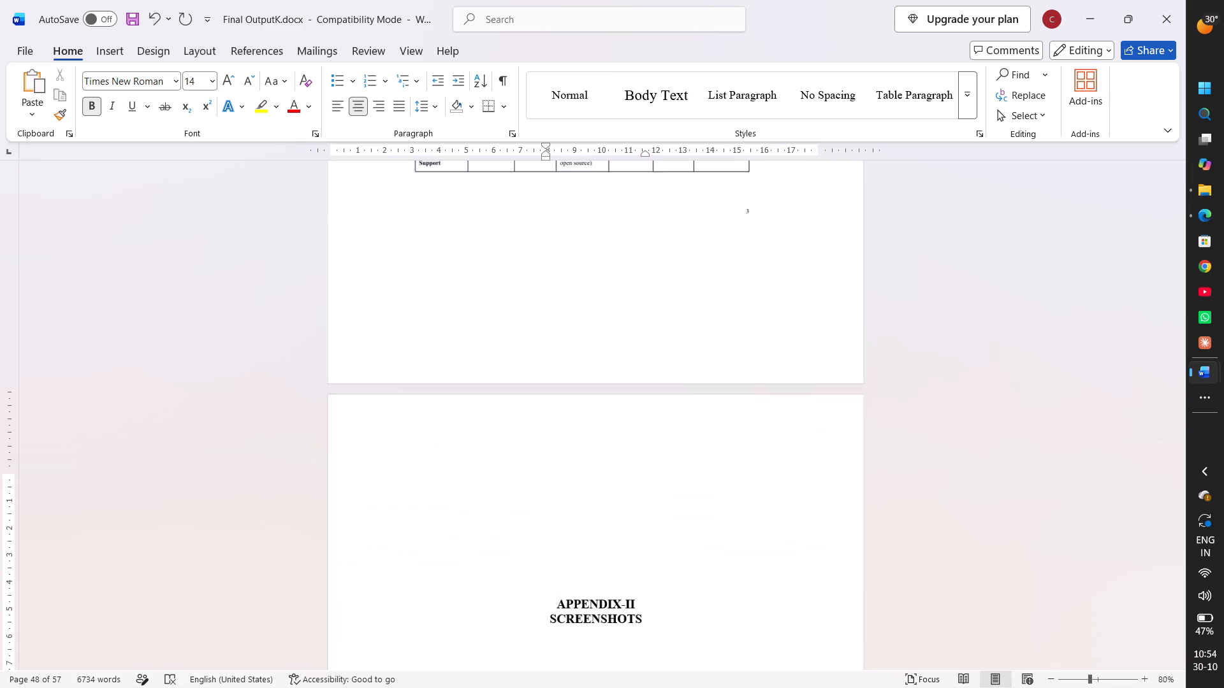
pyautogui.keyDown('ctrl'); pyautogui.scroll(-5, 521, 476); pyautogui.keyUp('ctrl')
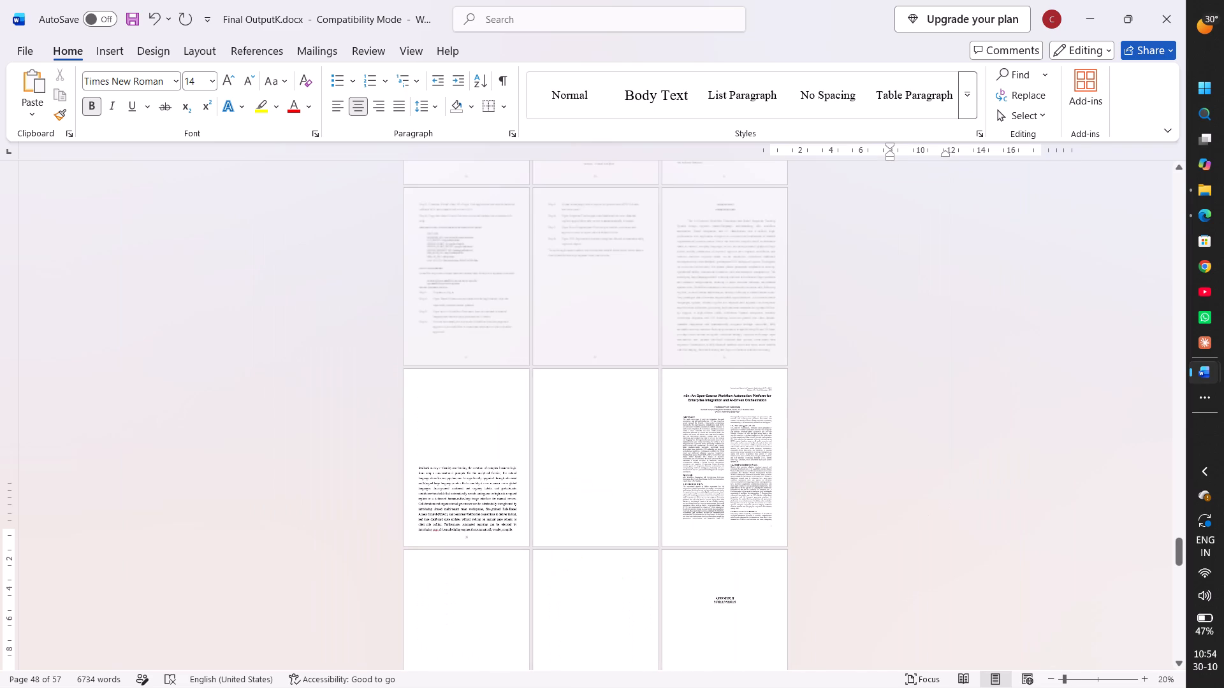
pyautogui.keyDown('ctrl'); pyautogui.scroll(6, 576, 608); pyautogui.keyUp('ctrl')
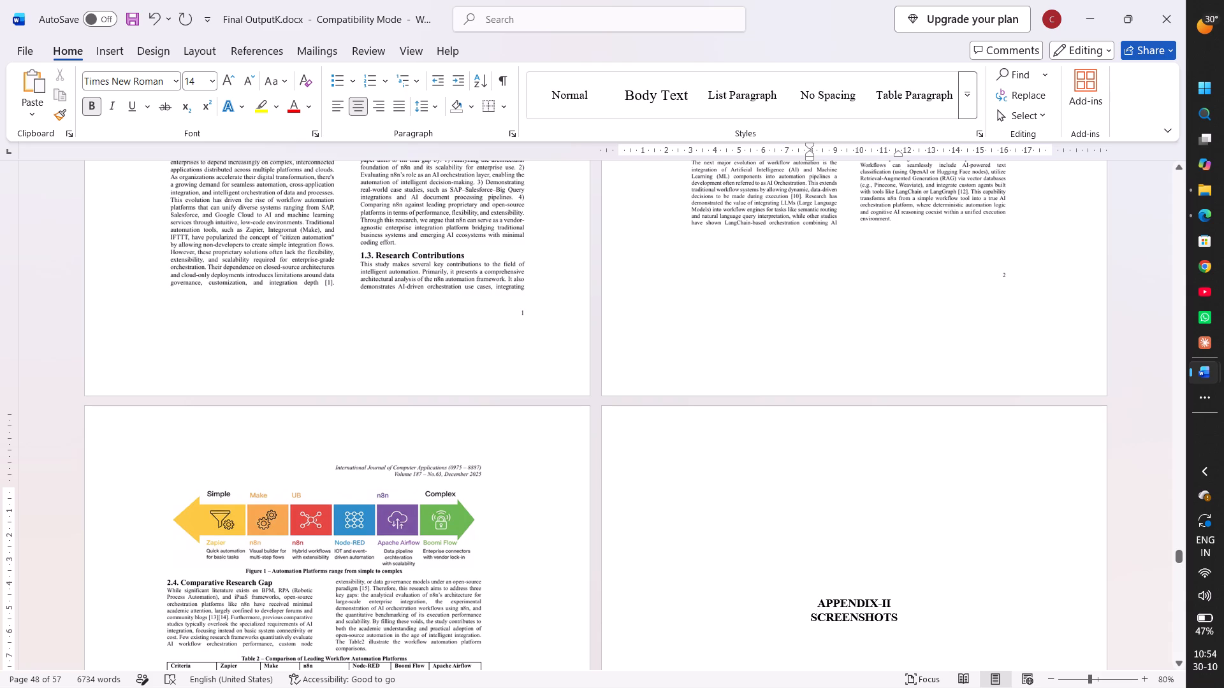
pyautogui.moveTo(1181, 557); pyautogui.dragTo(1184, 564)
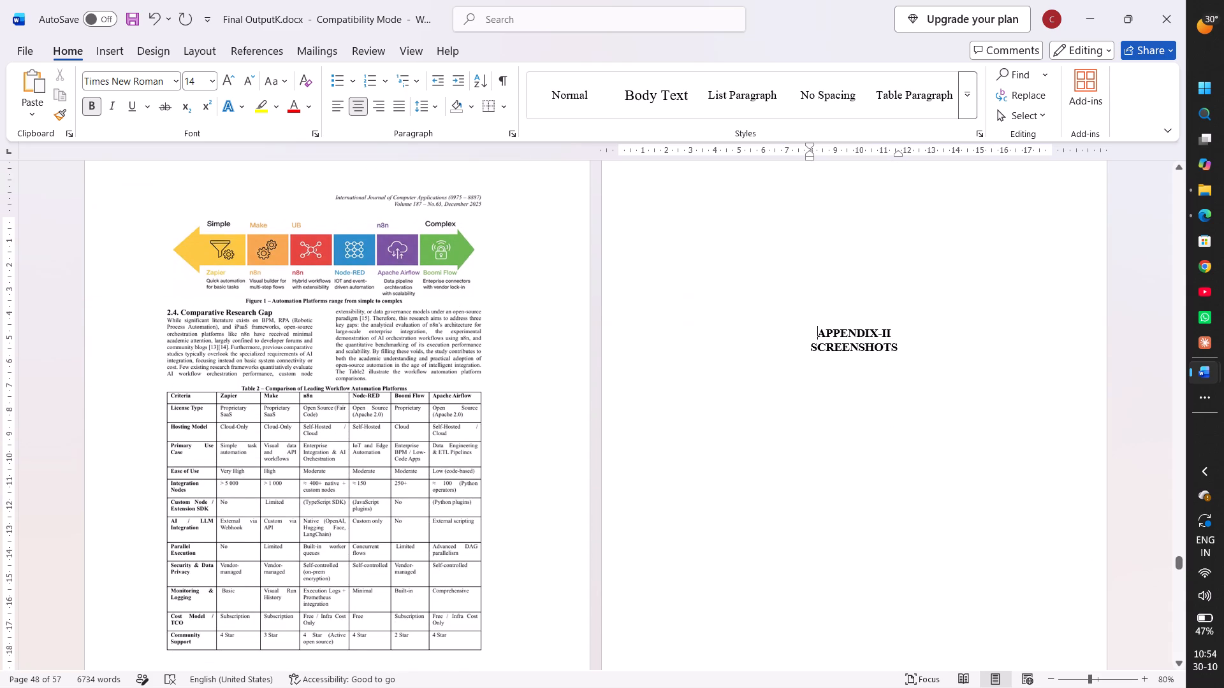
pyautogui.press('Return')
pyautogui.press('Return')
pyautogui.press('Return')
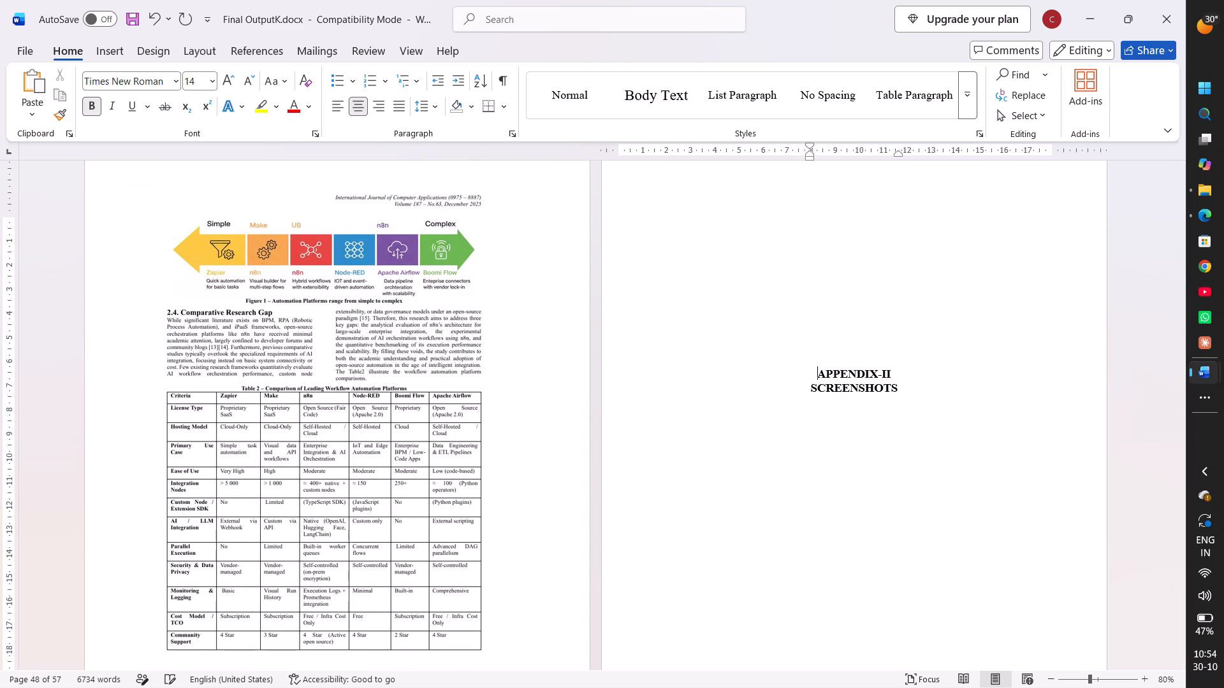
pyautogui.press('Return')
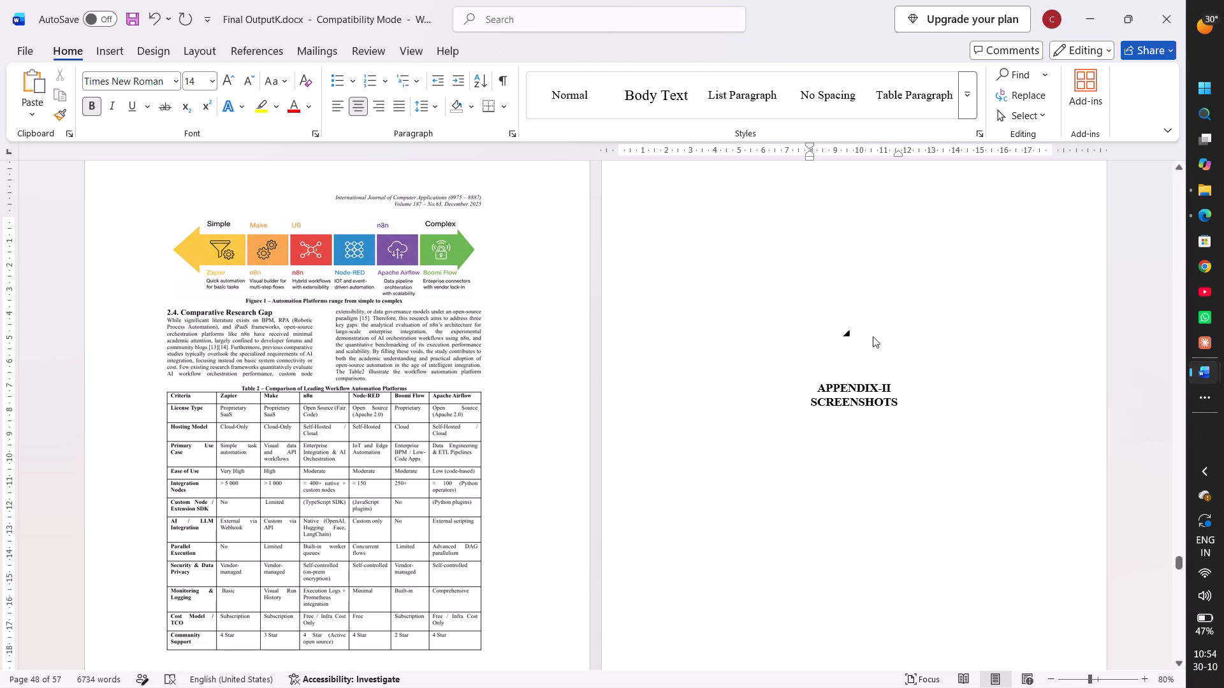
# Bring the APPENDIX-II SCREENSHOTS heading closer to mid-page by adding six blank lines above it and removing two, checking the surrounding pages.
pyautogui.scroll(-2, 801, 431)
pyautogui.keyDown('ctrl'); pyautogui.scroll(-2, 801, 431); pyautogui.keyUp('ctrl')
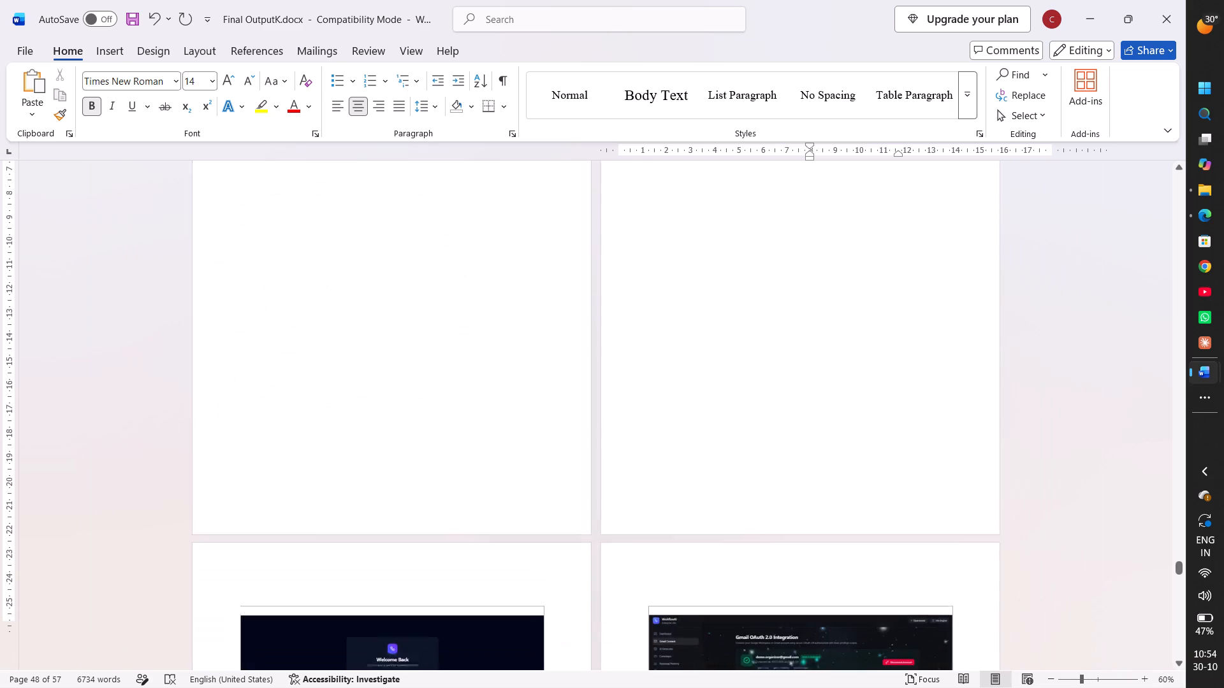
pyautogui.scroll(2, 801, 431)
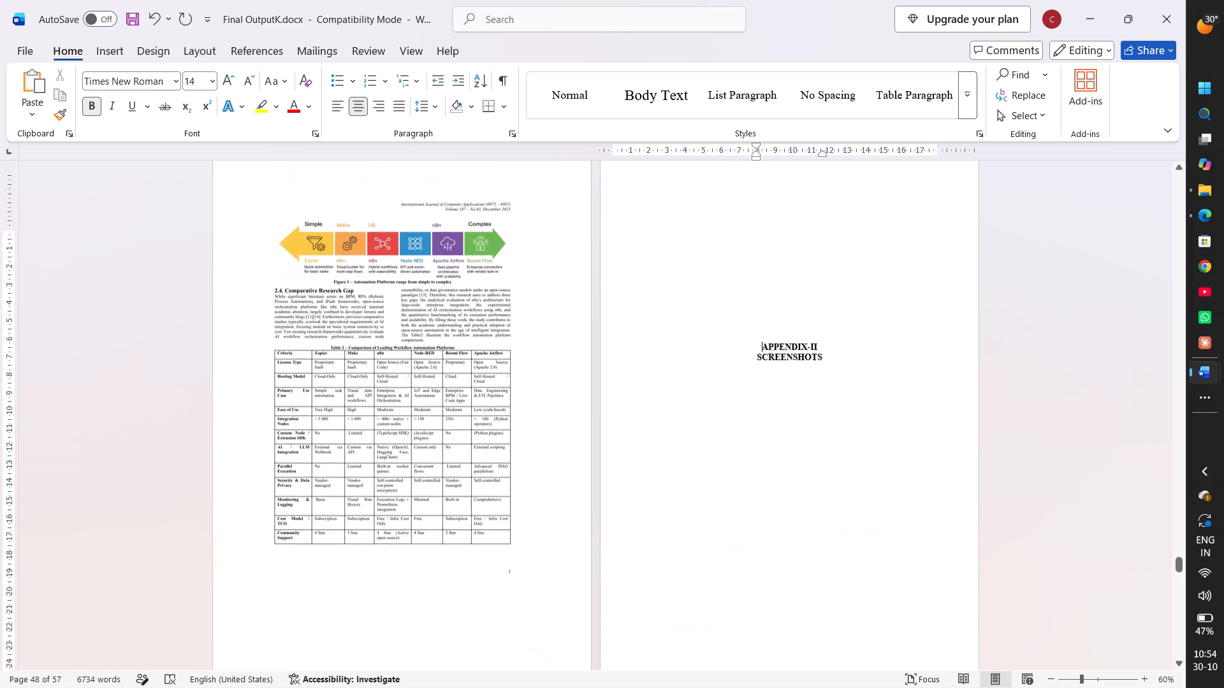
pyautogui.scroll(2, 801, 431)
pyautogui.press('Return')
pyautogui.press('Return')
pyautogui.press('Return')
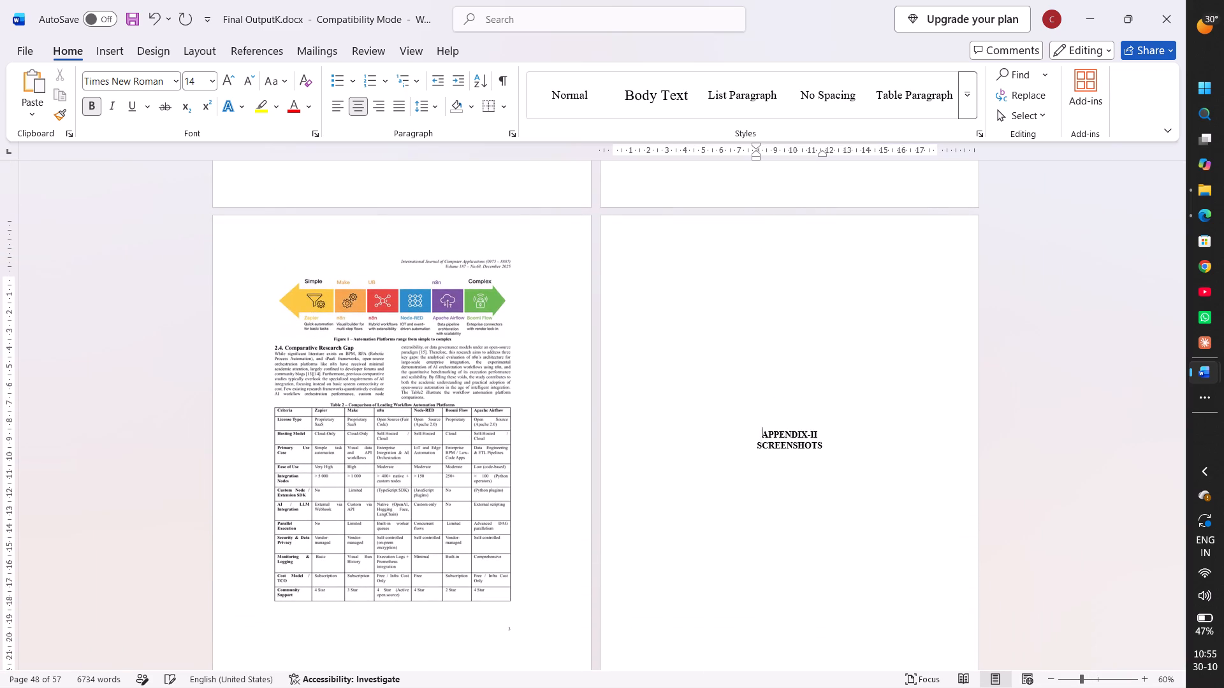
pyautogui.press('Return')
pyautogui.press('Return')
pyautogui.press('Return')
pyautogui.scroll(-1, 801, 431)
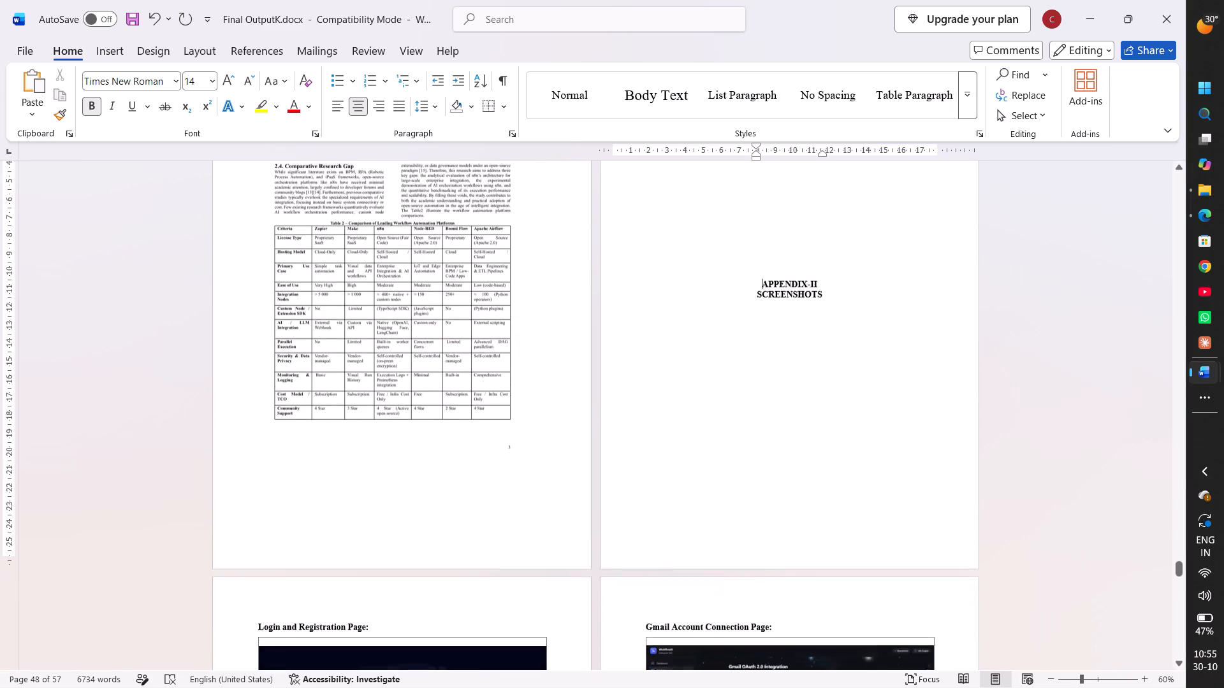
pyautogui.scroll(-1, 801, 431)
pyautogui.press('BackSpace')
pyautogui.press('BackSpace')
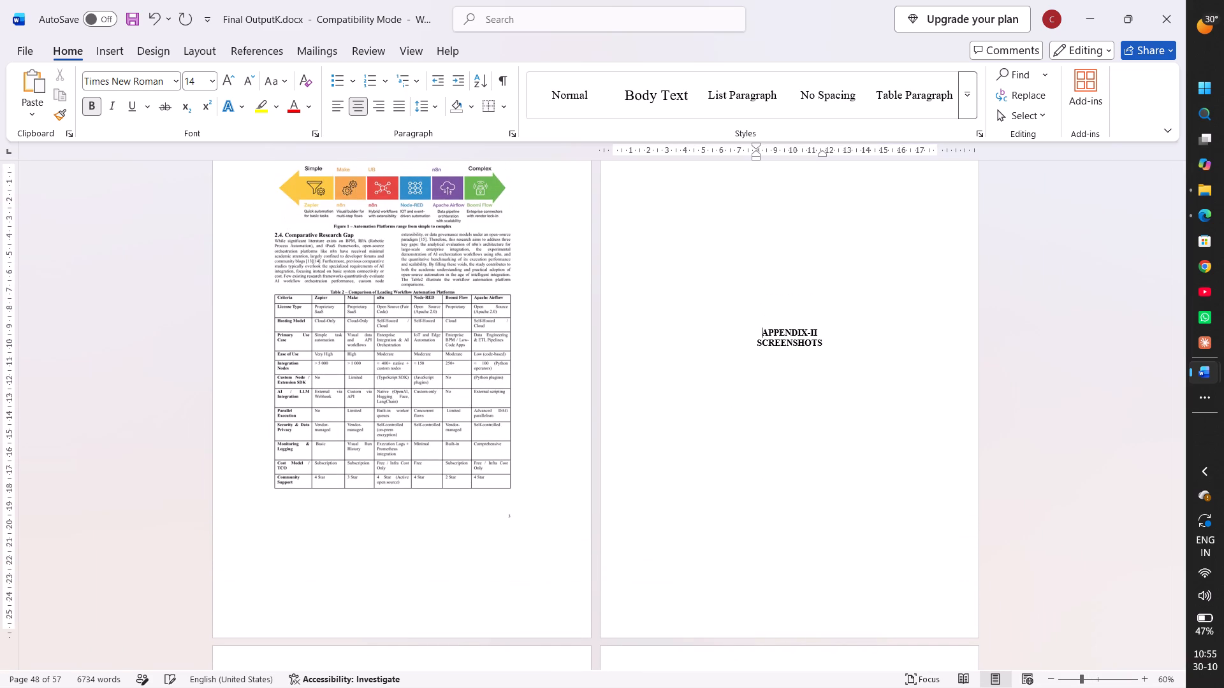
pyautogui.scroll(-3, 801, 431)
pyautogui.scroll(2, 801, 431)
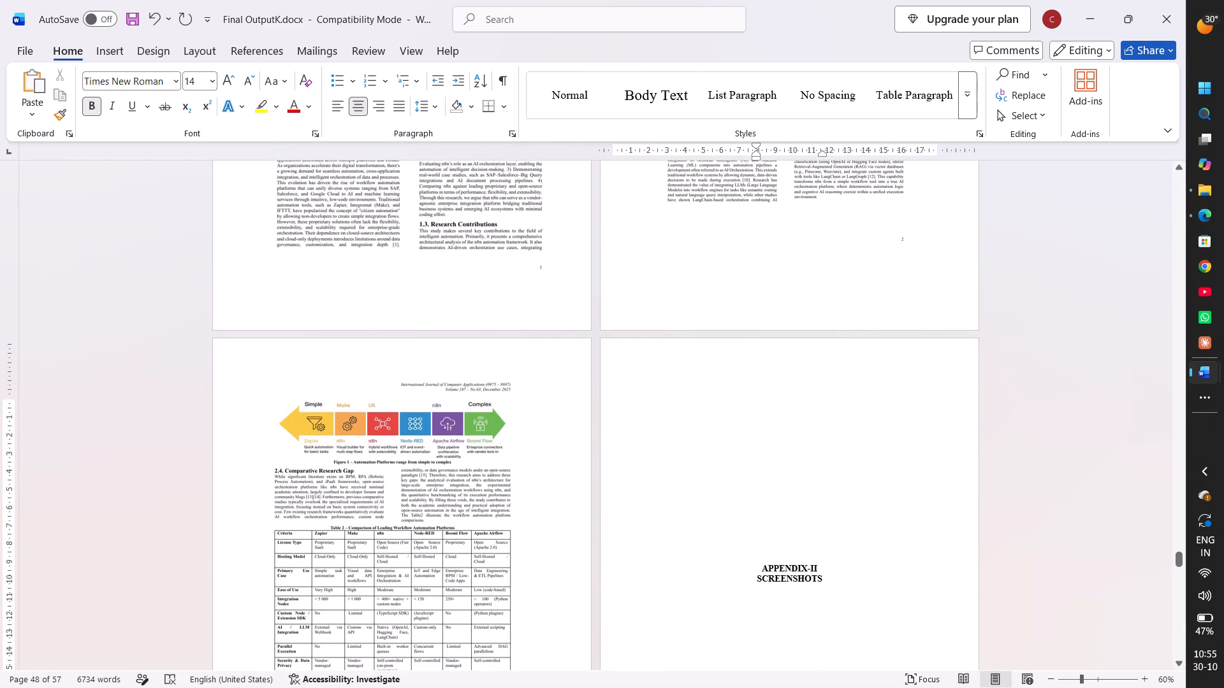
pyautogui.hscroll(1, 791, 333)
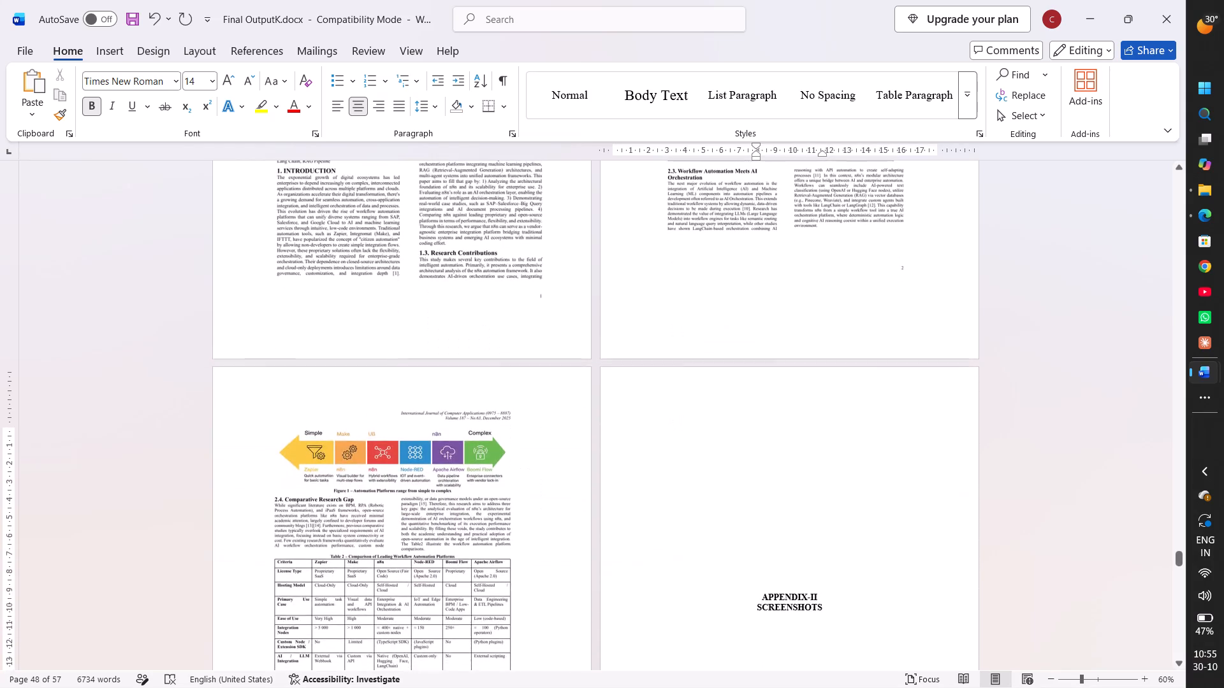
# Examine the APPENDIX-II heading's placement and the base paper page 3 image before it.
pyautogui.hscroll(1, 791, 333)
pyautogui.scroll(-1, 382, 464)
pyautogui.scroll(1, 382, 464)
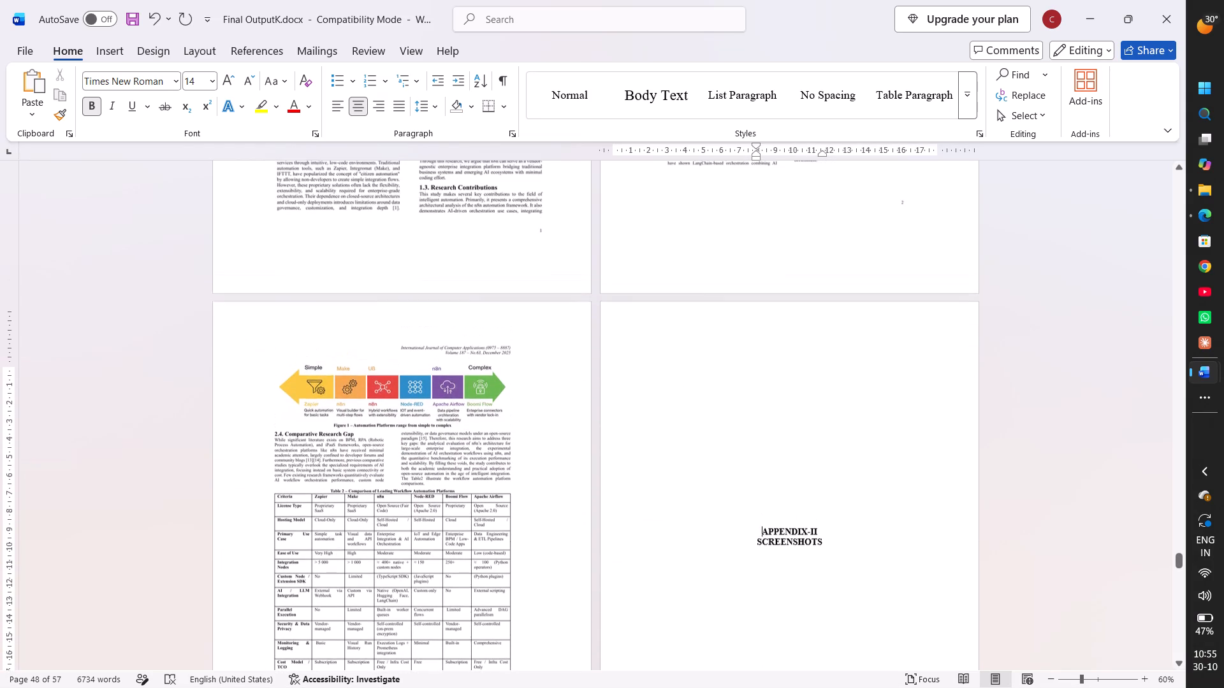
pyautogui.keyDown('ctrl'); pyautogui.scroll(5, 374, 467); pyautogui.keyUp('ctrl')
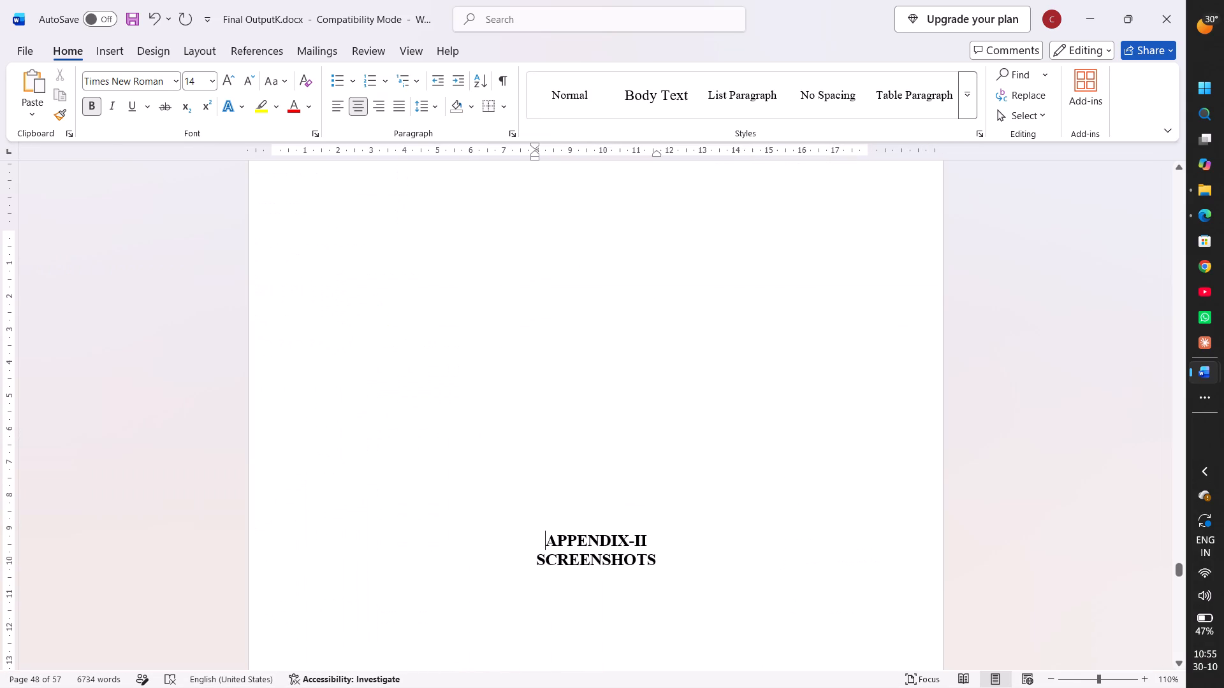
pyautogui.scroll(3, 640, 438)
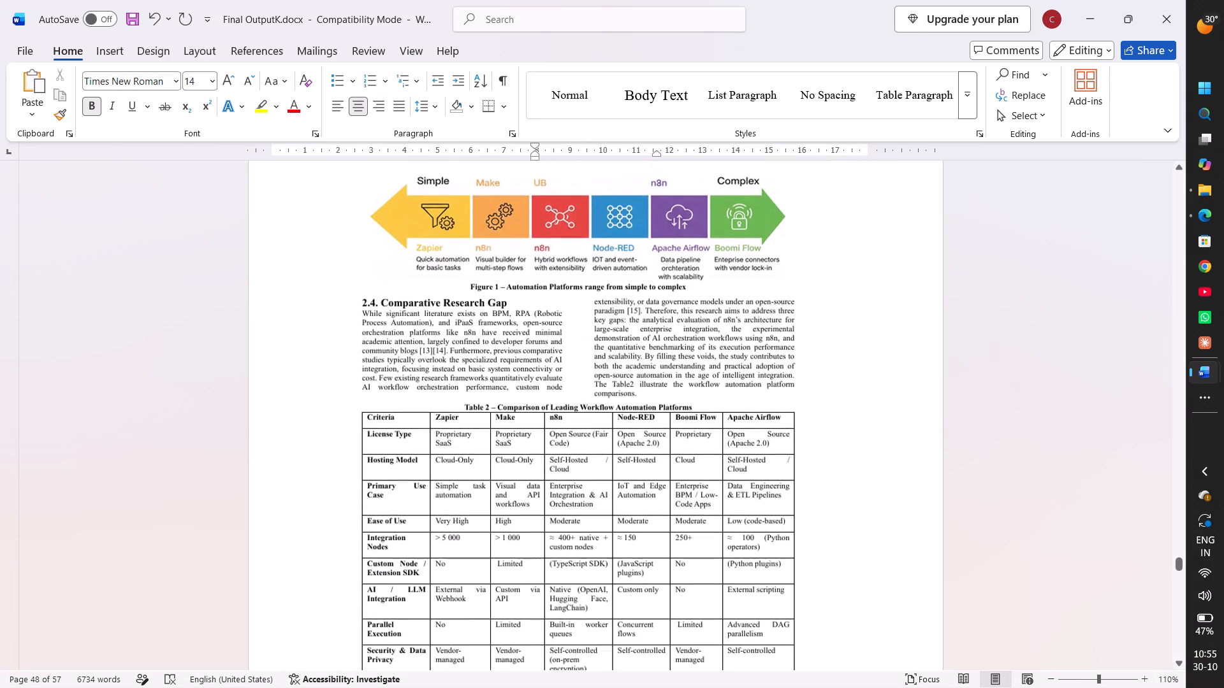
pyautogui.scroll(1, 640, 438)
pyautogui.scroll(-2, 640, 438)
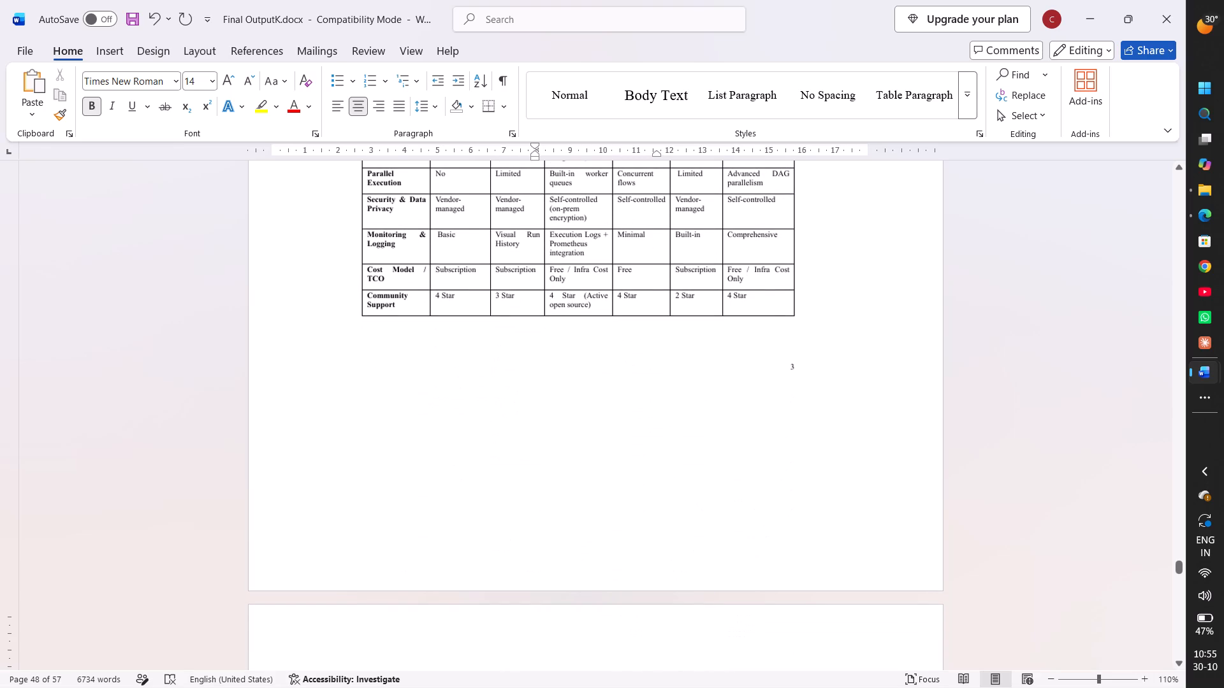
# Switch to Edge and look through the base paper from page 2 to its end.
pyautogui.hotkey('alt', 'Tab')
pyautogui.press('Right')
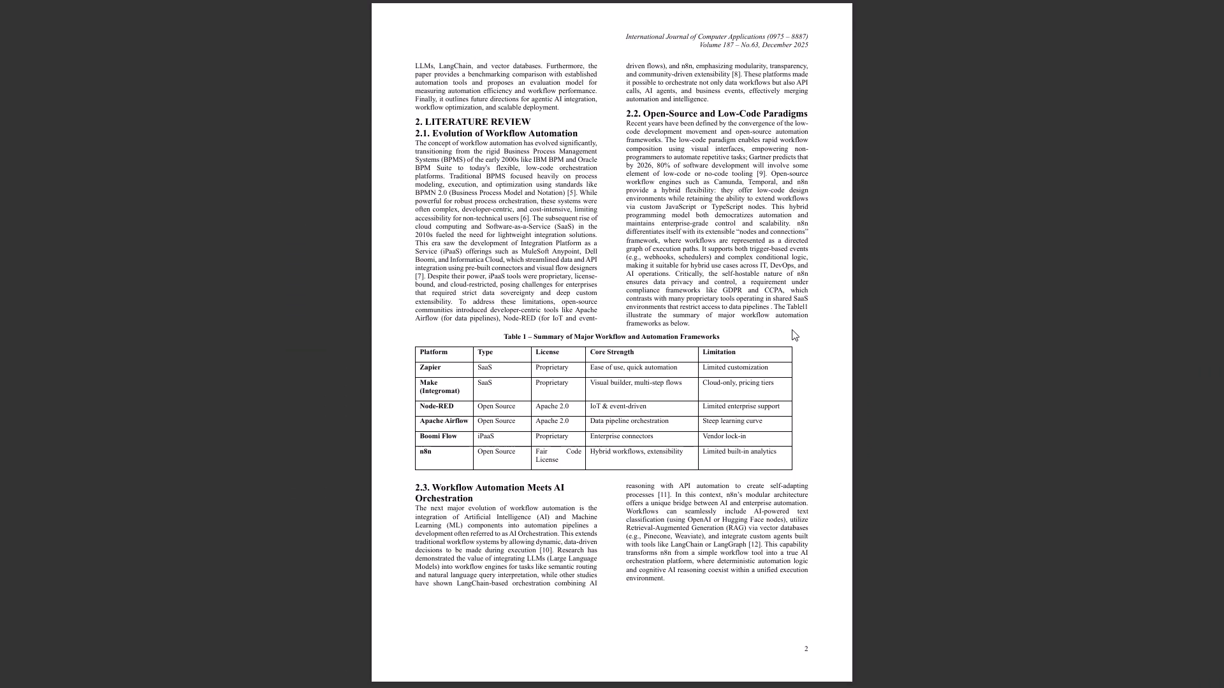
pyautogui.press('Right')
pyautogui.press('Right')
pyautogui.press('Right')
pyautogui.press('Right')
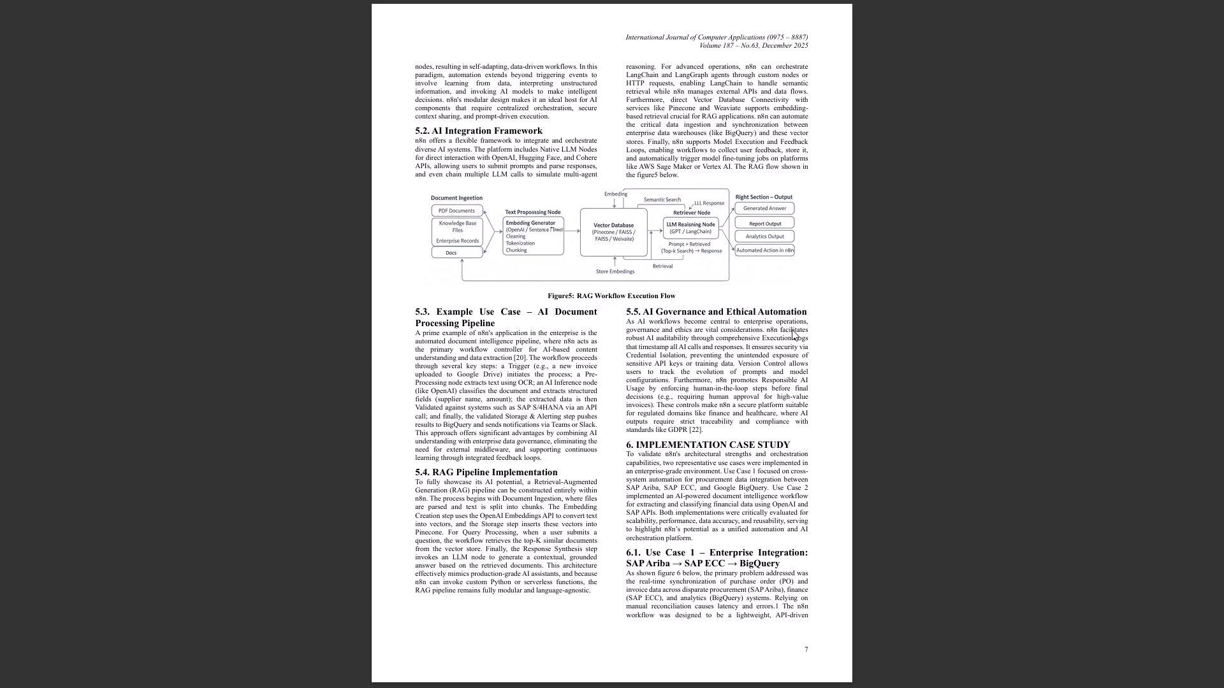
pyautogui.press('Right')
pyautogui.press('Right')
pyautogui.press('Right')
pyautogui.press('Right')
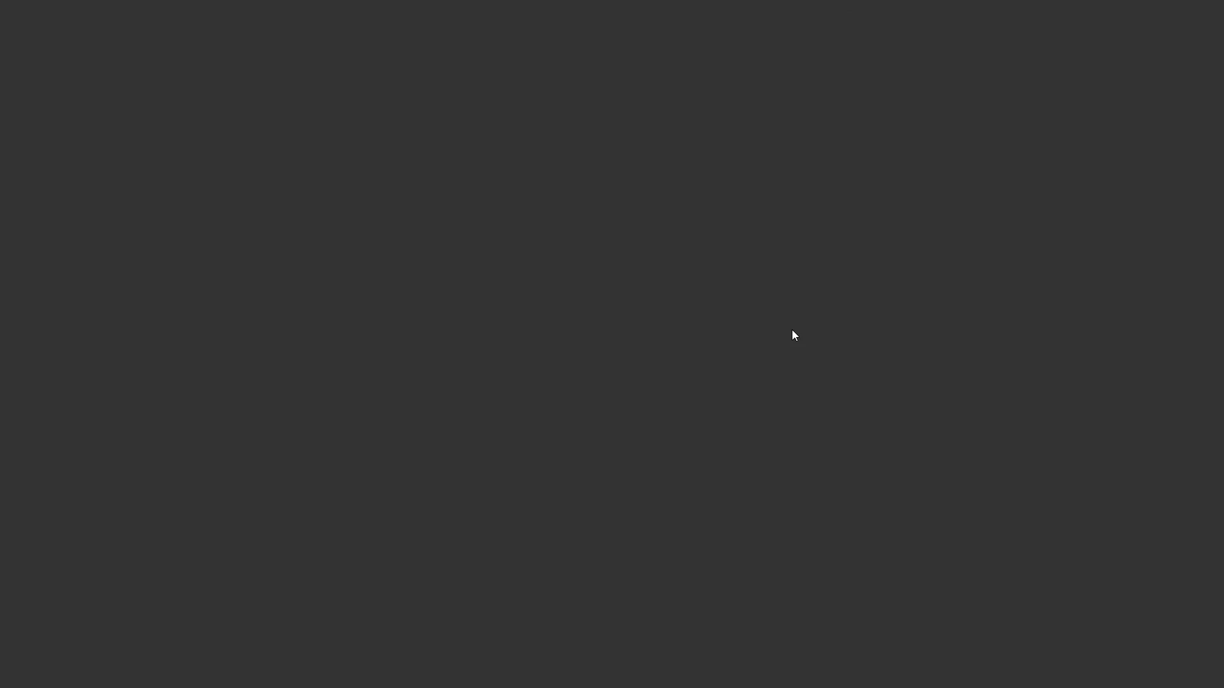
# Go back to page 5 of the base paper and capture the whole page as a screenshot.
pyautogui.press('Left')
pyautogui.press('Left')
pyautogui.press('Left')
pyautogui.press('Left')
pyautogui.press('Left')
pyautogui.press('Left')
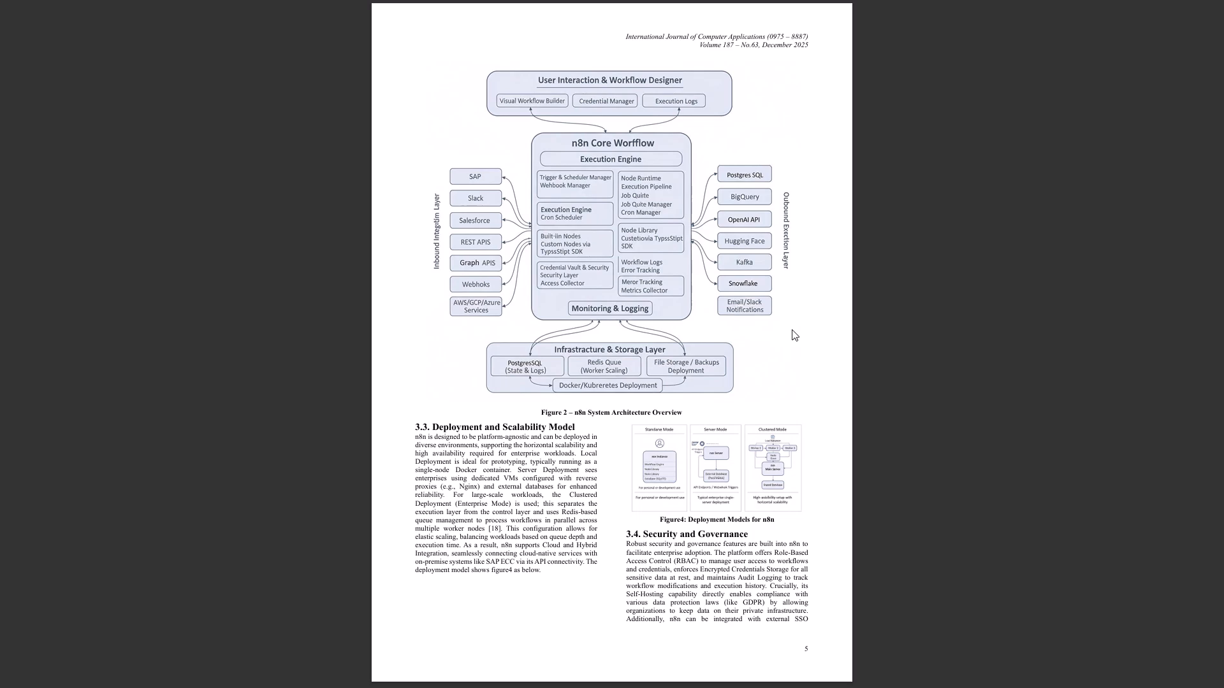
pyautogui.press('shift+super+s')
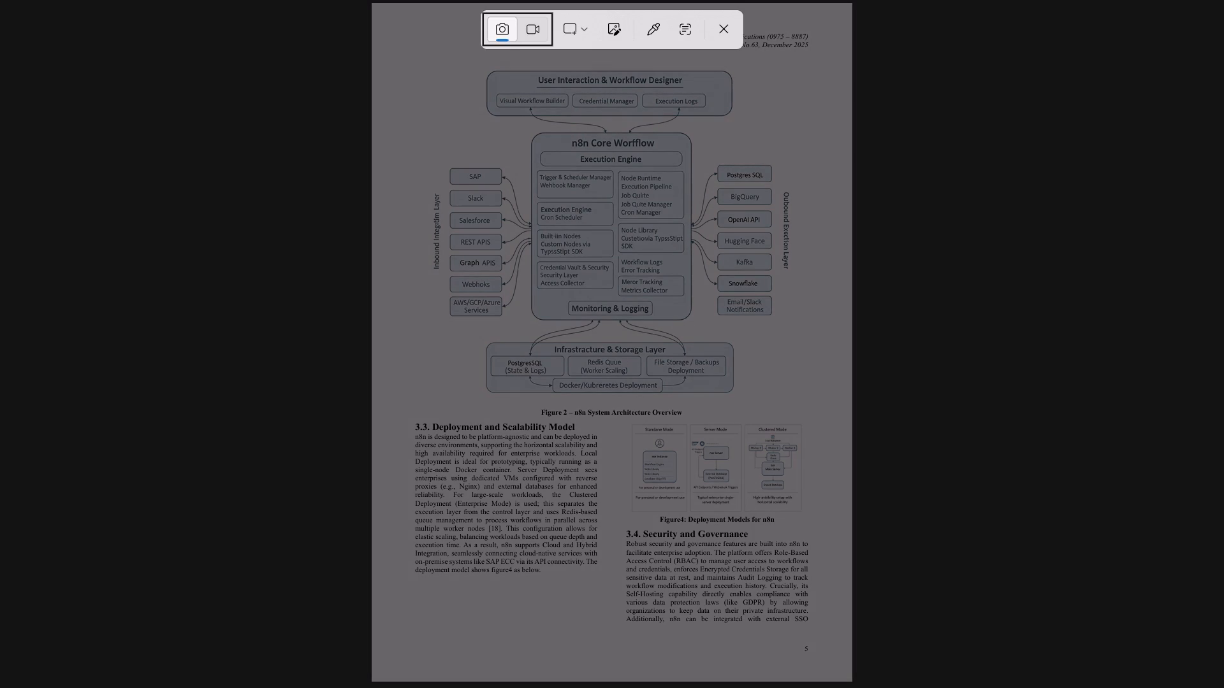
pyautogui.moveTo(374, 6); pyautogui.dragTo(722, 583)
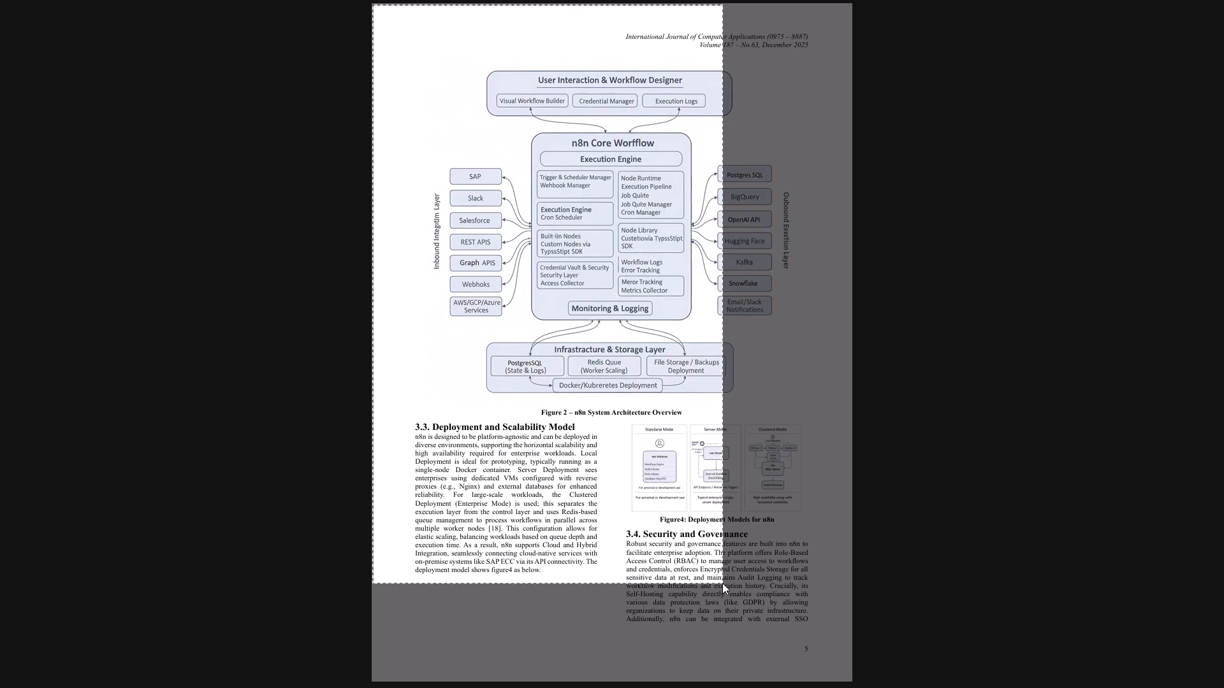
pyautogui.moveTo(722, 583); pyautogui.dragTo(845, 677)
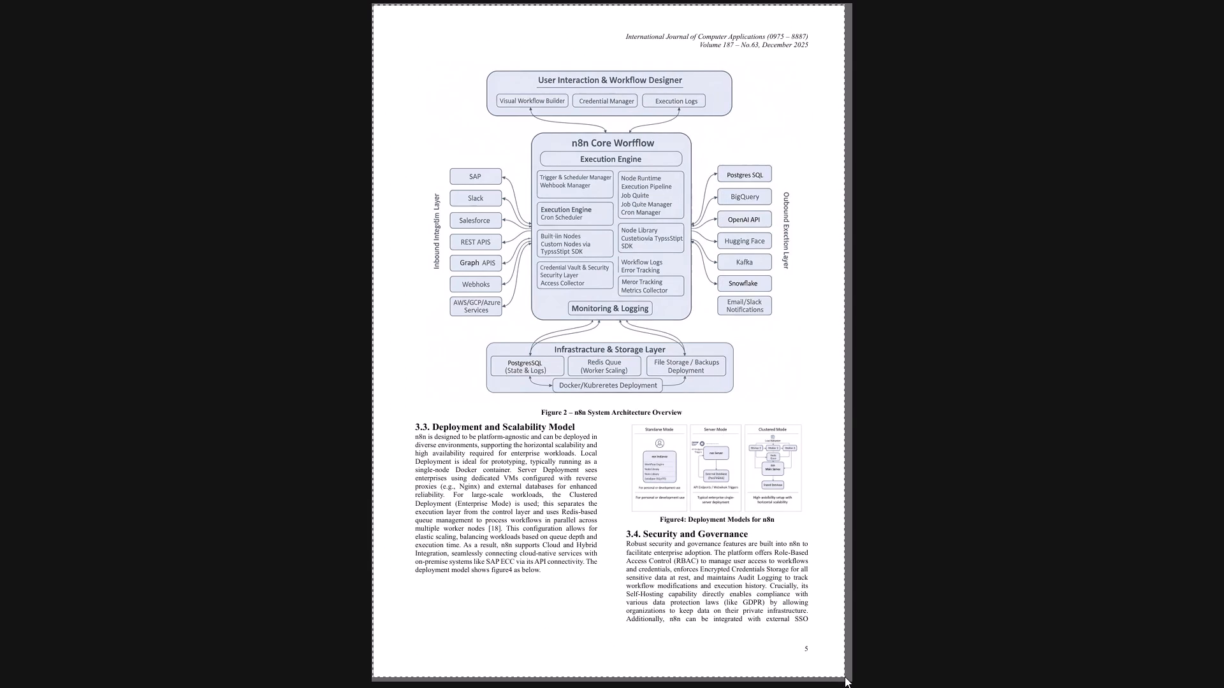
pyautogui.moveTo(845, 677); pyautogui.dragTo(848, 679)
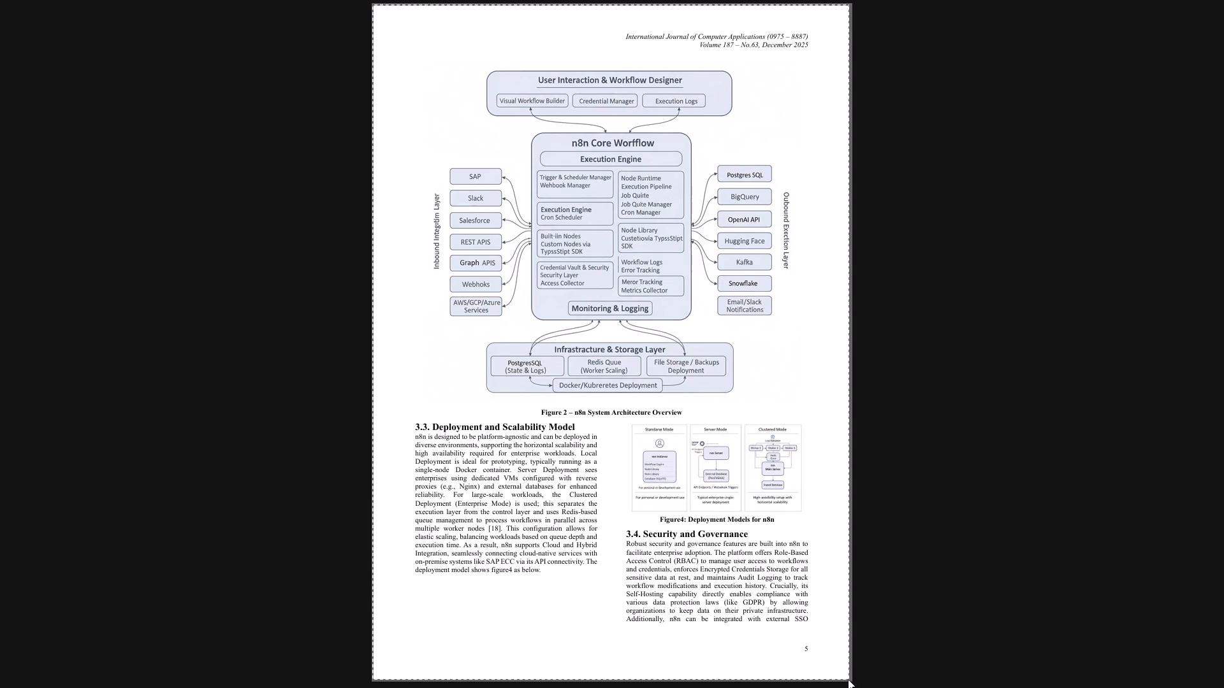
# Return to the Word report and insert a blank page after the base paper page 3 image.
pyautogui.hotkey('alt', 'Tab')
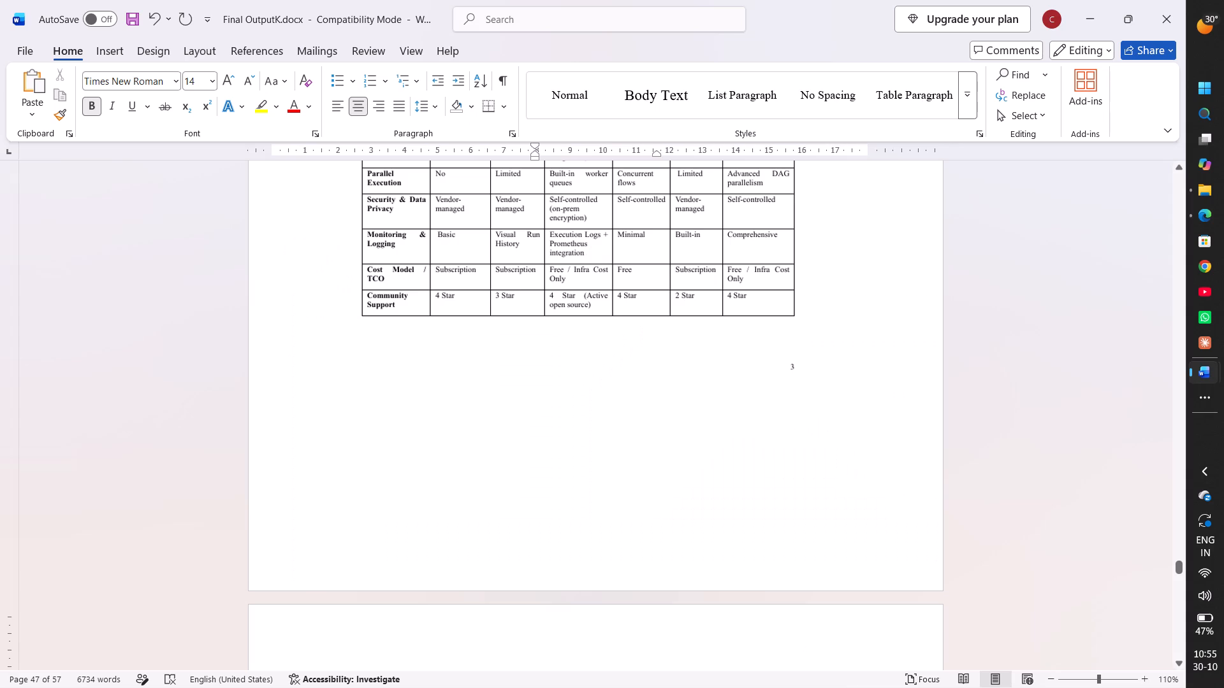
pyautogui.click(745, 395)
pyautogui.click(673, 432)
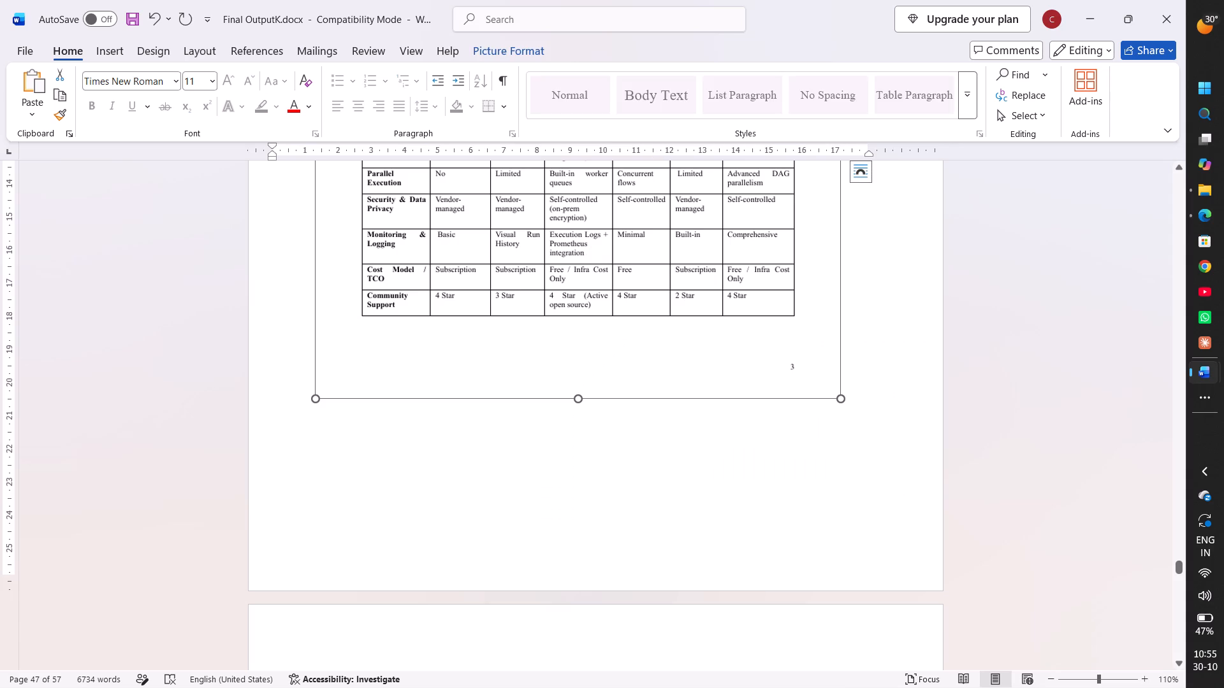
pyautogui.scroll(-3, 673, 432)
pyautogui.click(509, 334)
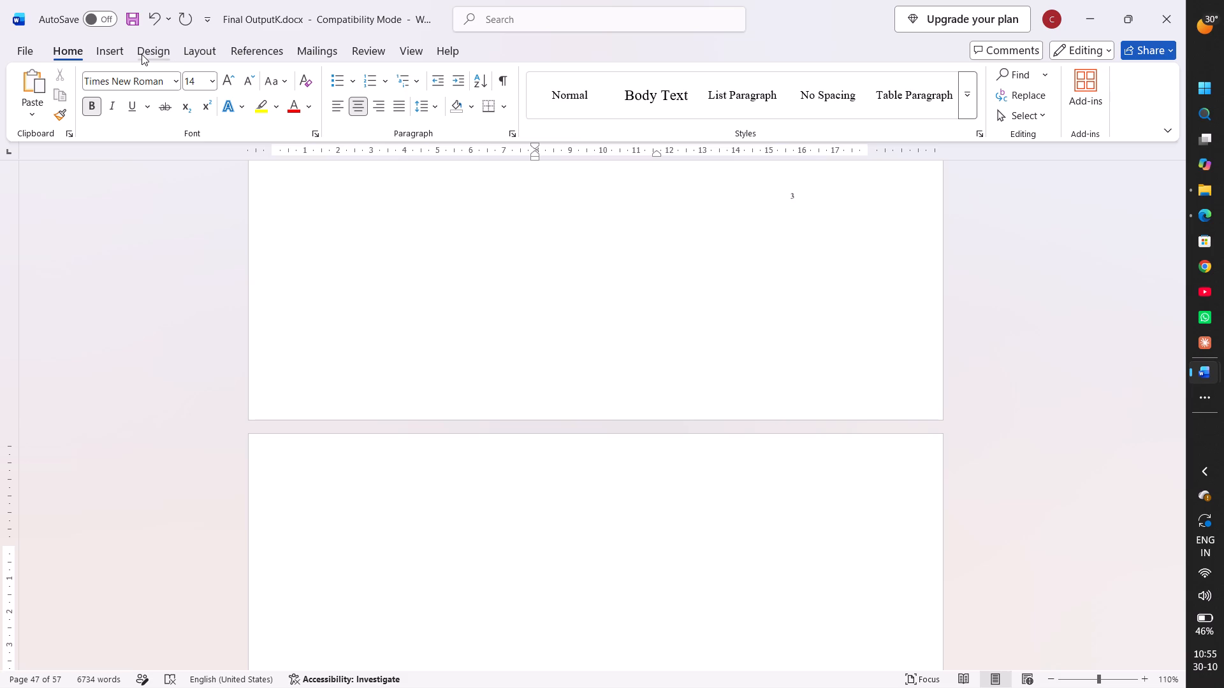
pyautogui.click(110, 52)
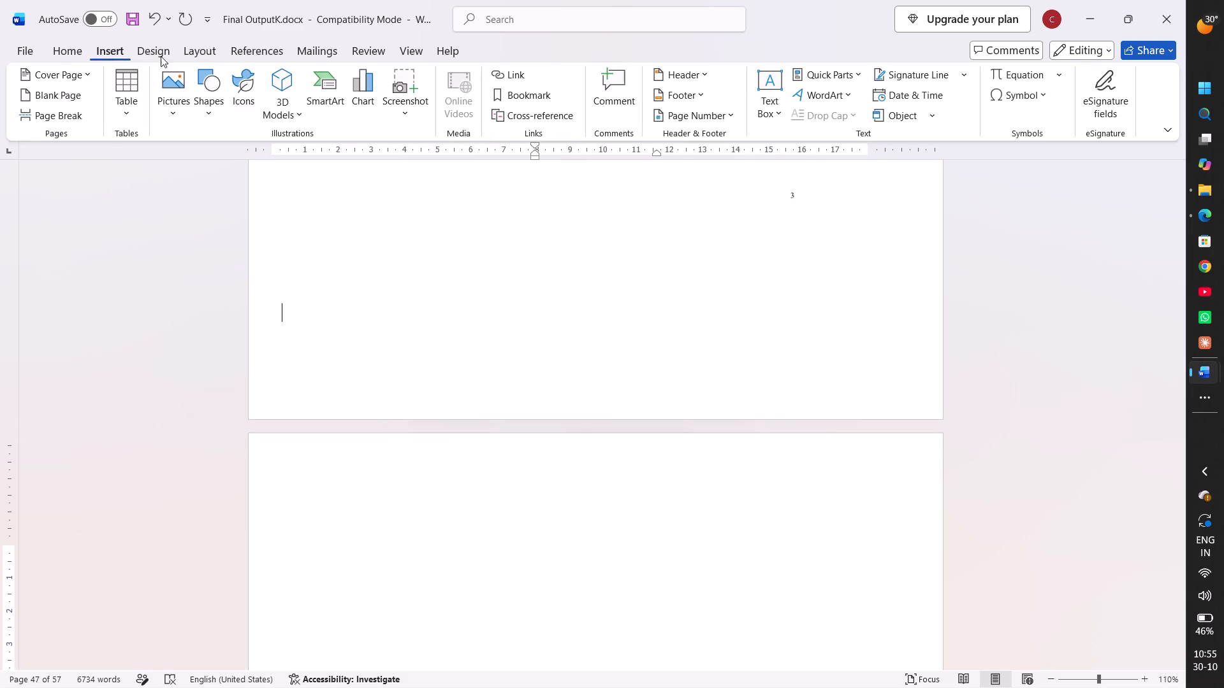
pyautogui.click(78, 98)
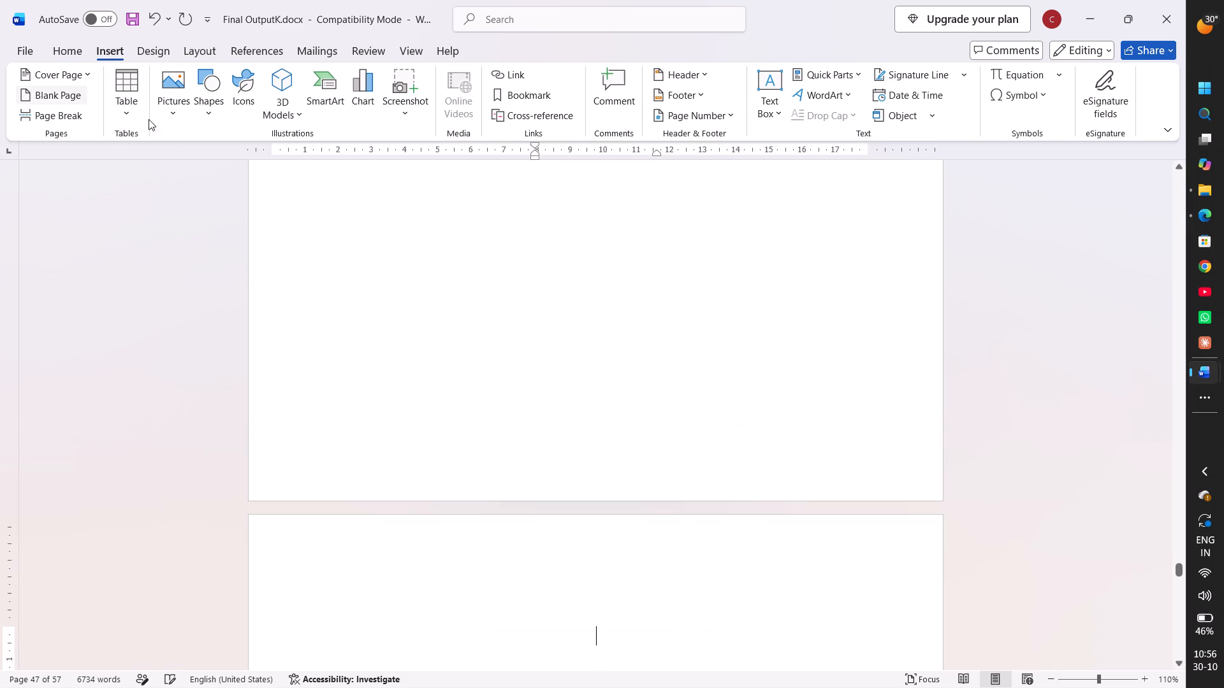
# Paste the page 5 capture after the page 3 image, set it to square text wrapping and centre it across its page.
pyautogui.scroll(-3, 495, 259)
pyautogui.scroll(1, 495, 259)
pyautogui.scroll(-1, 495, 259)
pyautogui.click(495, 259)
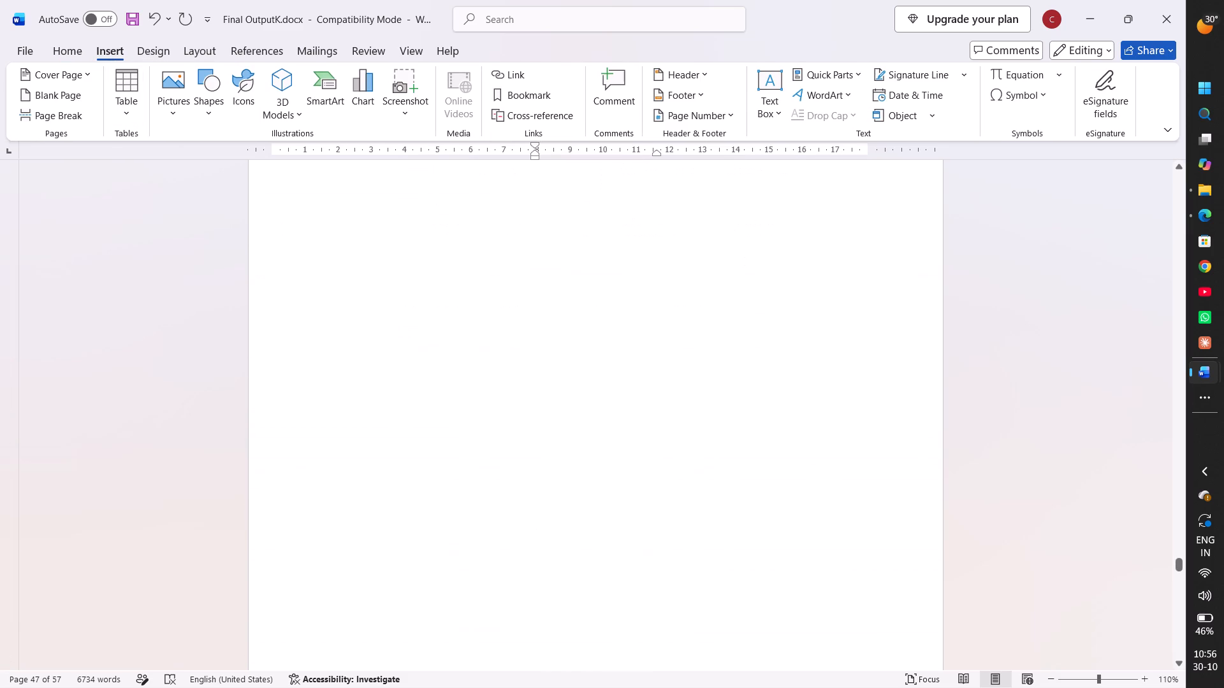
pyautogui.hotkey('ctrl', 'v')
pyautogui.click(747, 307)
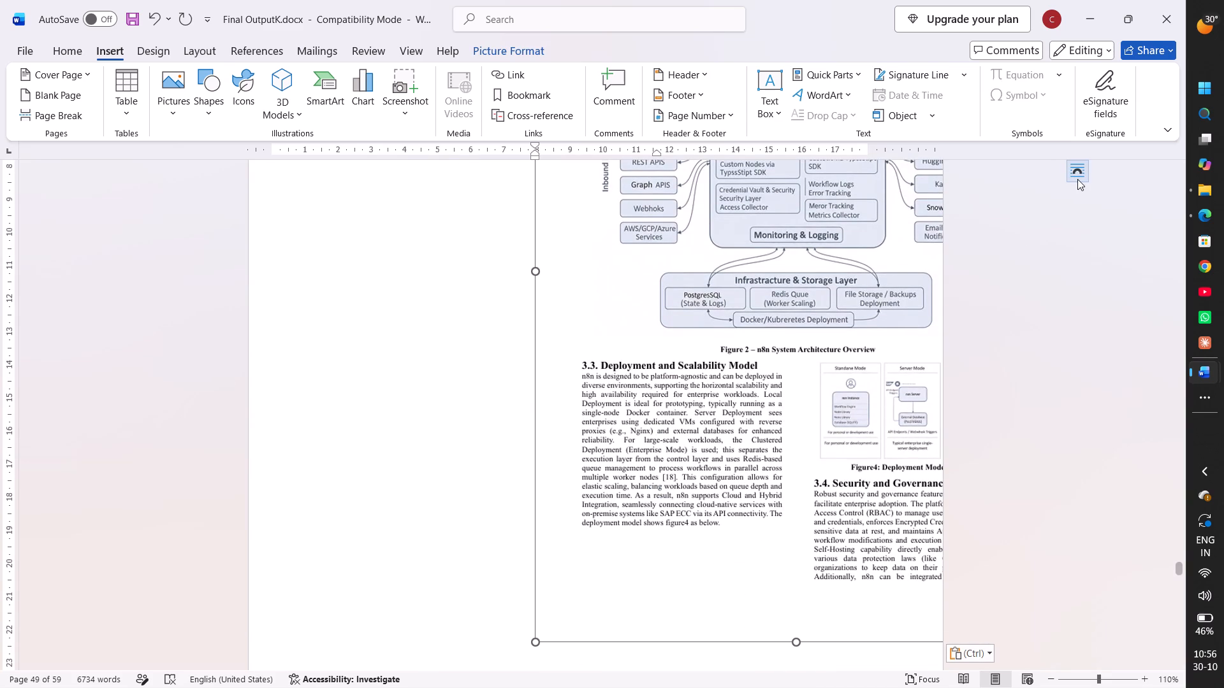
pyautogui.click(1077, 179)
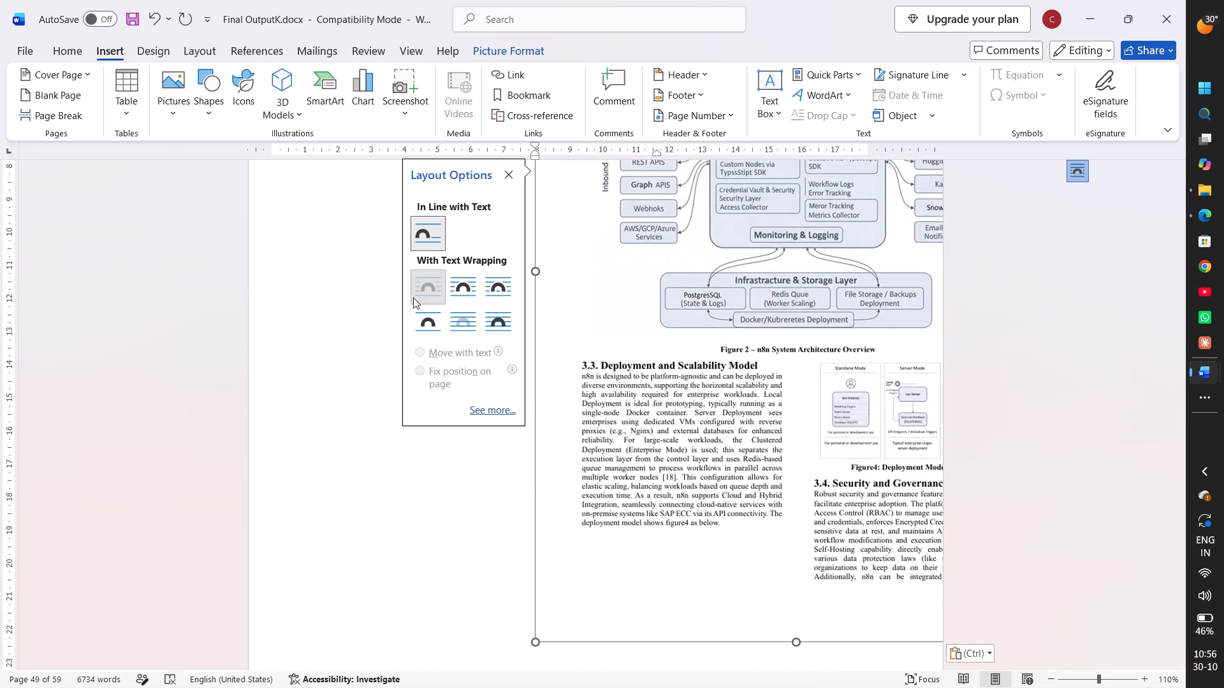
pyautogui.click(413, 297)
pyautogui.moveTo(583, 292); pyautogui.dragTo(521, 333)
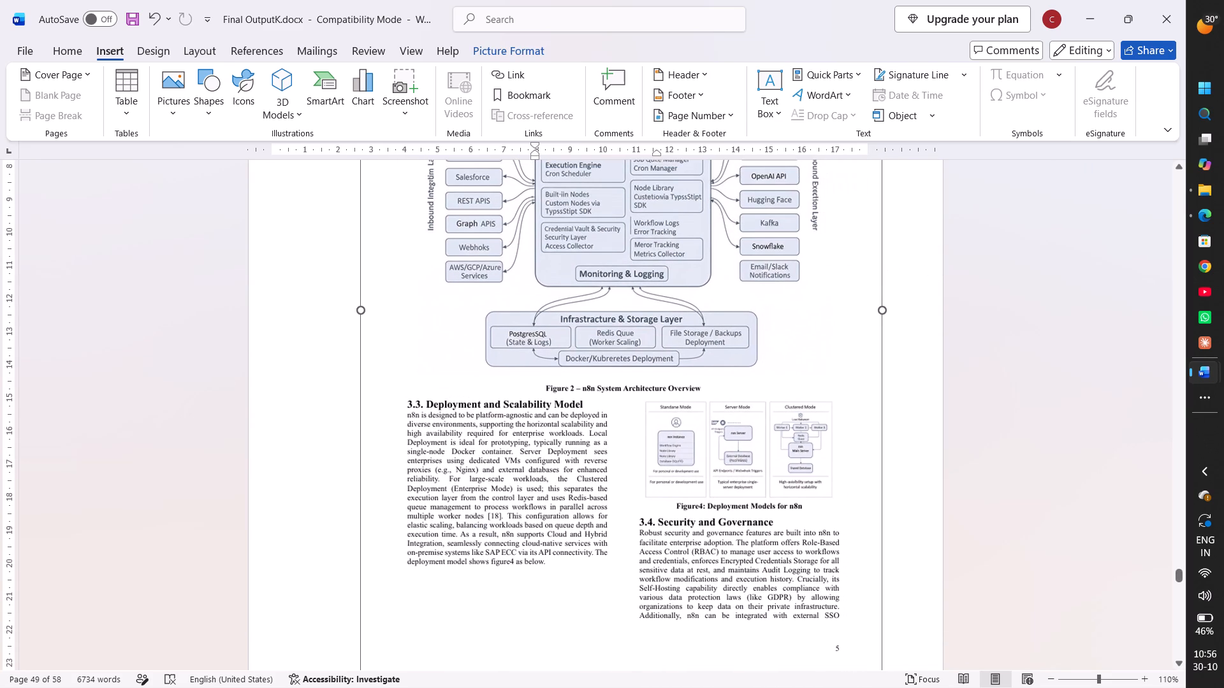
pyautogui.moveTo(521, 333); pyautogui.dragTo(522, 334)
# Check the surrounding pages and paste the page 5 capture again on the blank page facing base paper page 3.
pyautogui.keyDown('ctrl'); pyautogui.scroll(-4, 522, 334); pyautogui.keyUp('ctrl')
pyautogui.scroll(1, 522, 334)
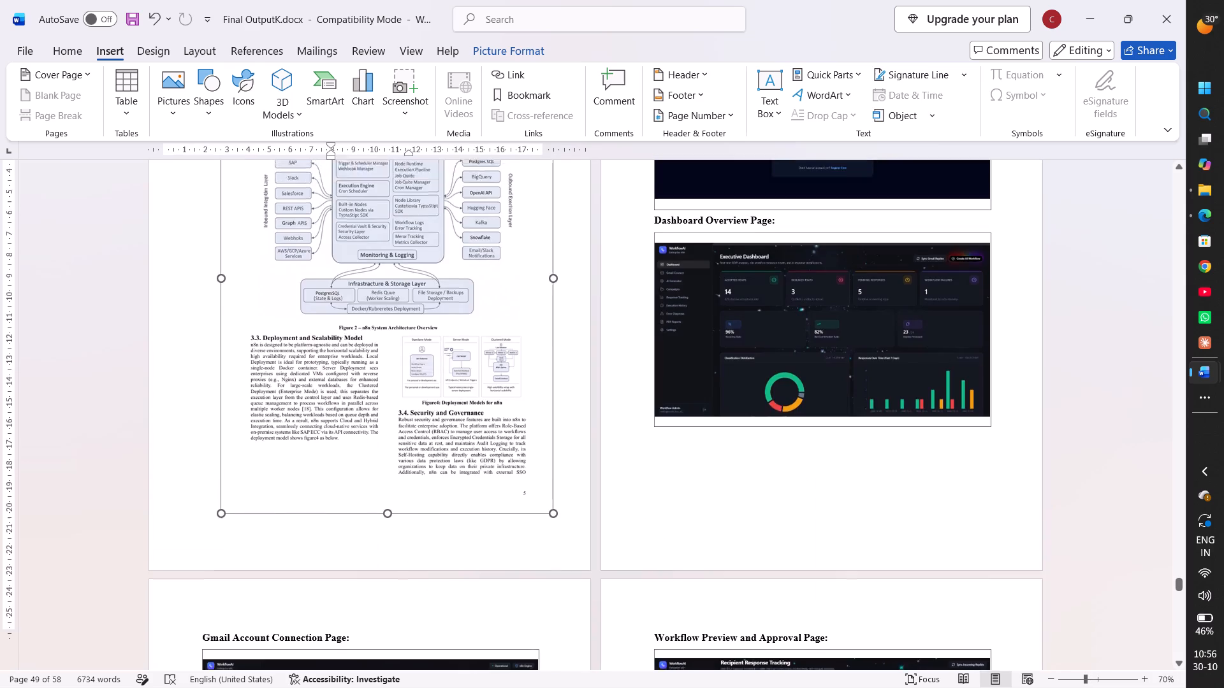
pyautogui.scroll(3, 522, 334)
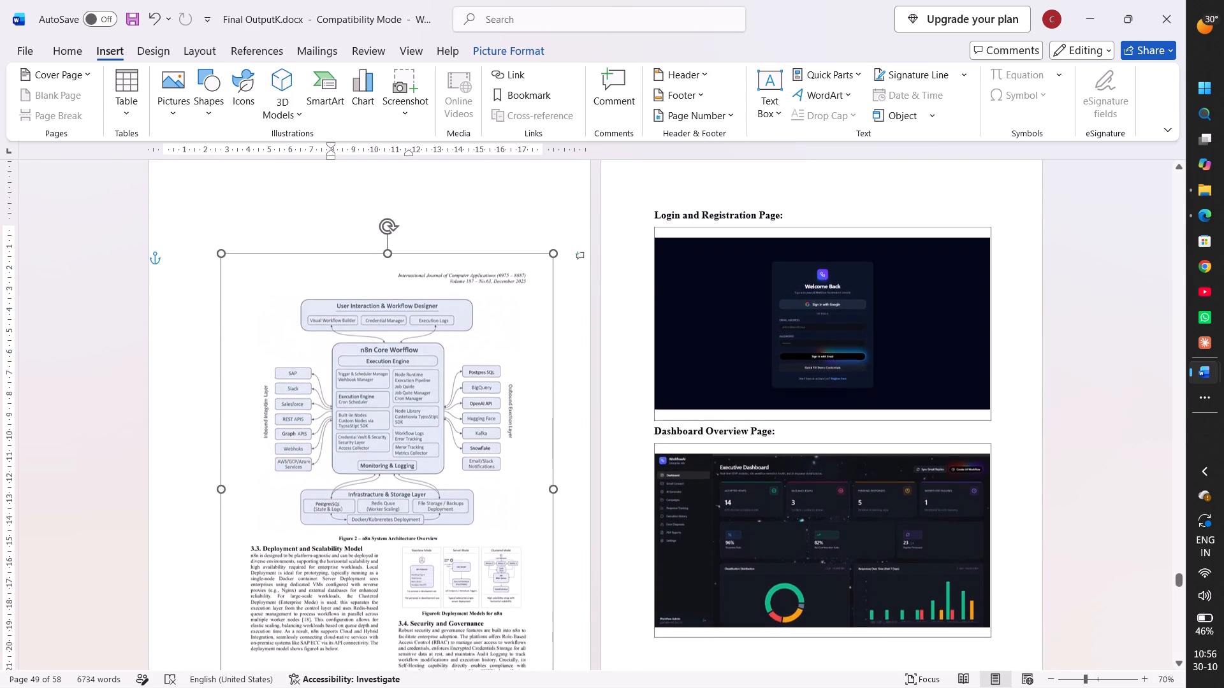
pyautogui.scroll(3, 522, 334)
pyautogui.scroll(-1, 522, 334)
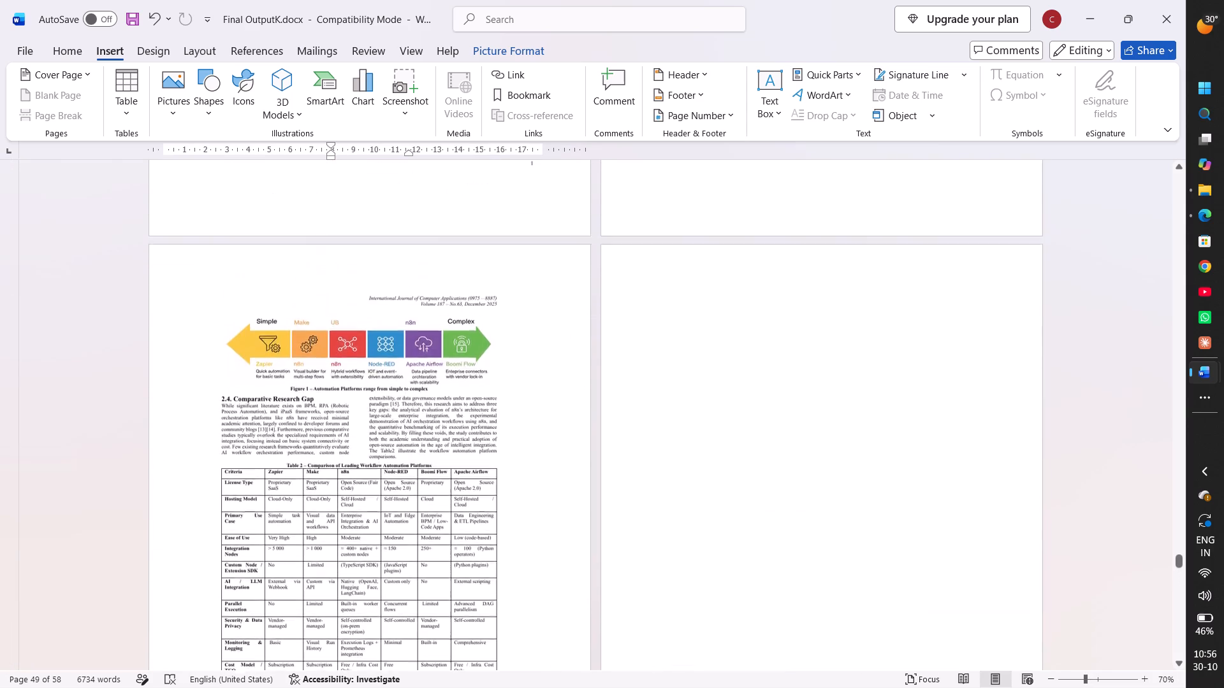
pyautogui.scroll(-1, 522, 334)
pyautogui.scroll(1, 522, 334)
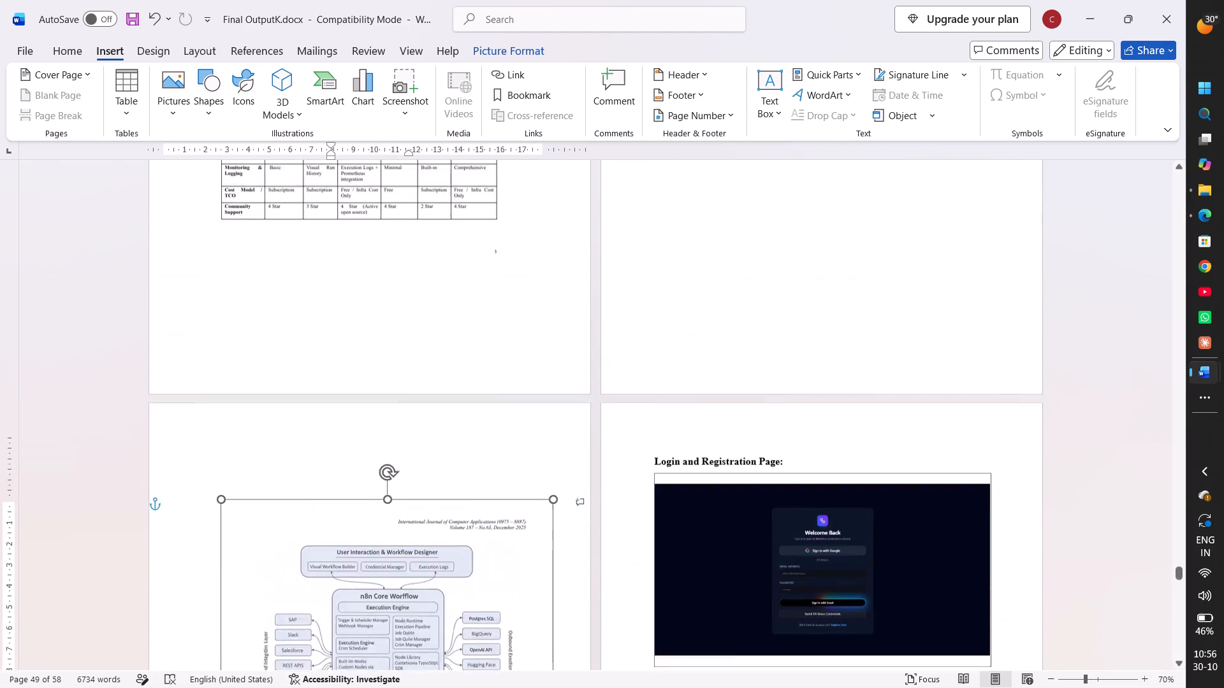
pyautogui.scroll(2, 522, 334)
pyautogui.scroll(-3, 725, 520)
pyautogui.click(725, 520)
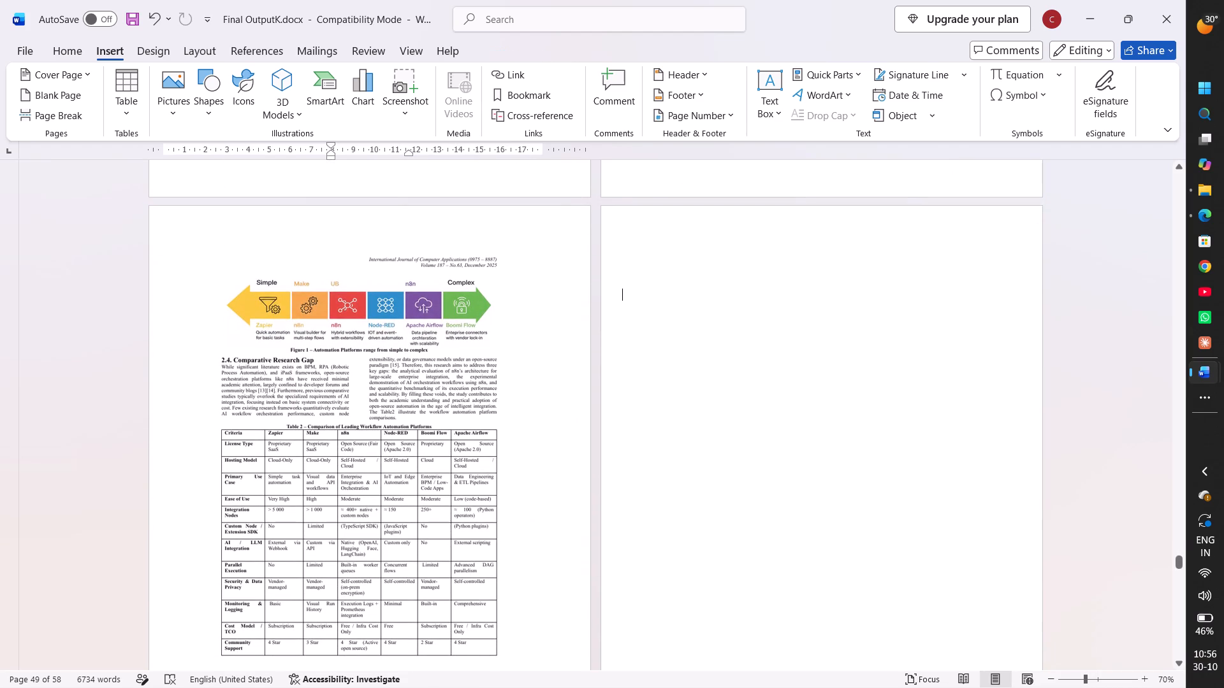
pyautogui.hotkey('ctrl', 'v')
# Move the centred page 5 image onto the facing APPENDIX-II page and adjust its position there.
pyautogui.scroll(1, 725, 520)
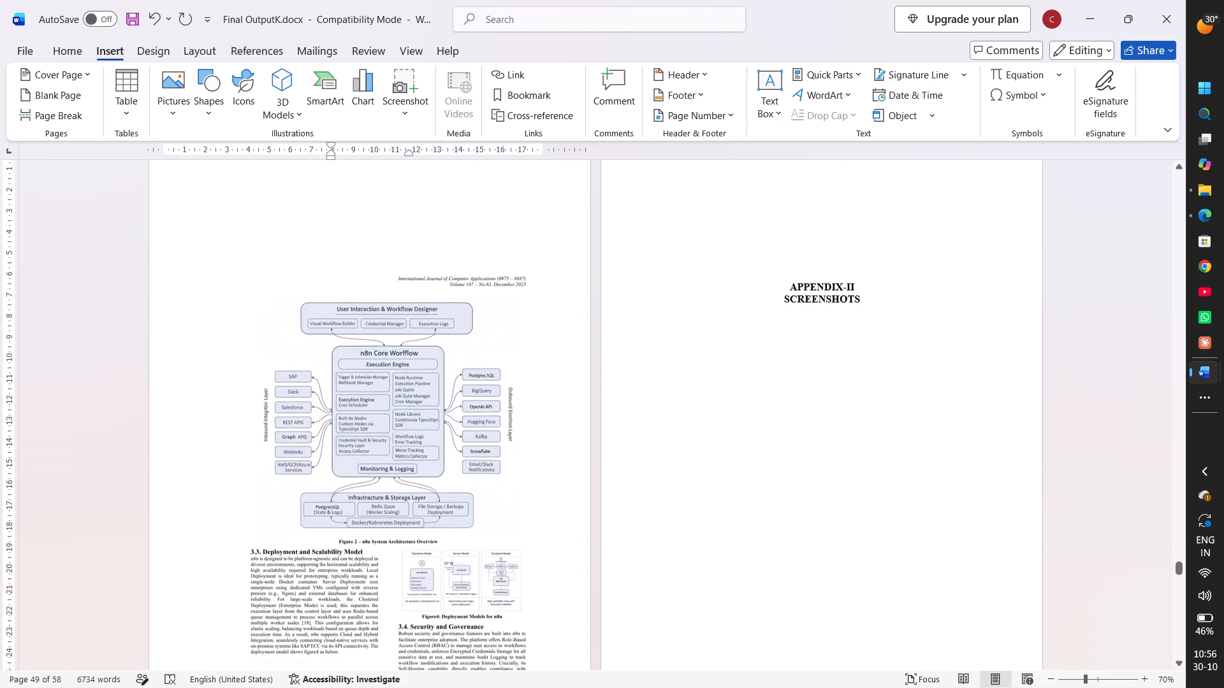
pyautogui.scroll(1, 725, 520)
pyautogui.scroll(-3, 725, 520)
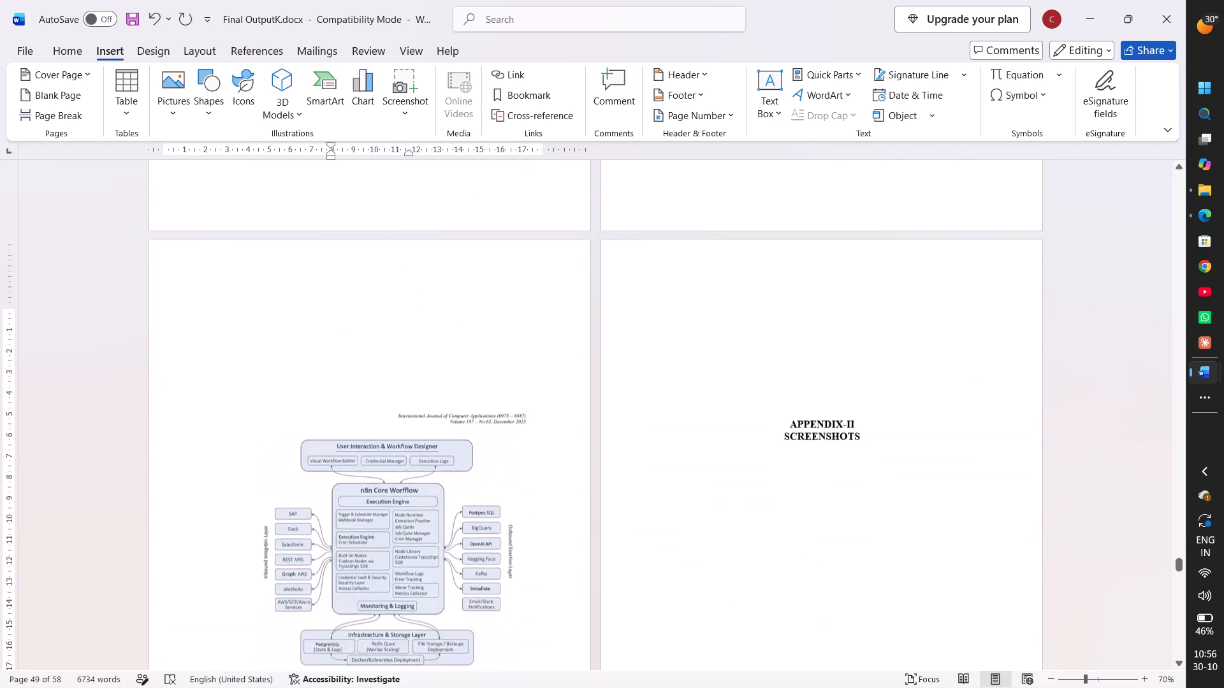
pyautogui.scroll(-2, 725, 520)
pyautogui.scroll(1, 421, 412)
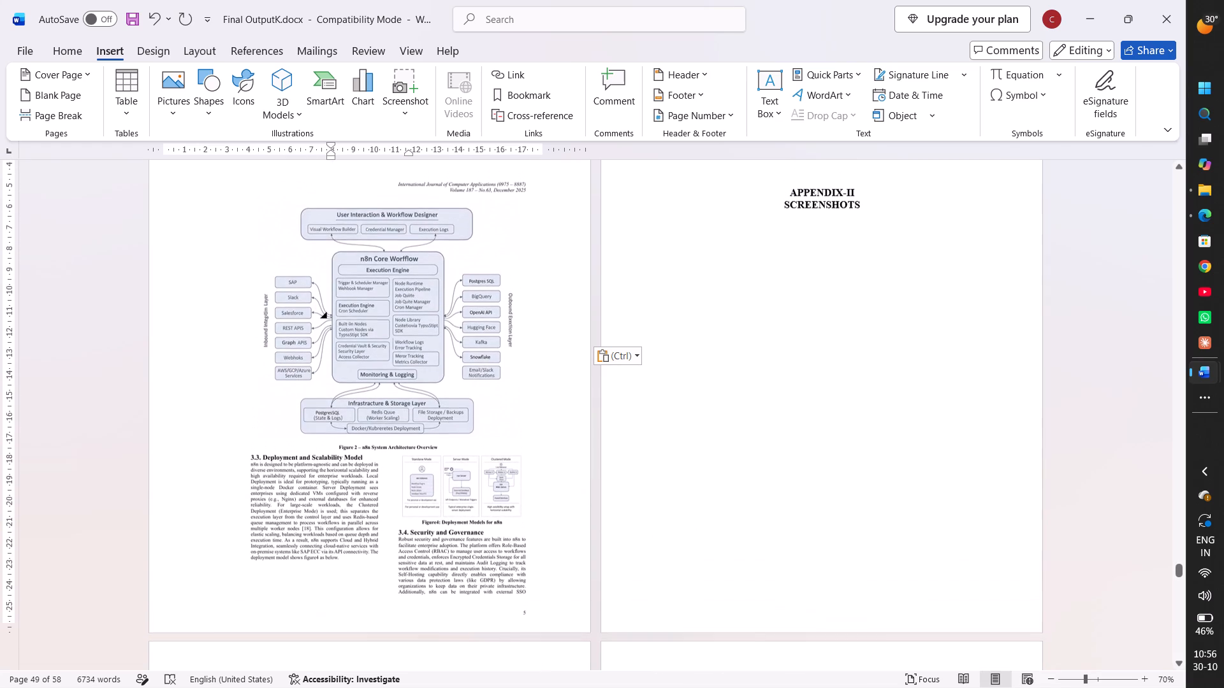
pyautogui.scroll(1, 421, 412)
pyautogui.moveTo(421, 412); pyautogui.dragTo(687, 174)
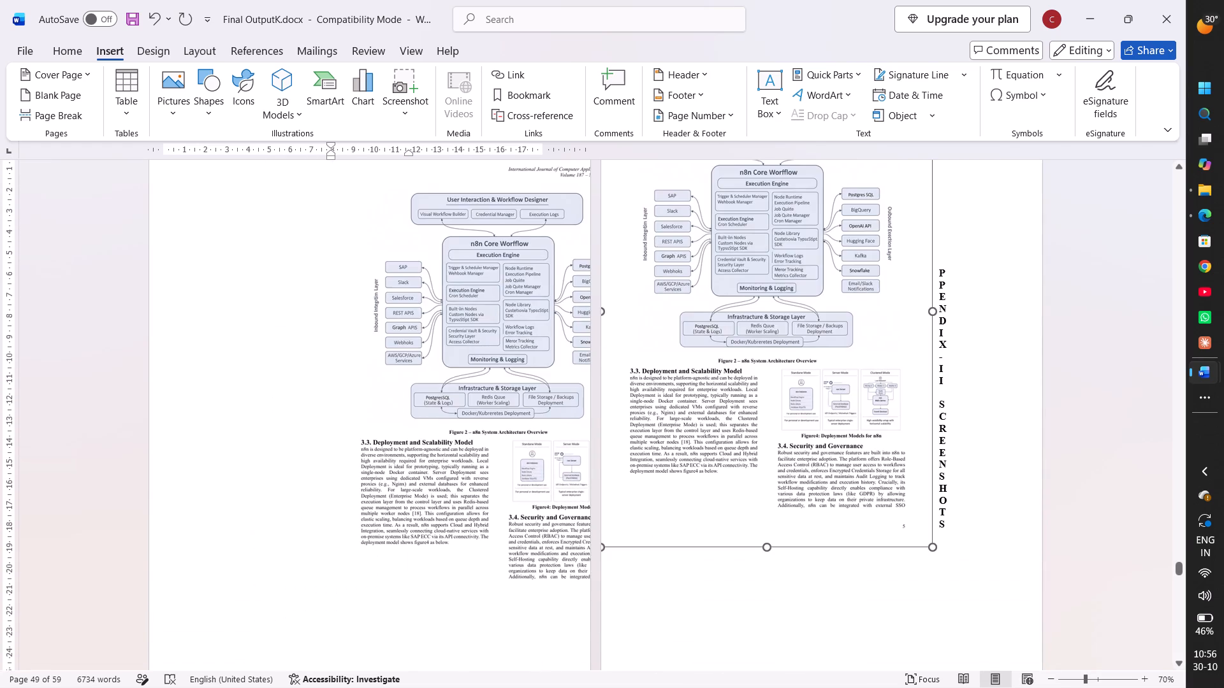
pyautogui.moveTo(687, 174); pyautogui.dragTo(412, 377)
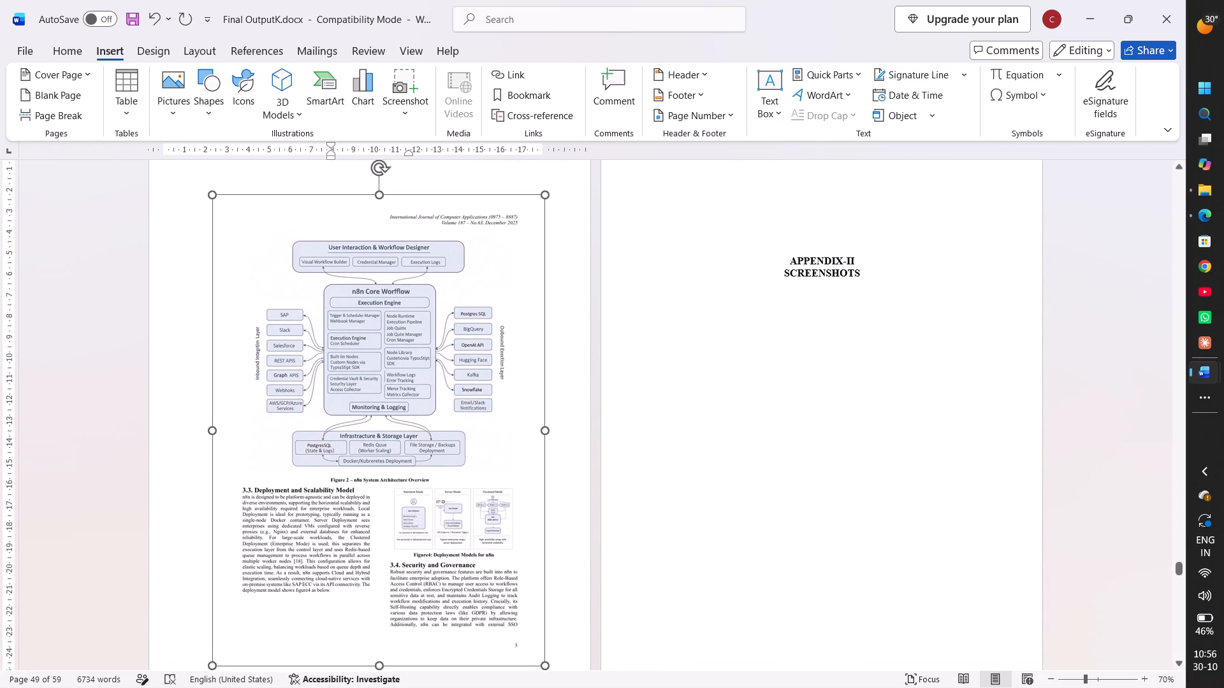
pyautogui.moveTo(412, 377); pyautogui.dragTo(734, 170)
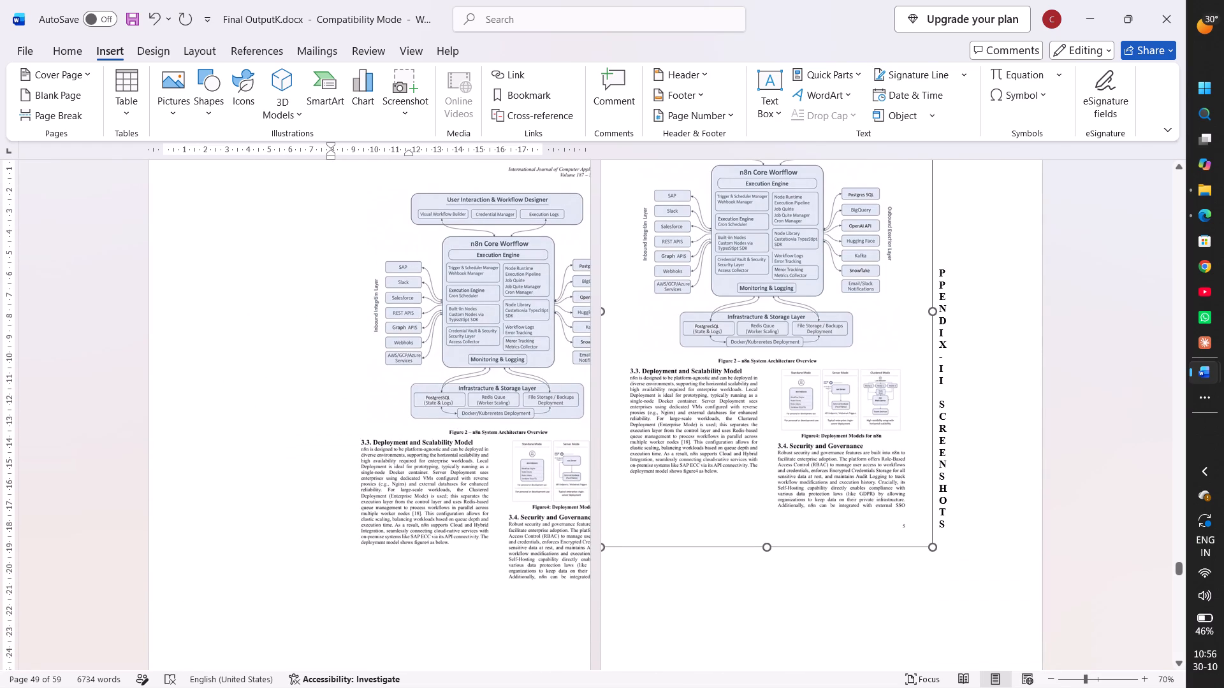
pyautogui.moveTo(734, 170); pyautogui.dragTo(731, 266)
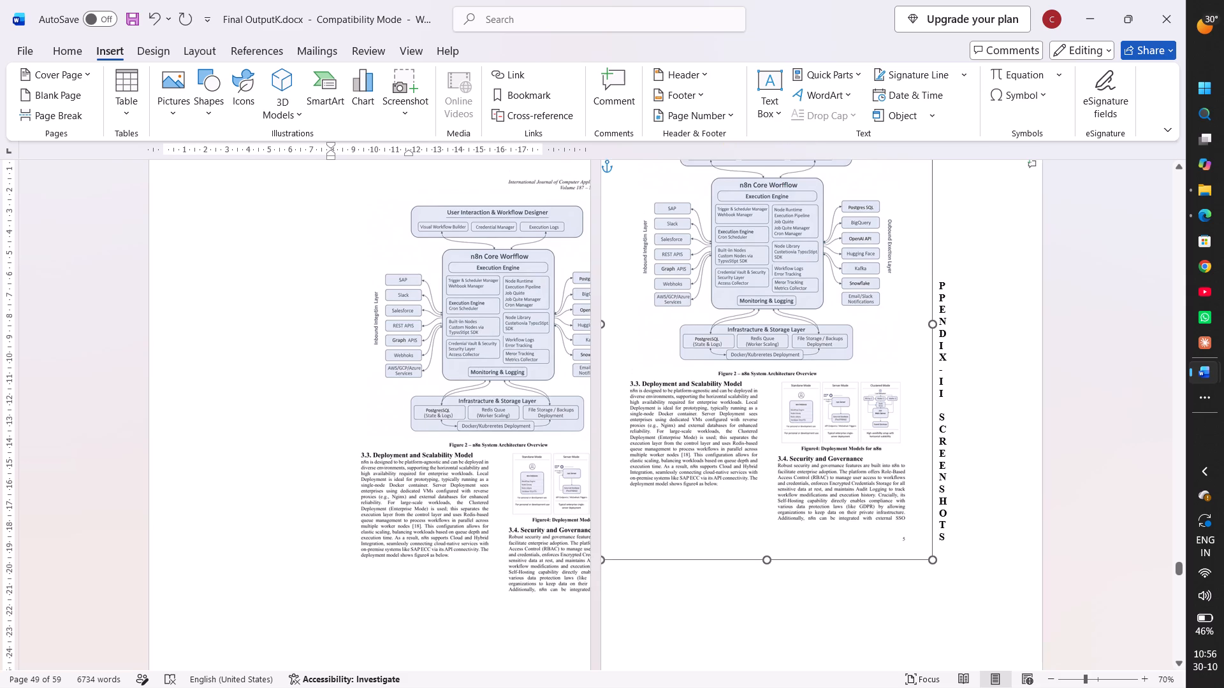
# Delete the page 5 image after base paper page 3 and the copy covering the APPENDIX-II page.
pyautogui.scroll(4, 731, 266)
pyautogui.moveTo(483, 525); pyautogui.dragTo(601, 347)
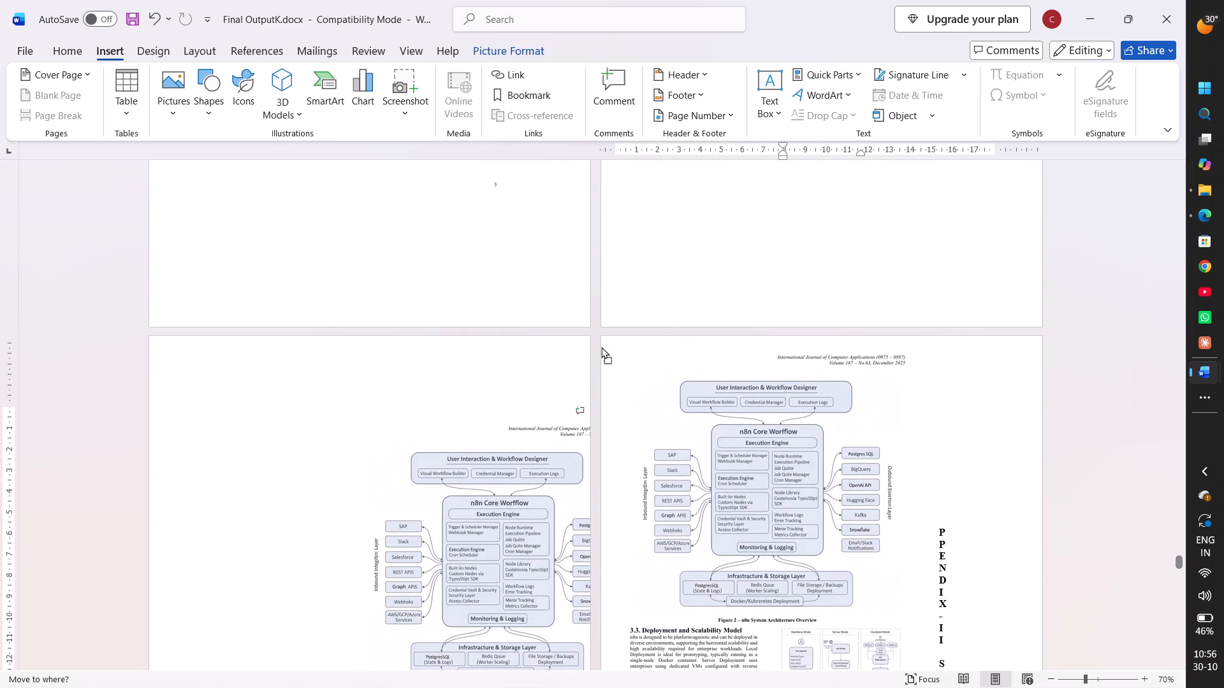
pyautogui.moveTo(601, 347); pyautogui.dragTo(705, 248)
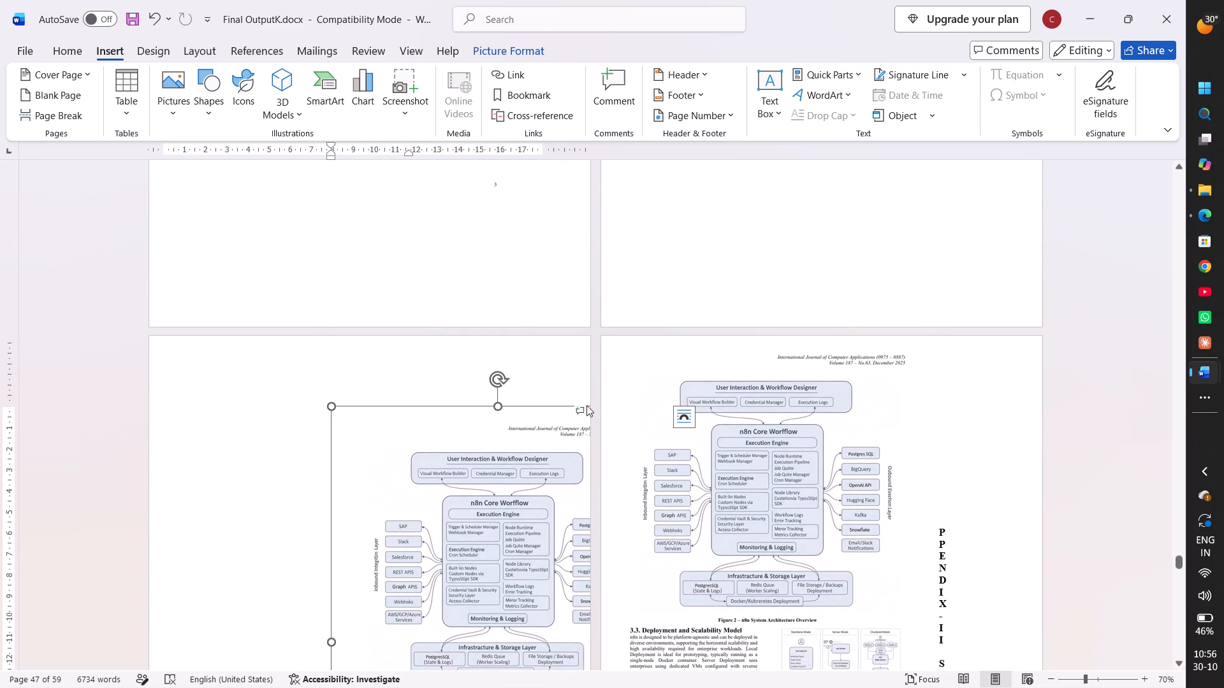
pyautogui.press('Delete')
pyautogui.click(331, 524)
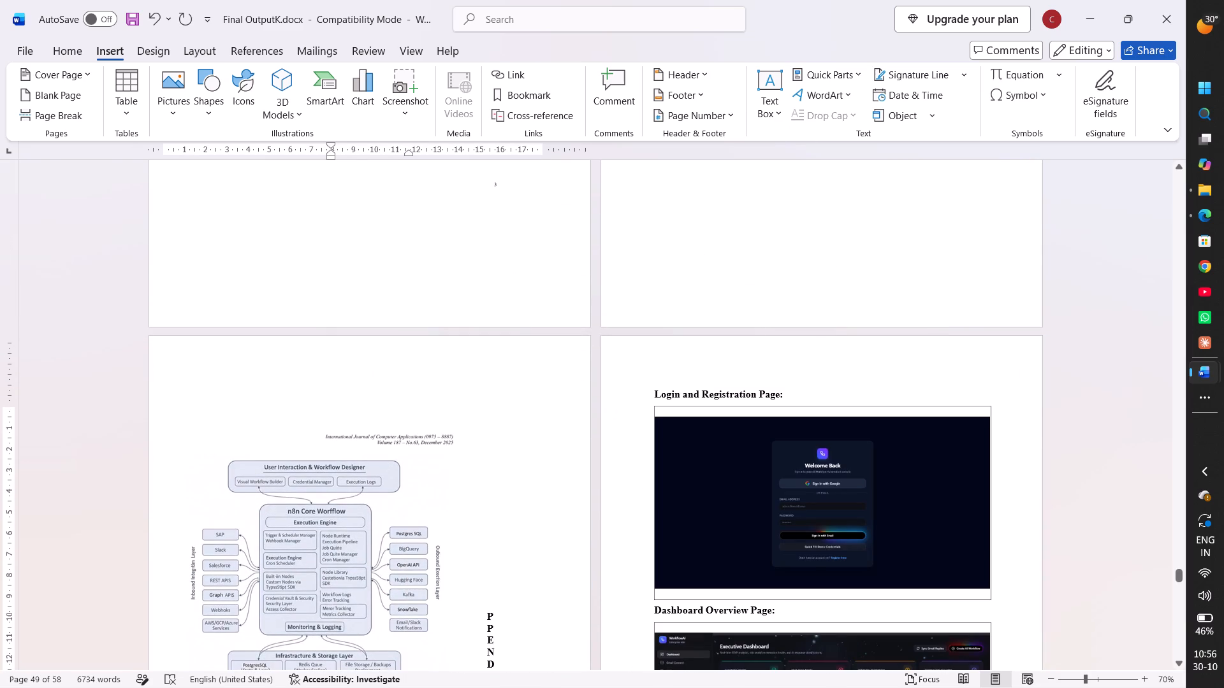
pyautogui.press('Delete')
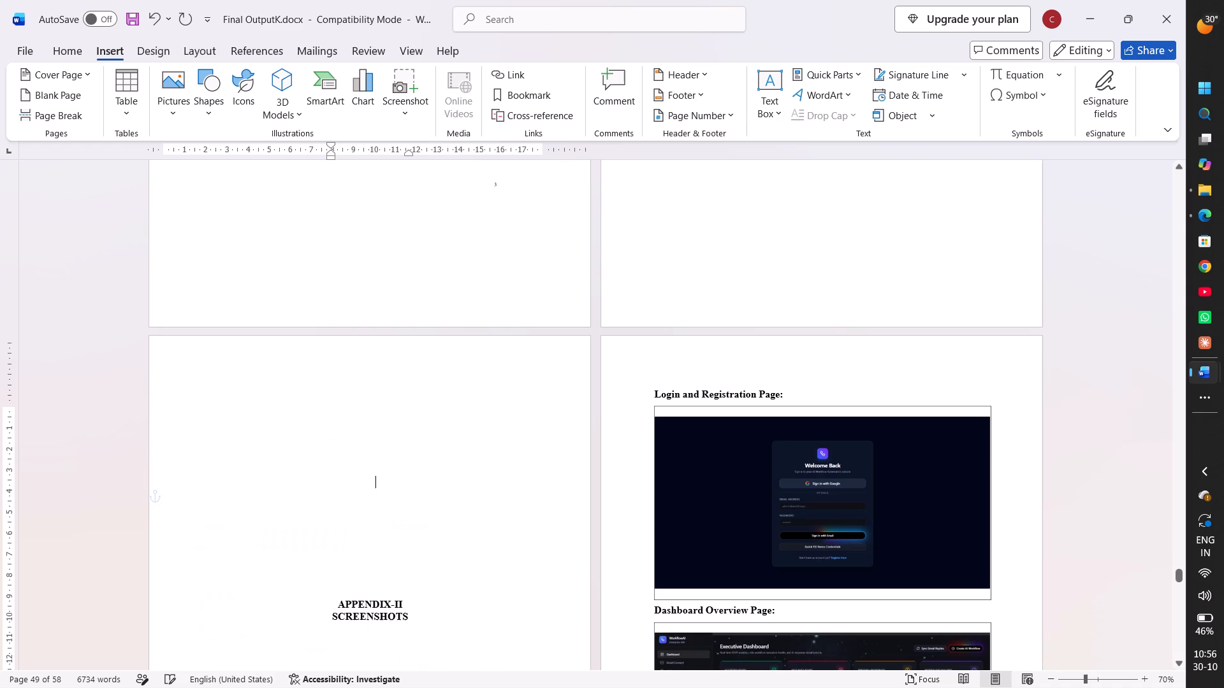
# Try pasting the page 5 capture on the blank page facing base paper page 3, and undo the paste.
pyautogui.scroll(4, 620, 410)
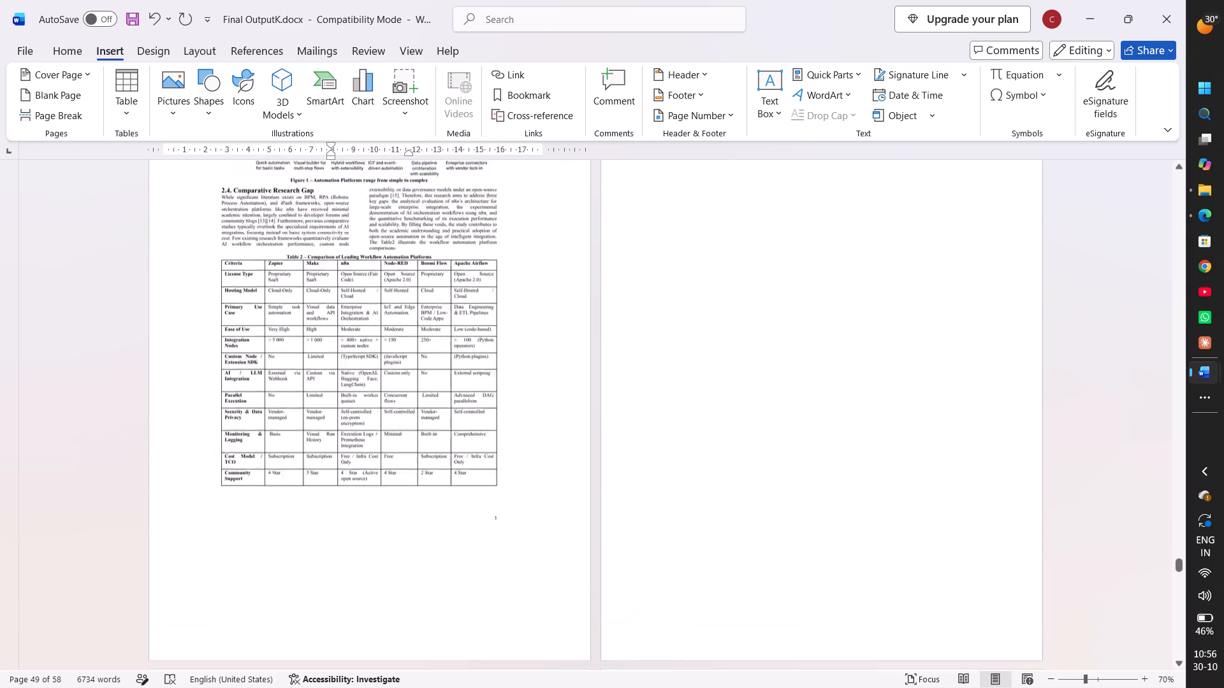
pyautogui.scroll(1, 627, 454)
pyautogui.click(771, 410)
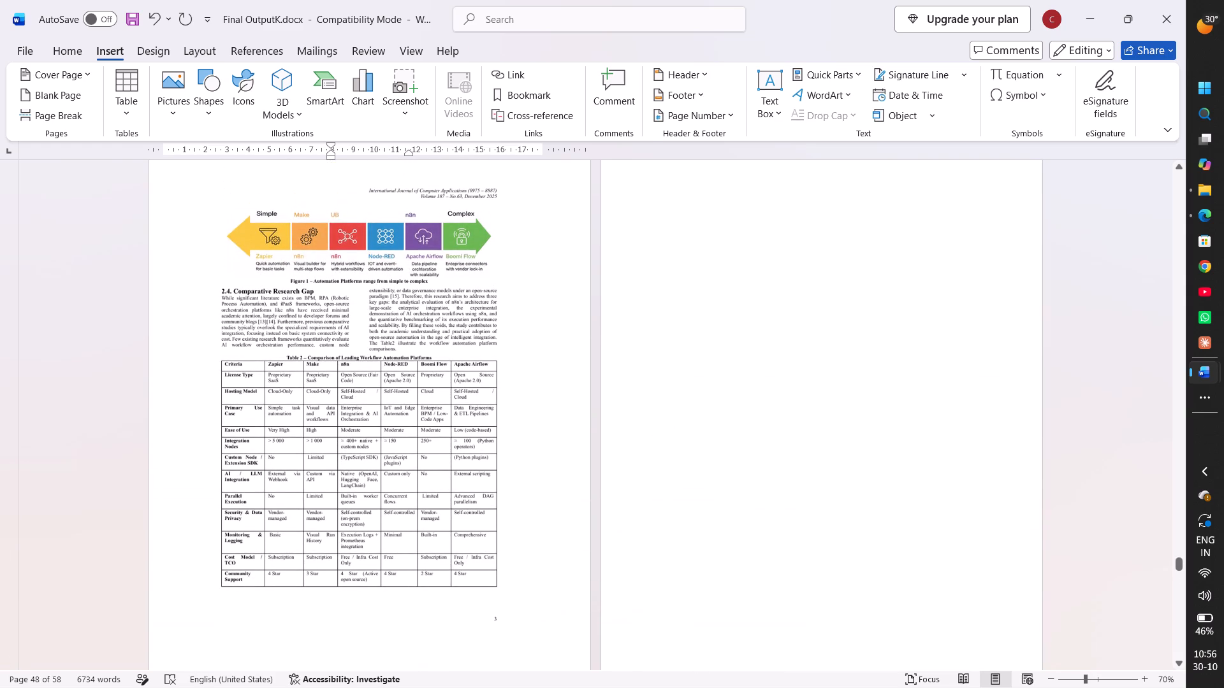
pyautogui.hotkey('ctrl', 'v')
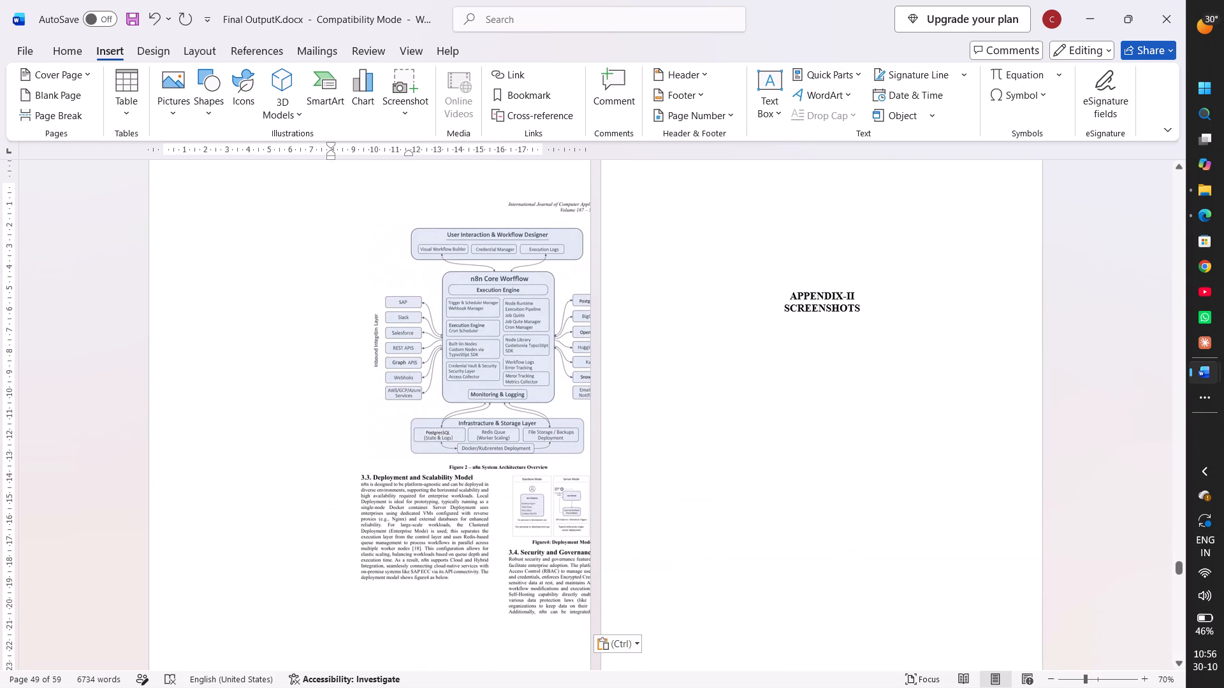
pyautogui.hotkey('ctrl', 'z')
# Examine the base paper pages and the blank page facing page 3 to find where the page 5 image belongs.
pyautogui.scroll(3, 771, 410)
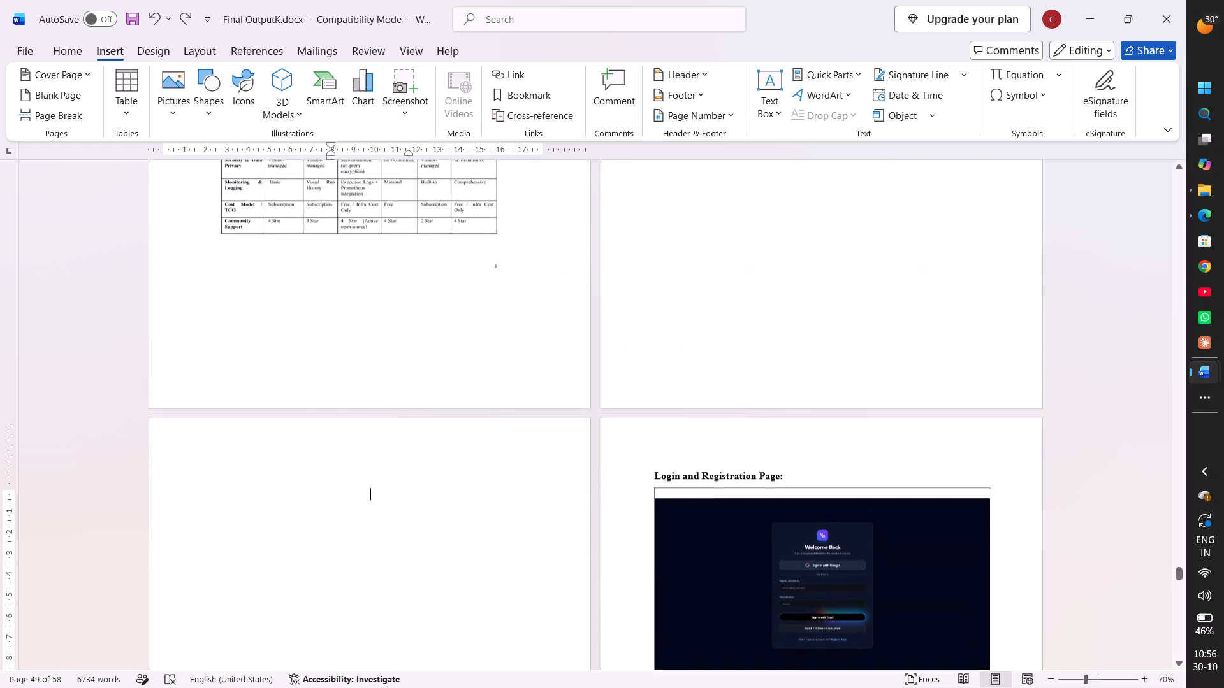
pyautogui.scroll(8, 771, 410)
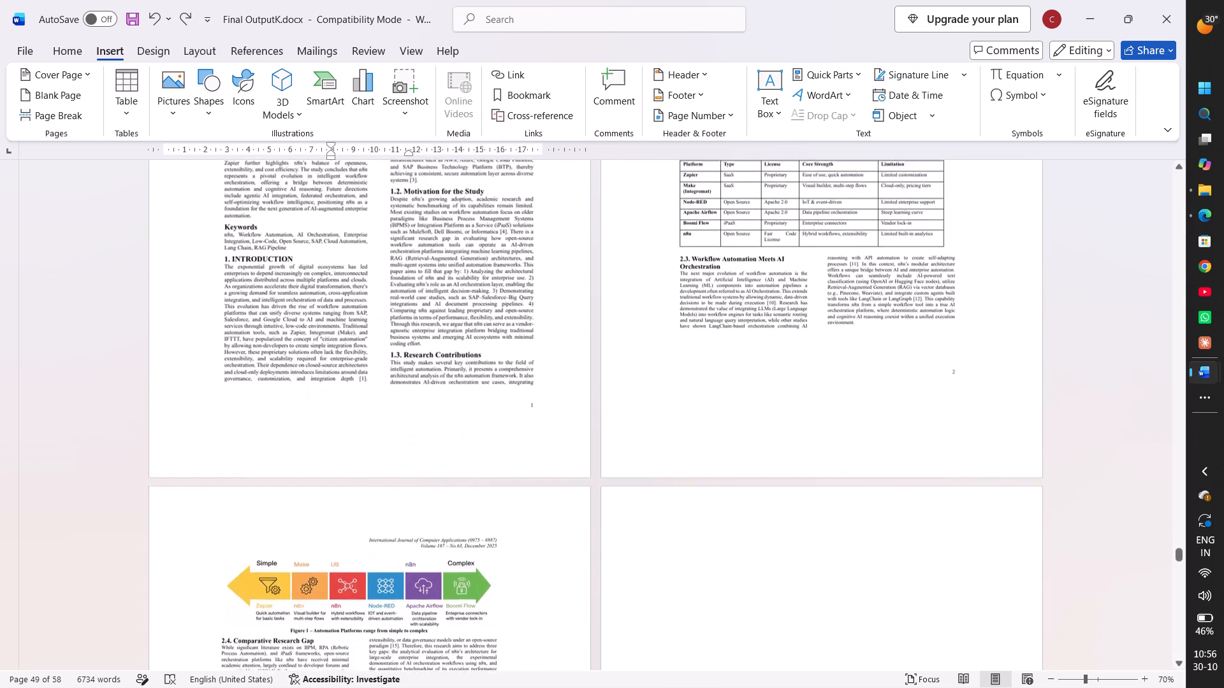
pyautogui.scroll(2, 771, 410)
pyautogui.scroll(-3, 771, 410)
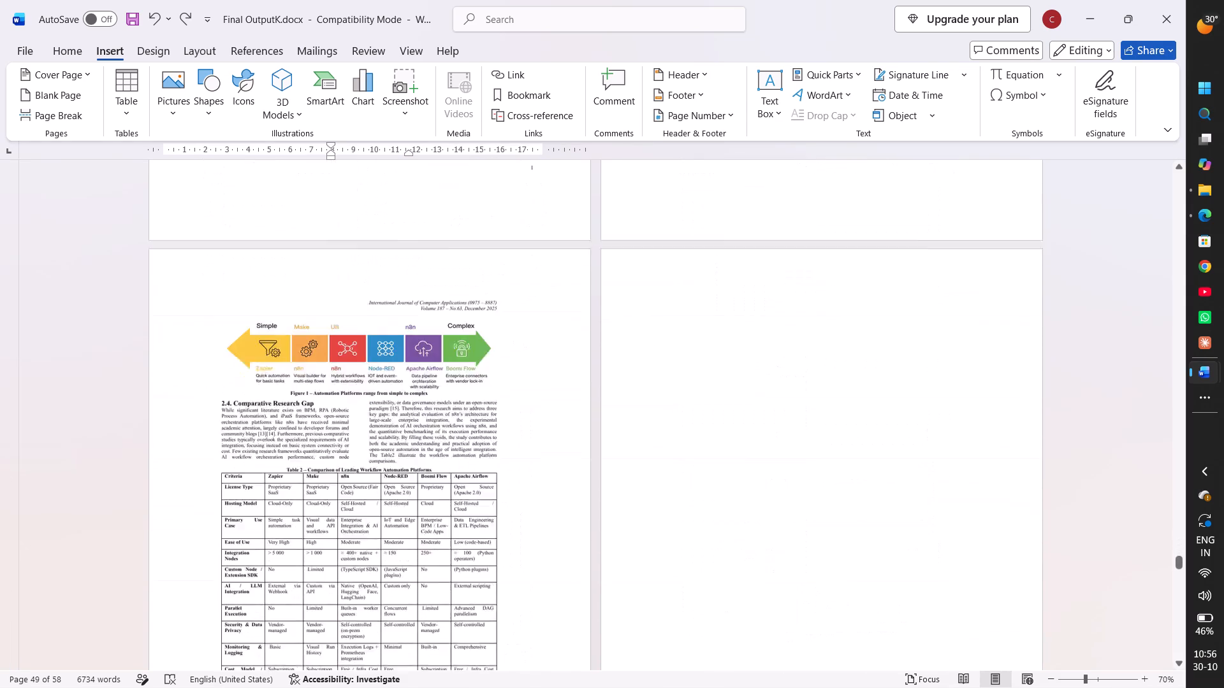
pyautogui.scroll(-3, 771, 410)
pyautogui.scroll(1, 771, 410)
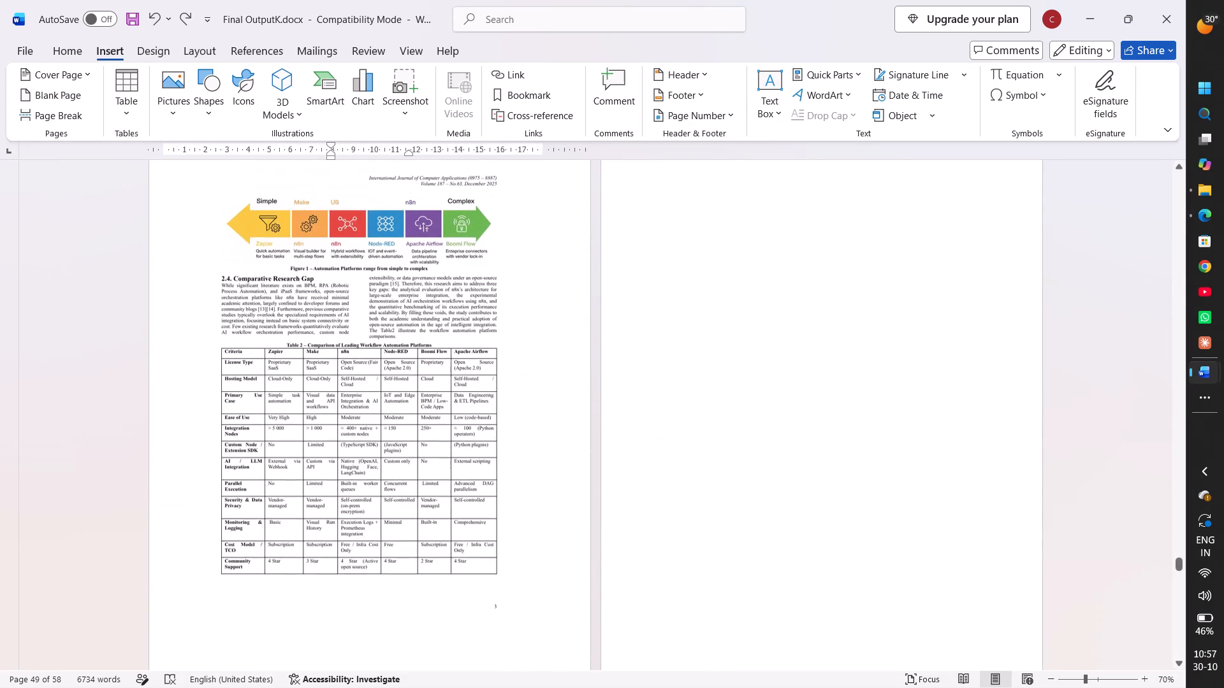
pyautogui.scroll(1, 771, 410)
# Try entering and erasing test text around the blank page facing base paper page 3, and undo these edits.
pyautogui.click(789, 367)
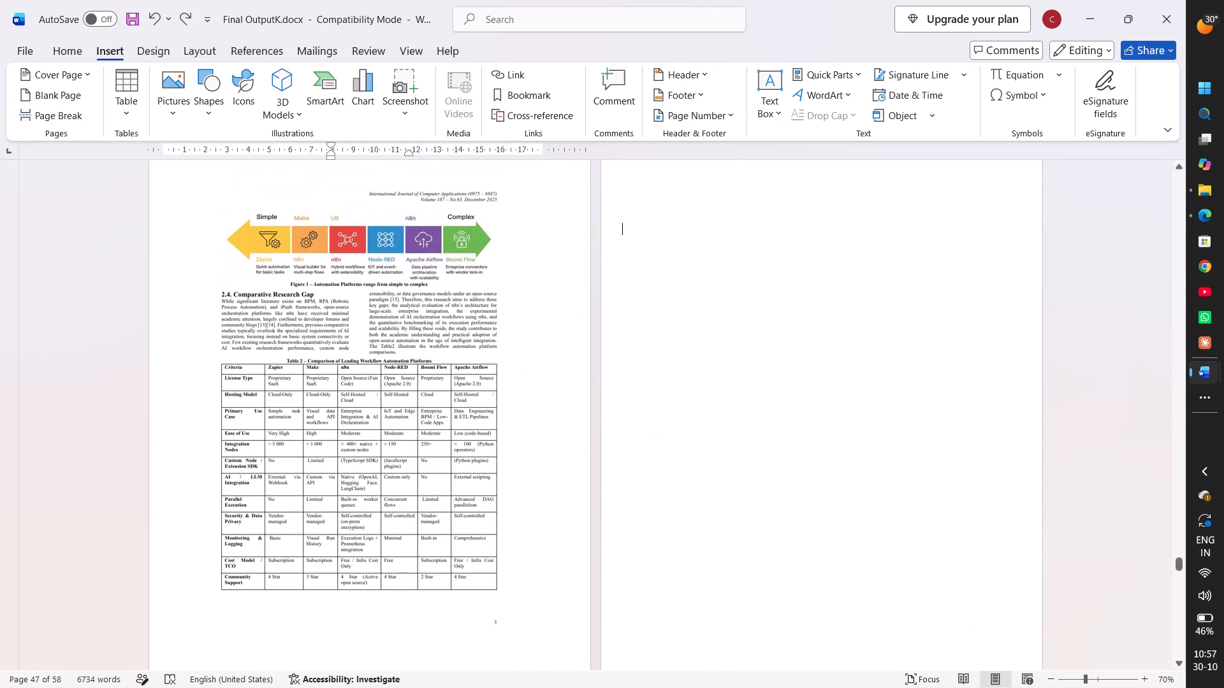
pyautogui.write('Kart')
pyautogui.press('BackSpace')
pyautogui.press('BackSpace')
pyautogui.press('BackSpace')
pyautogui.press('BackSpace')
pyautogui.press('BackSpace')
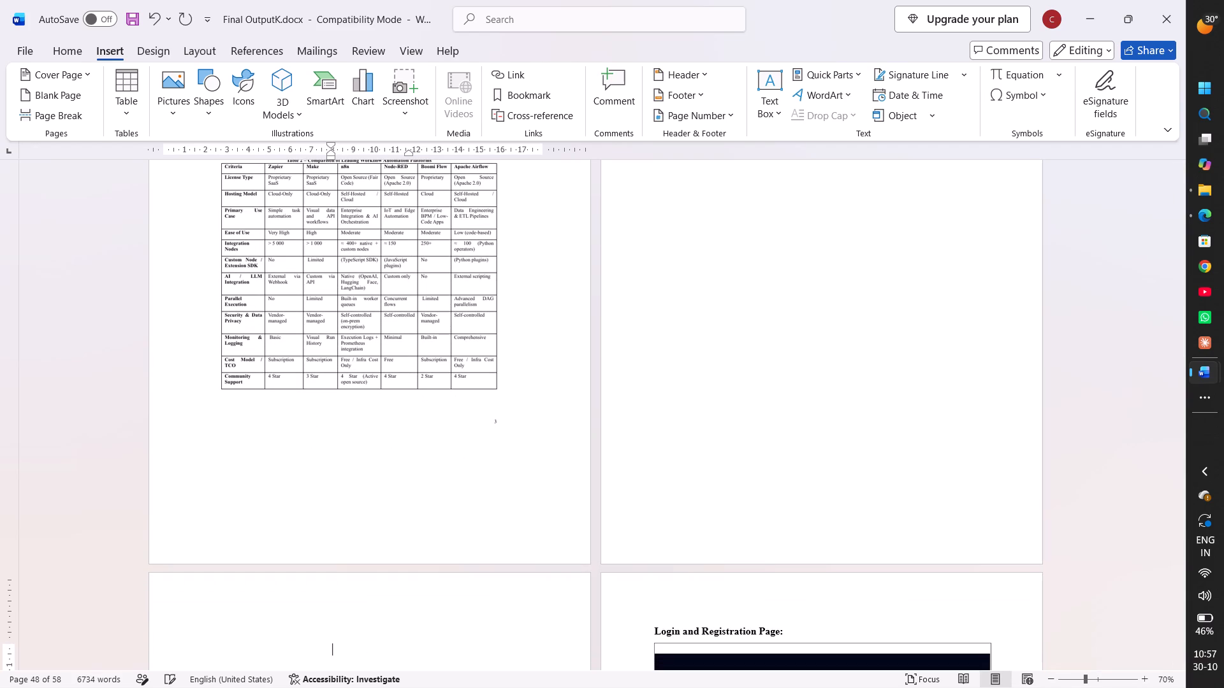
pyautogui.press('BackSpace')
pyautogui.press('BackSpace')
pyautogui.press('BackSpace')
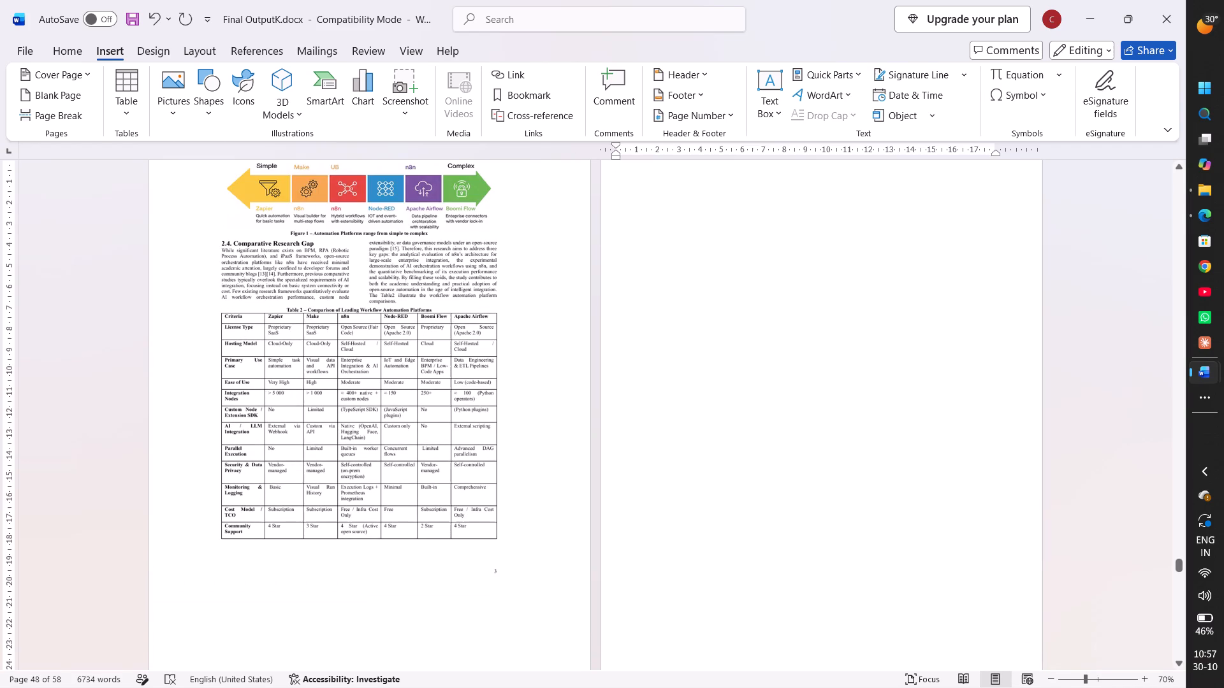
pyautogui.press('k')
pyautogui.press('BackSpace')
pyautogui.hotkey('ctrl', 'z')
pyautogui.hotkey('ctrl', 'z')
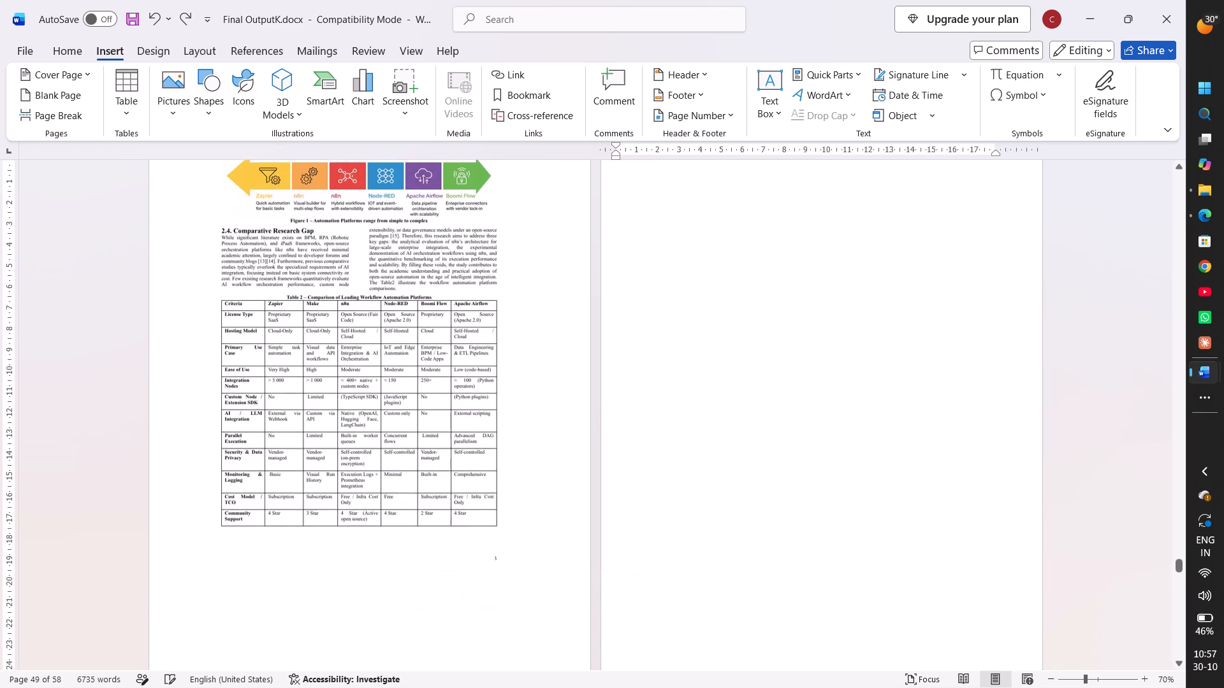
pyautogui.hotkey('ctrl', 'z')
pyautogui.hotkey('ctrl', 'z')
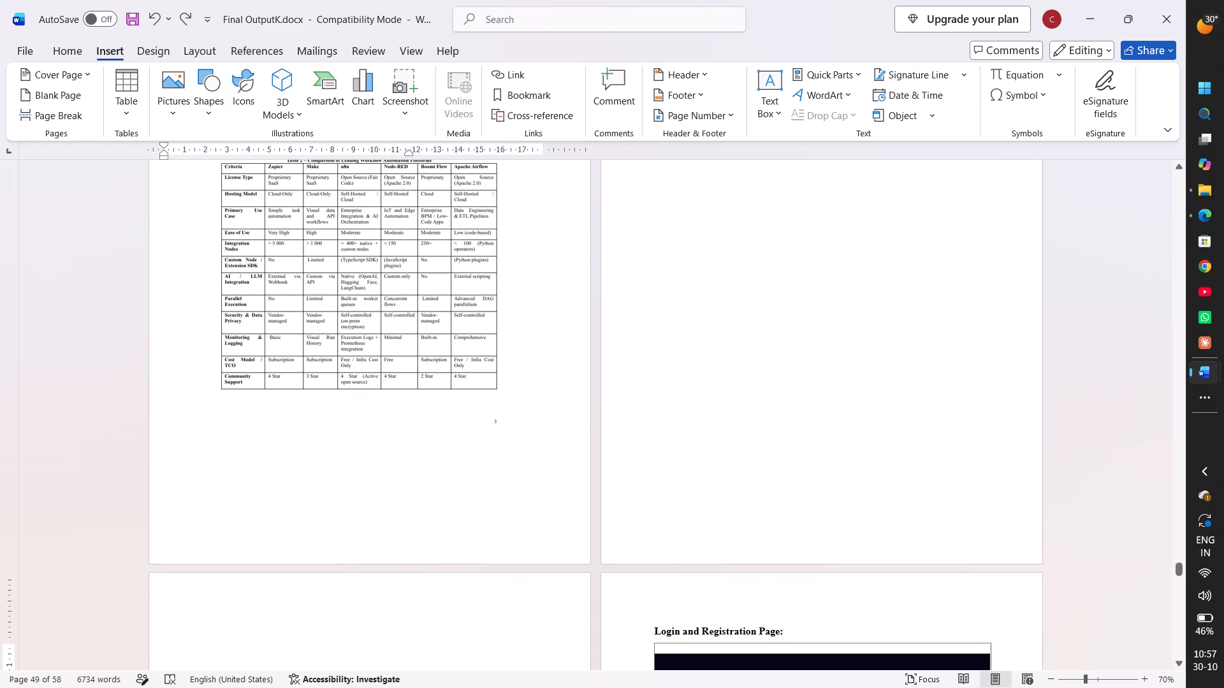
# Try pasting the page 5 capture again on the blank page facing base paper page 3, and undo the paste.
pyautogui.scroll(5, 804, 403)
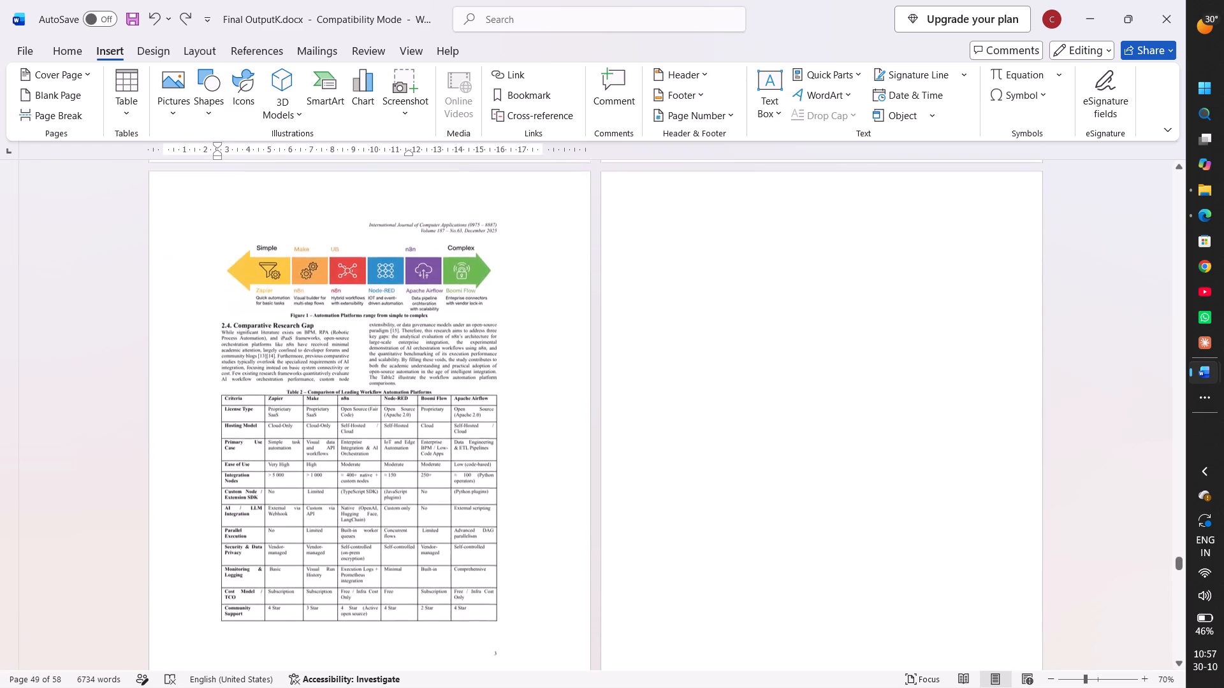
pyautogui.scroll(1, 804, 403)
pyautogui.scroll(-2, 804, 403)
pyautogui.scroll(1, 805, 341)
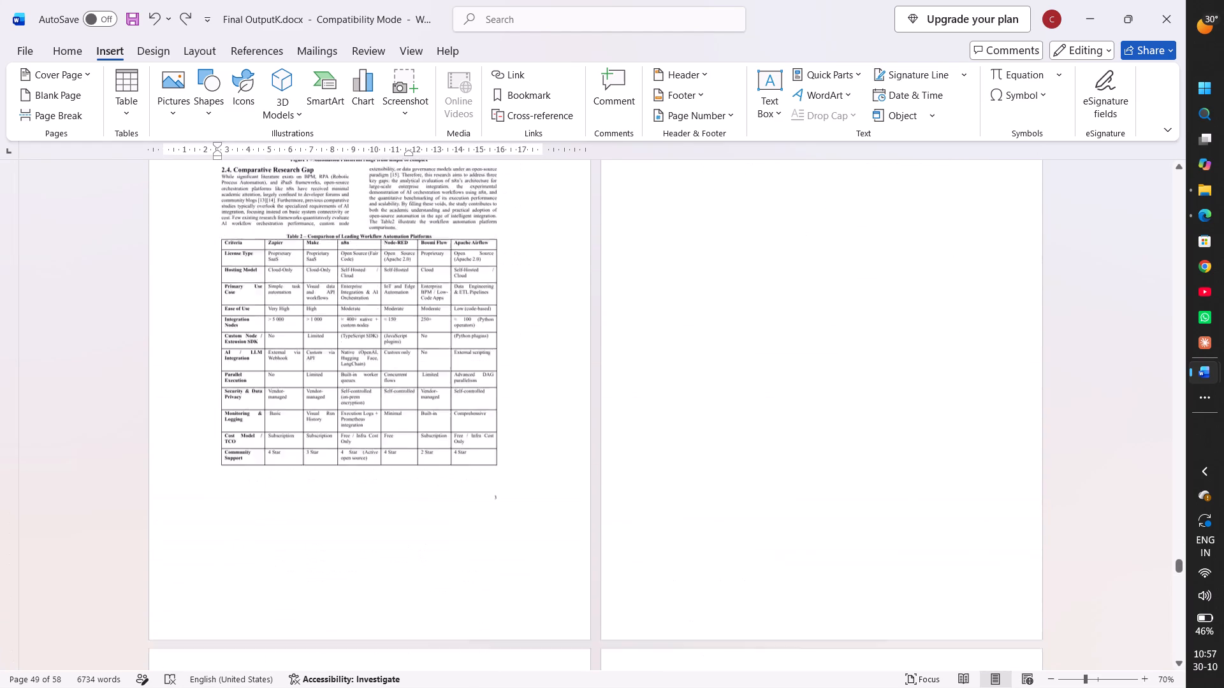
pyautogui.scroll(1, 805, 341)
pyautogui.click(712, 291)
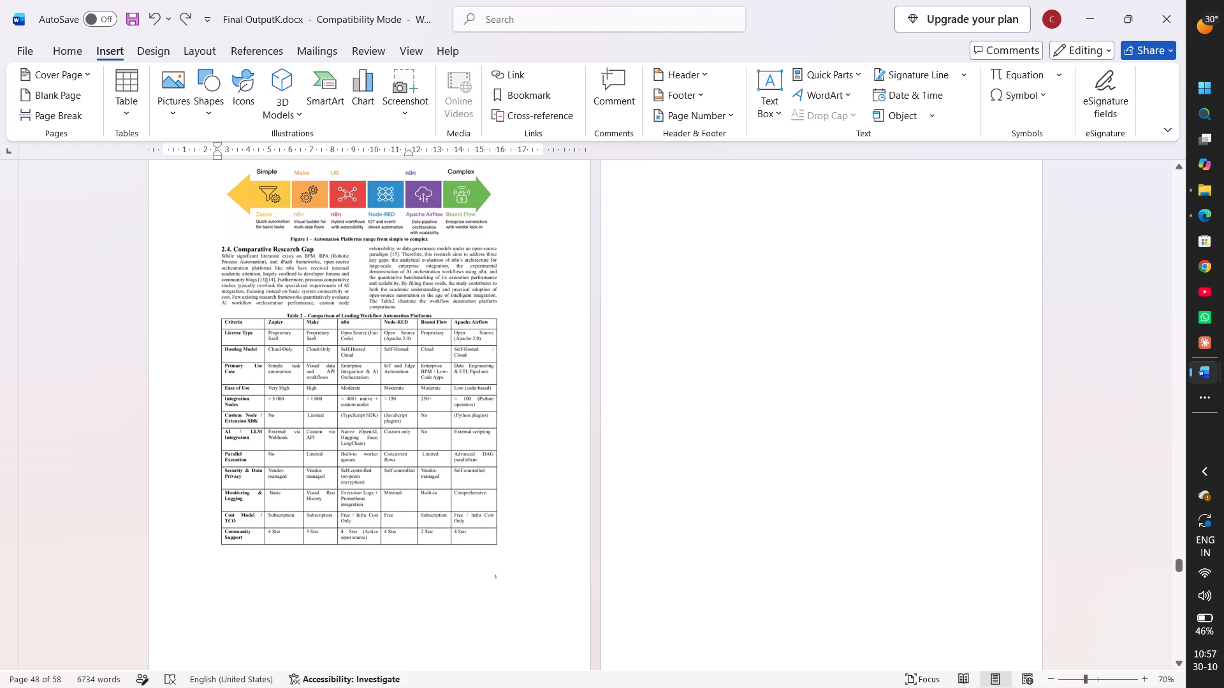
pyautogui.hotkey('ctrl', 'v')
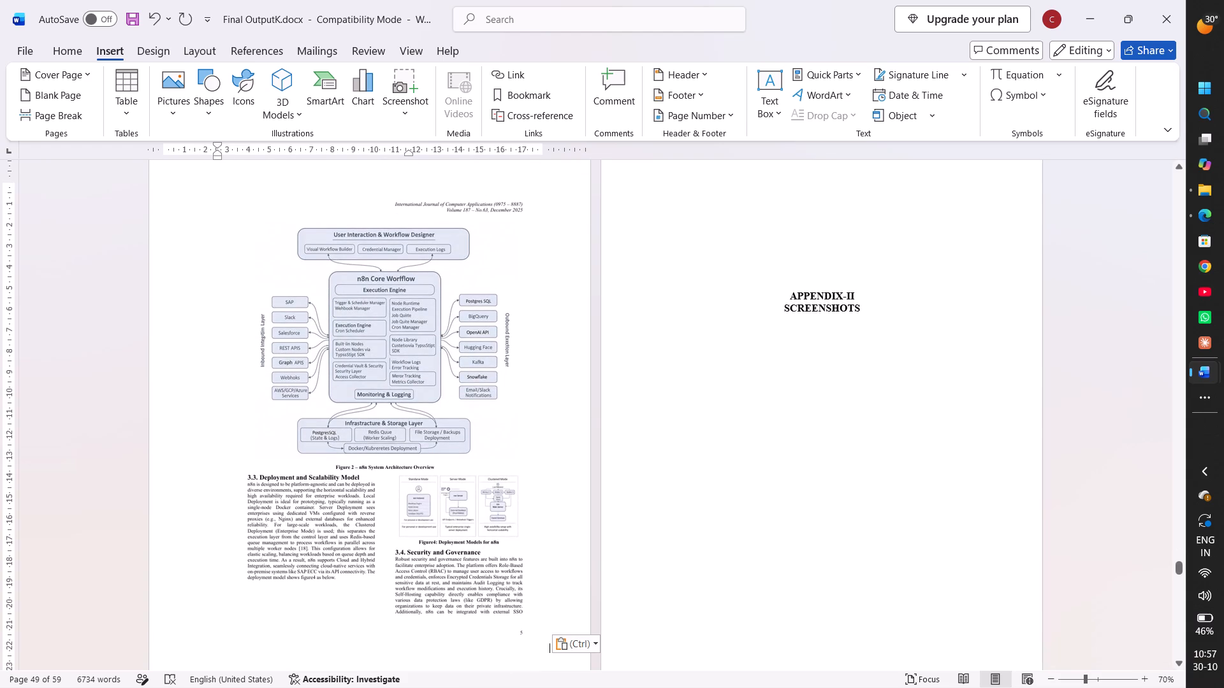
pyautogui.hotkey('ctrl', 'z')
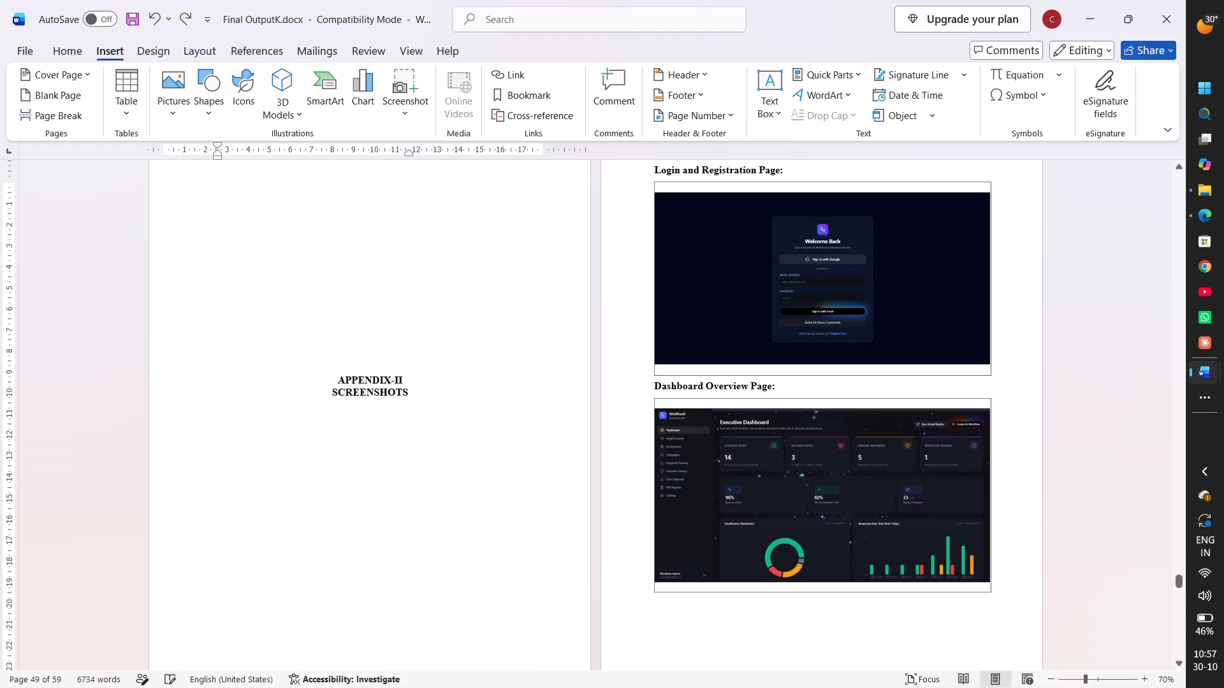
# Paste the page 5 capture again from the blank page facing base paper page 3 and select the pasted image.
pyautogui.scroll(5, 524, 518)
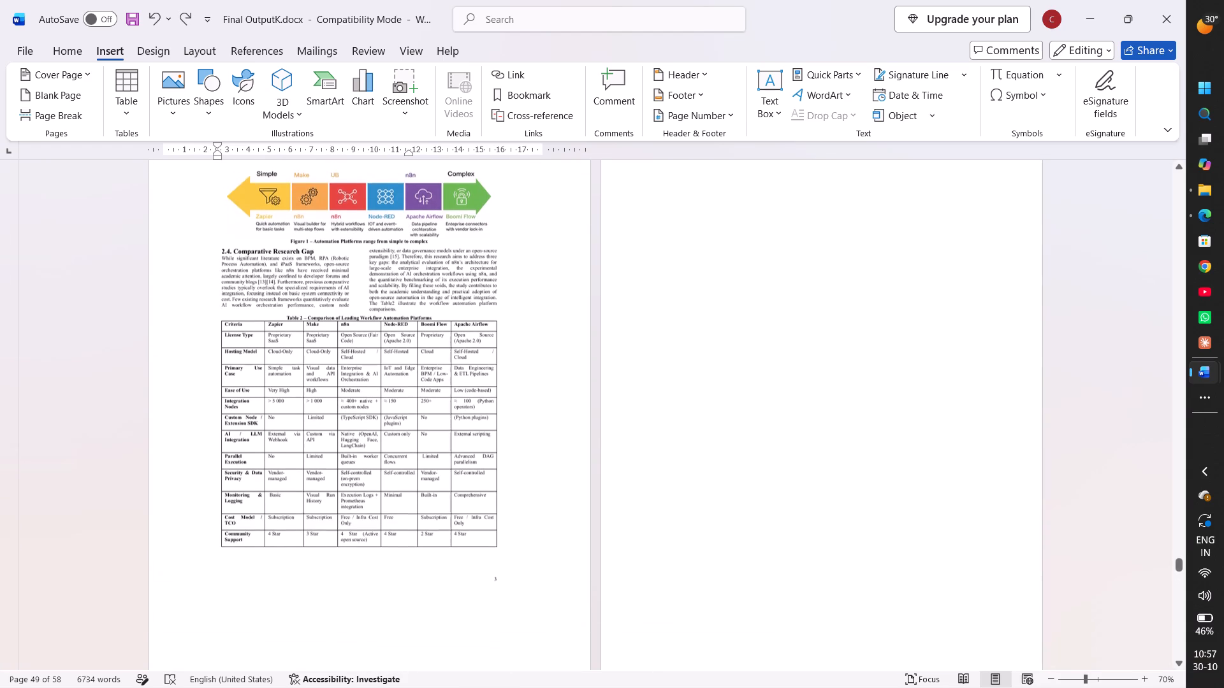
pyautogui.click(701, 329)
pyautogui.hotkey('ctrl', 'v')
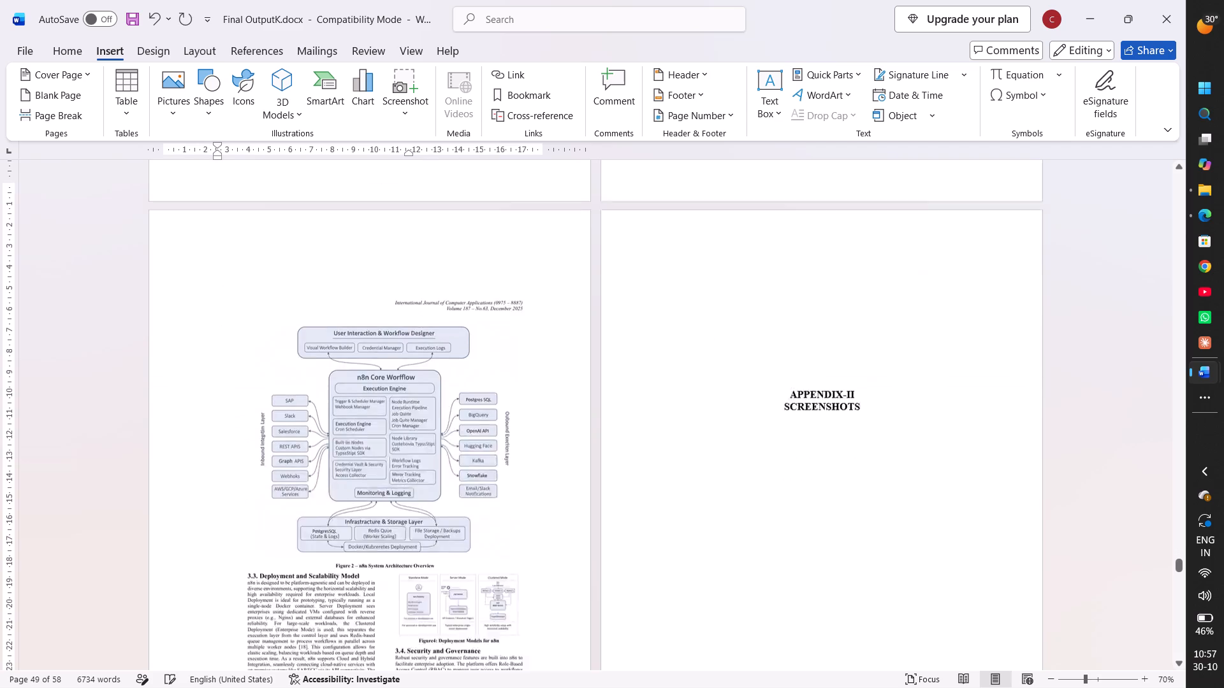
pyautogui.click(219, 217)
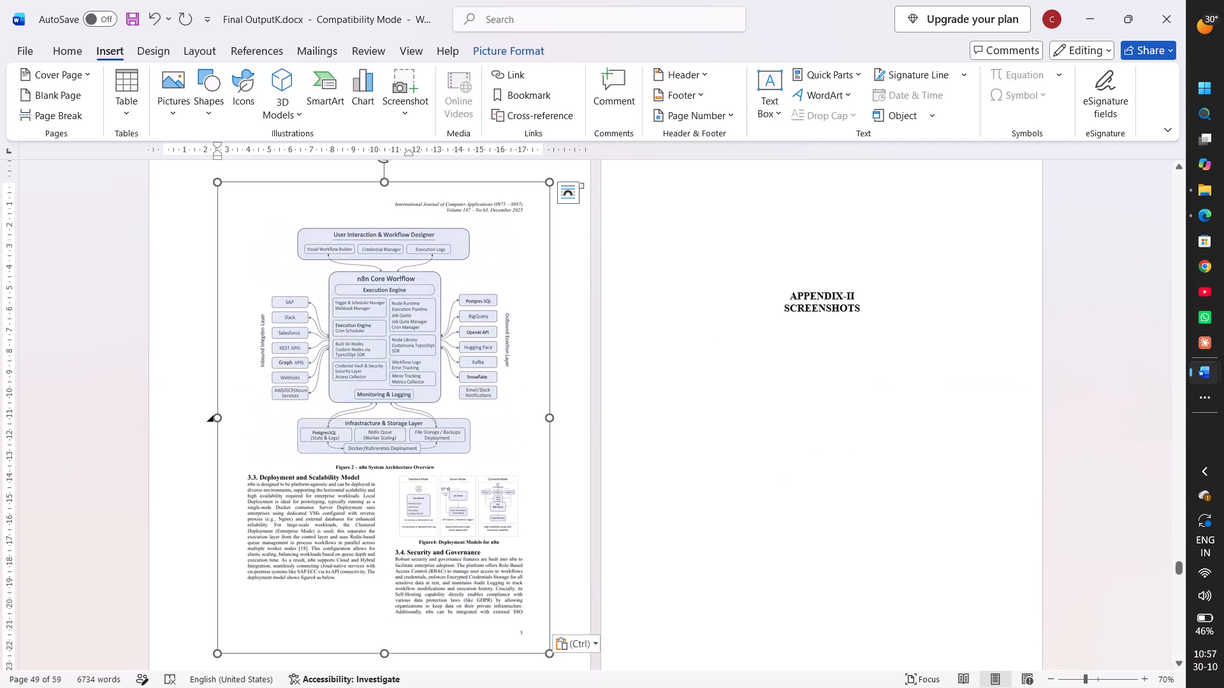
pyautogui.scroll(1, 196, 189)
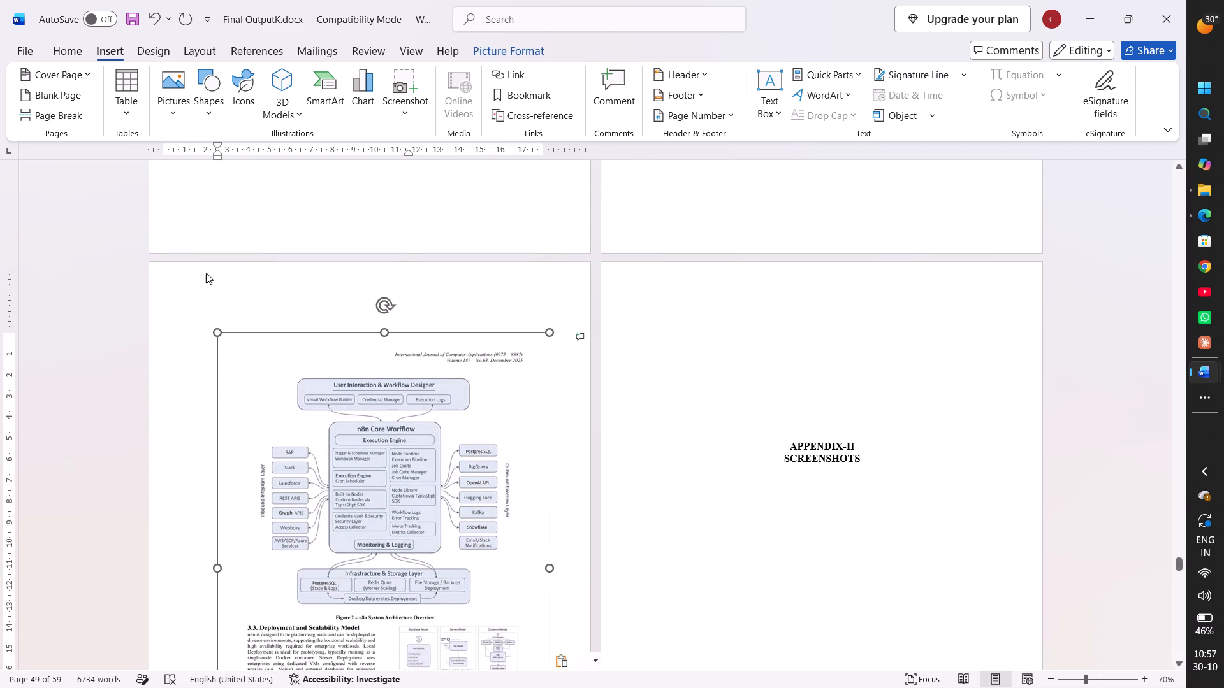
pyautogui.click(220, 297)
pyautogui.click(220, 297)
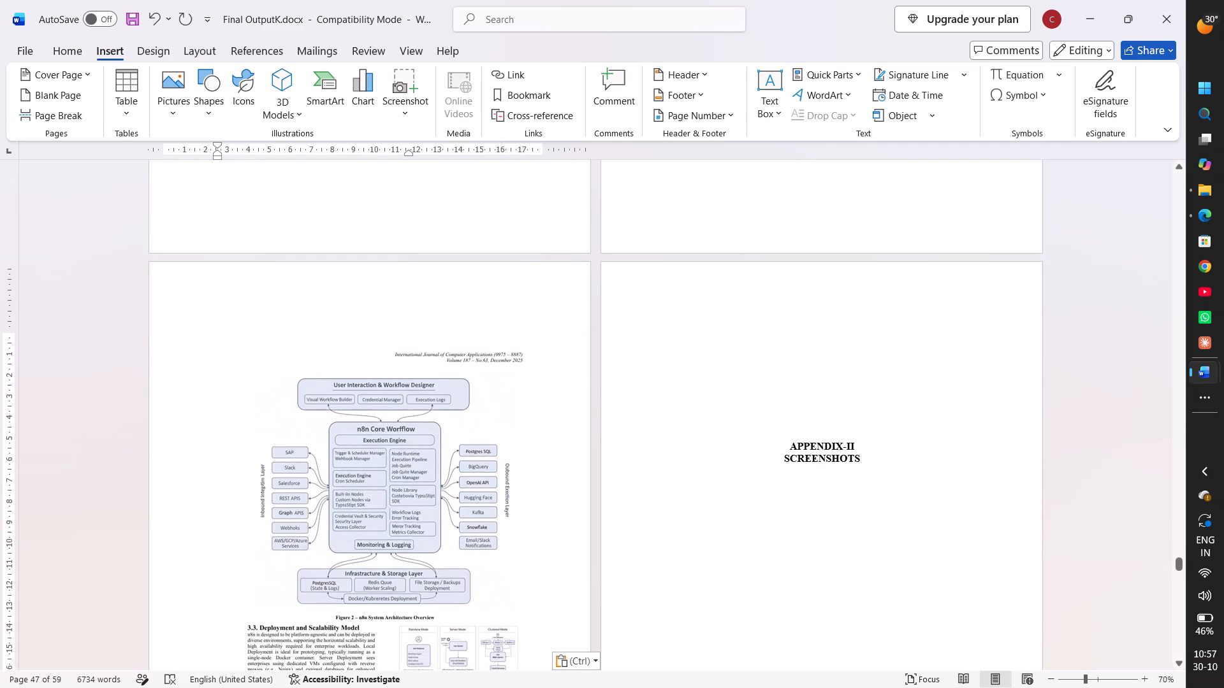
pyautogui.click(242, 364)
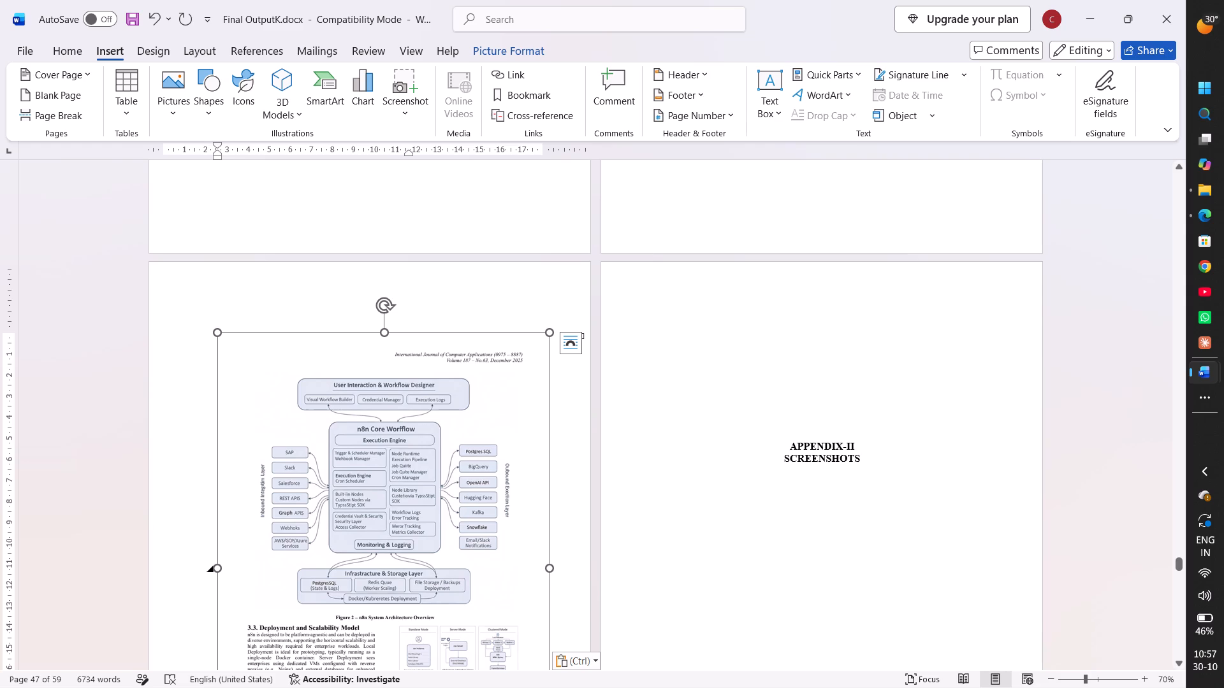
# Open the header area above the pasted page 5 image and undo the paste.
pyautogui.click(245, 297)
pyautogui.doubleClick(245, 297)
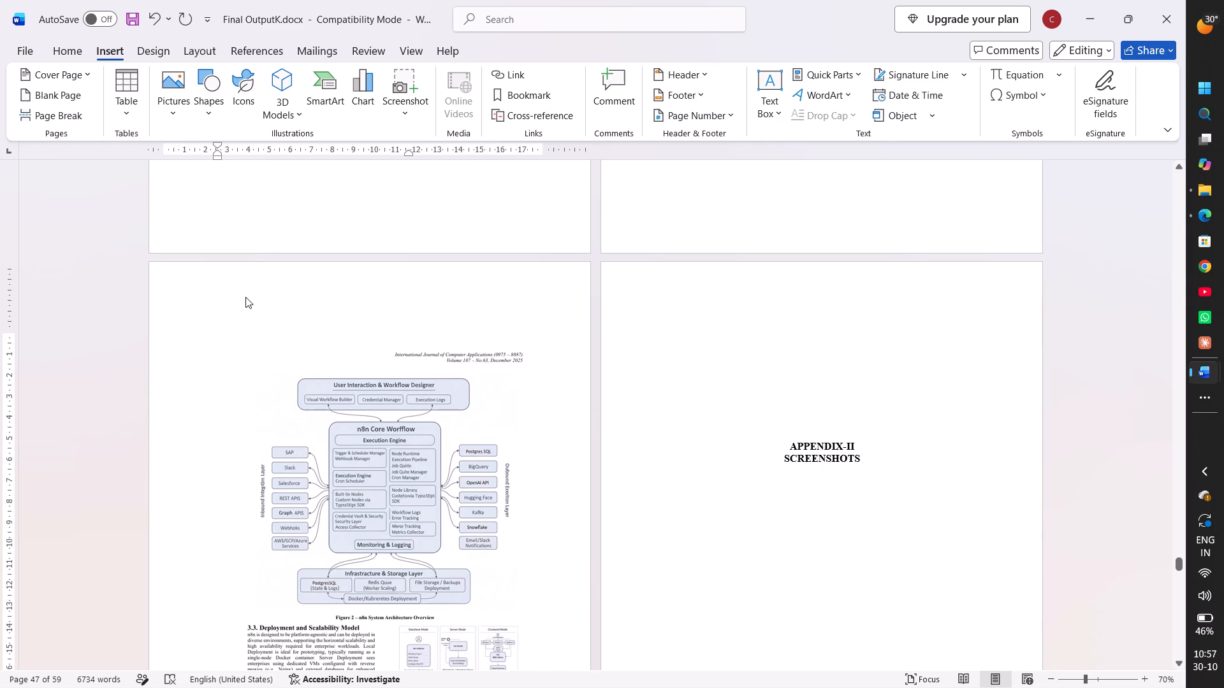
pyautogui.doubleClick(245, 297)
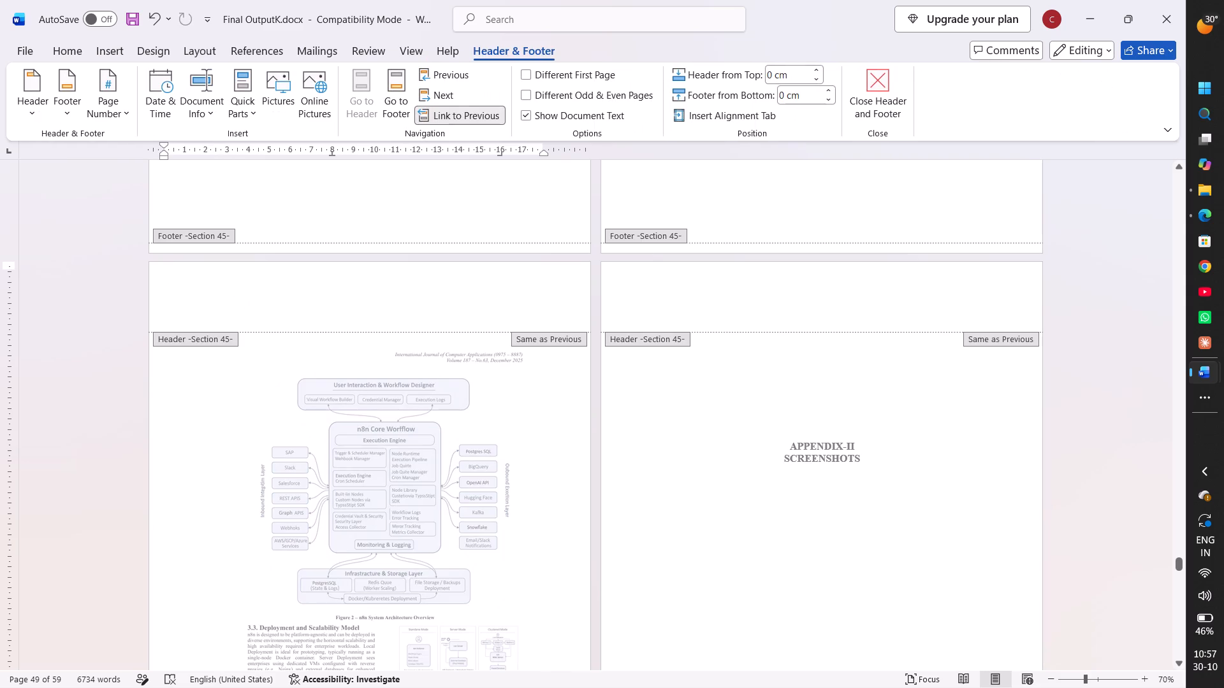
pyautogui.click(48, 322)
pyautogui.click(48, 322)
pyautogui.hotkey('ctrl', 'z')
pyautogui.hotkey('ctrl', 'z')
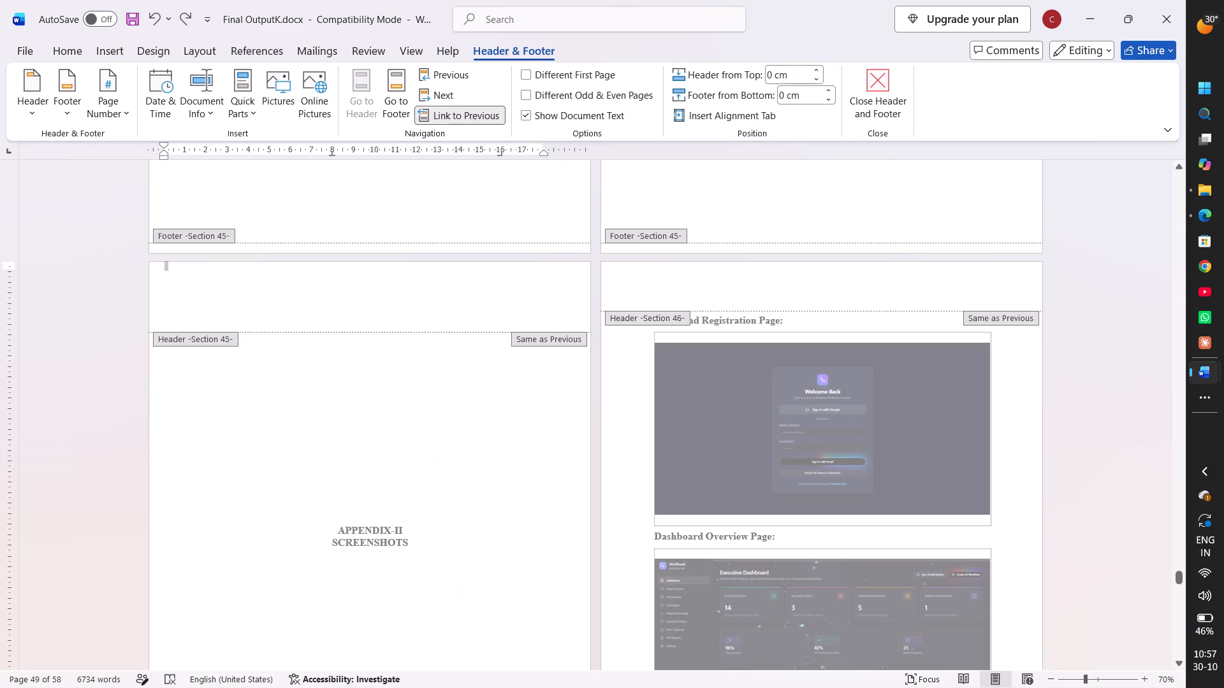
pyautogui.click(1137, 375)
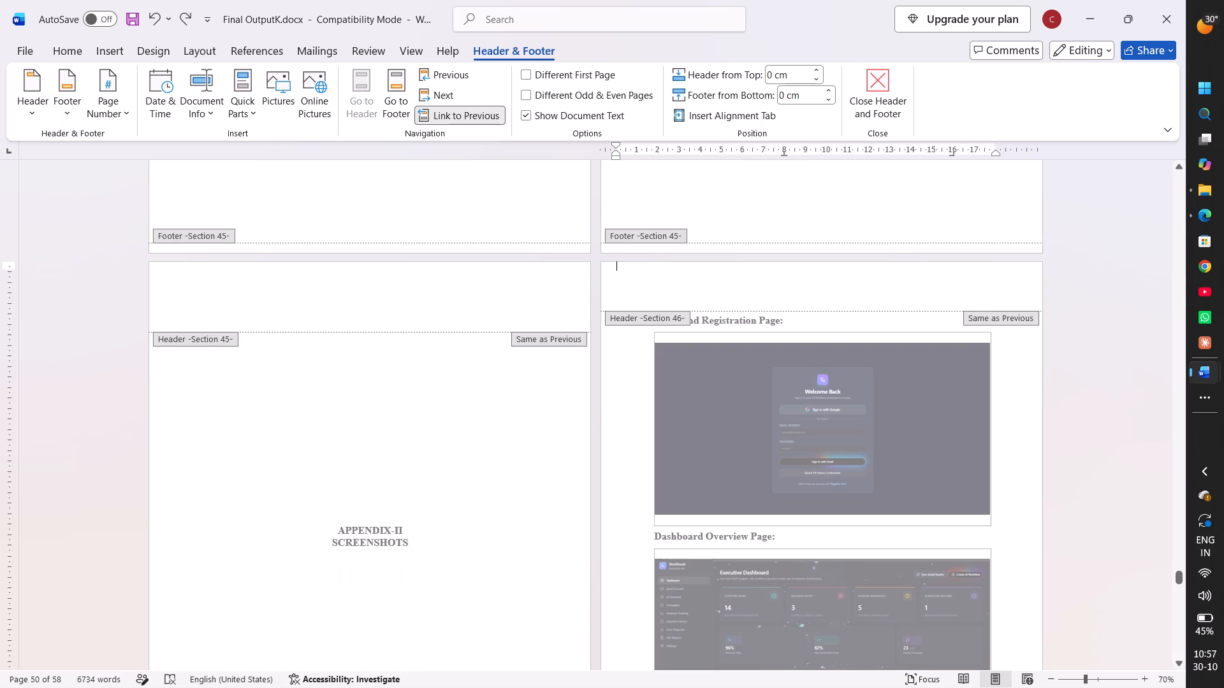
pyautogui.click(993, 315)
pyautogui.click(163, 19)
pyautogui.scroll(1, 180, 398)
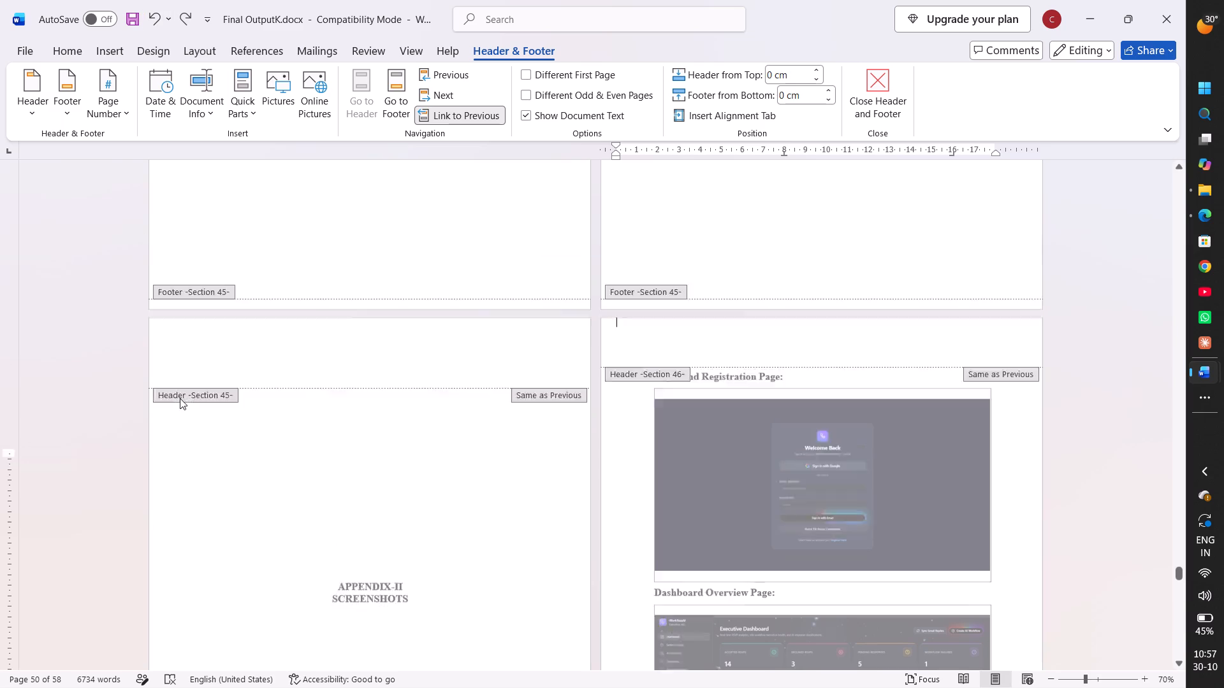
# Review the section headers, footers and page numbering from the diagrams chapter through to the base paper pages.
pyautogui.scroll(16, 180, 398)
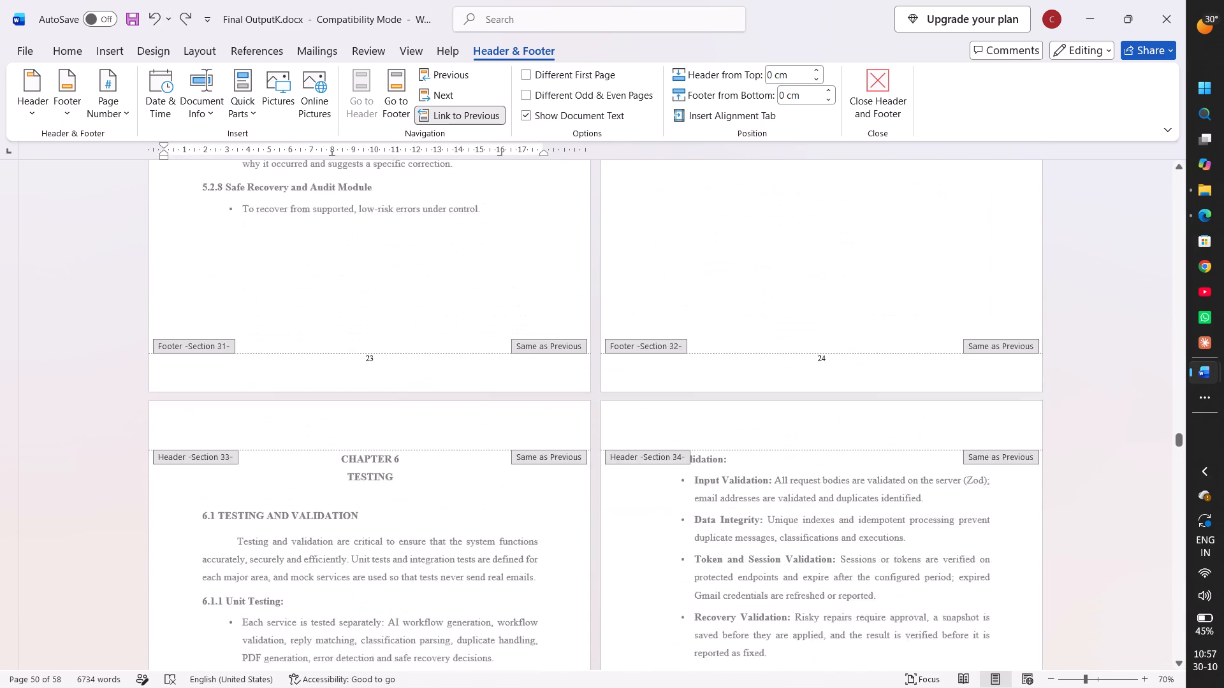
pyautogui.scroll(20, 180, 398)
pyautogui.scroll(12, 180, 398)
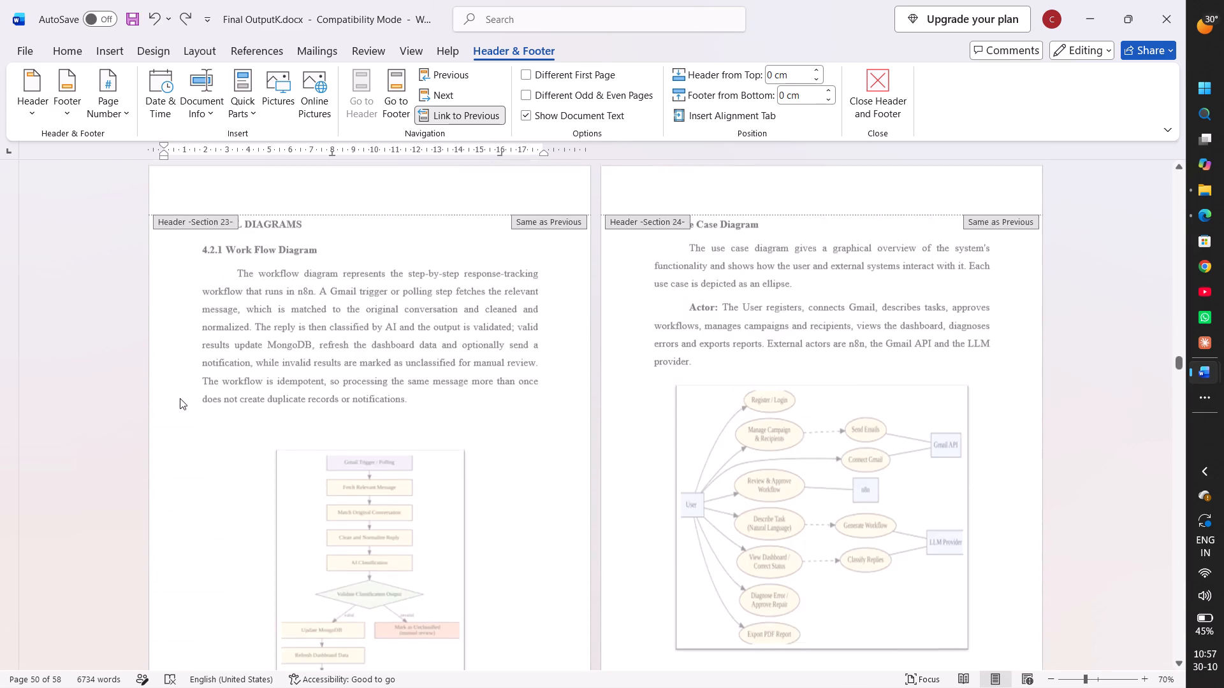
pyautogui.scroll(-16, 180, 398)
pyautogui.scroll(-10, 180, 398)
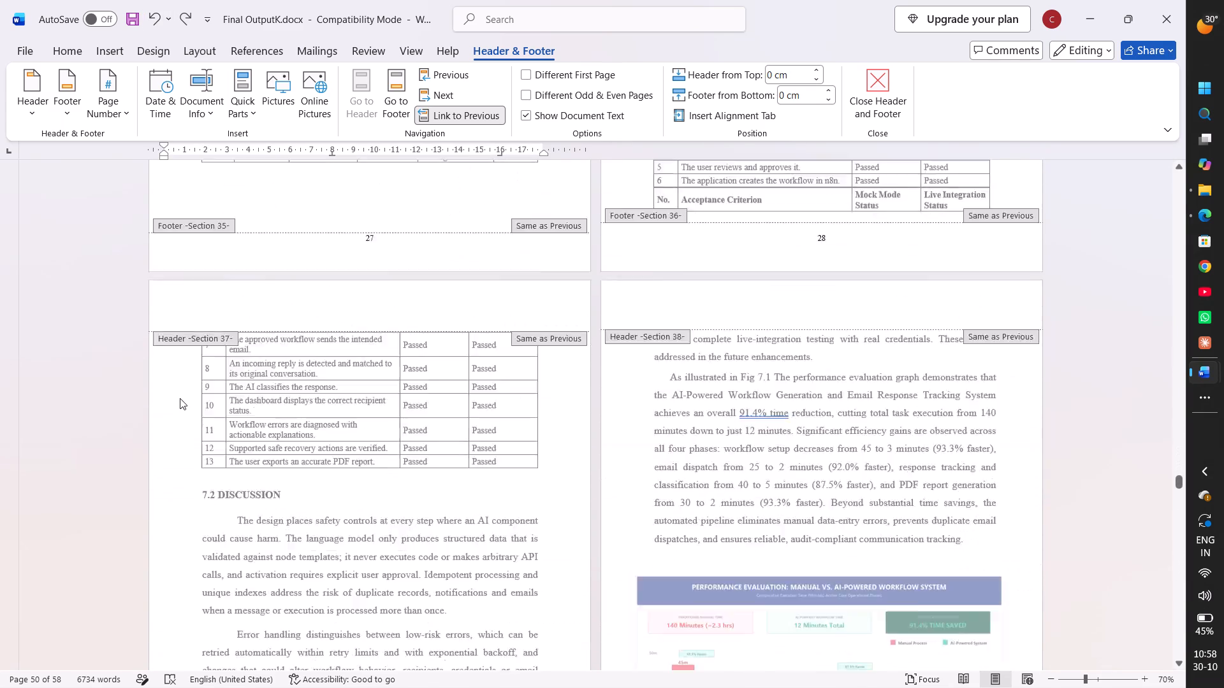
pyautogui.scroll(-8, 180, 398)
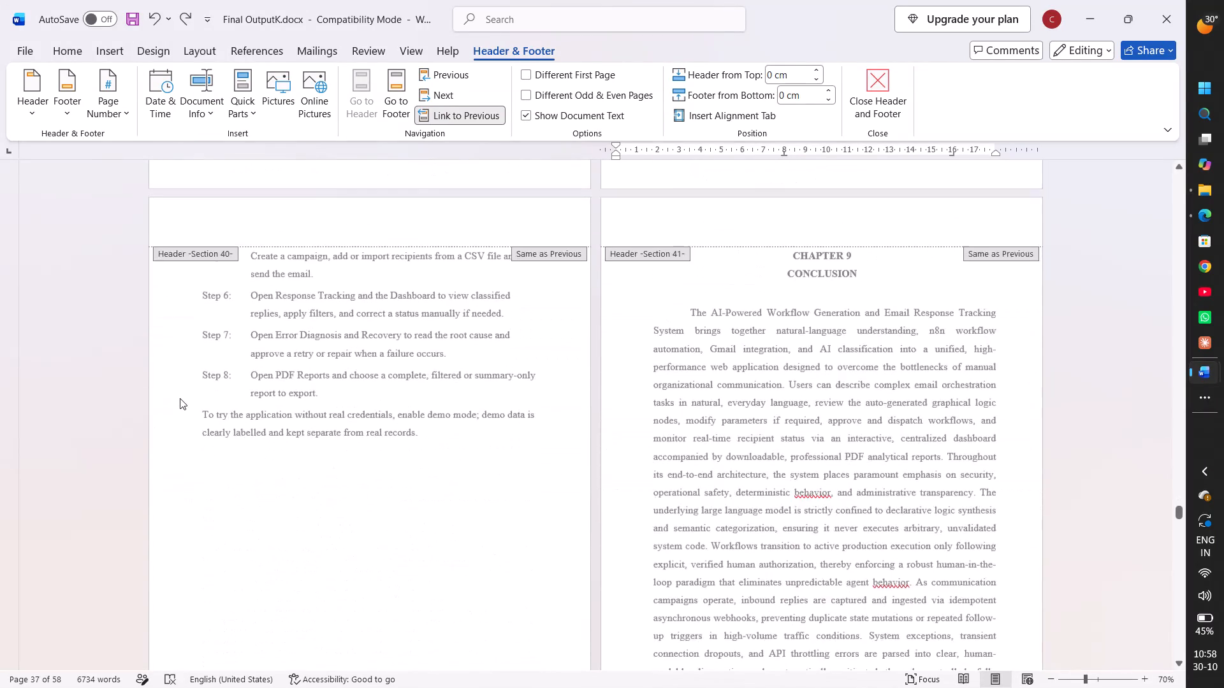
pyautogui.scroll(-6, 180, 398)
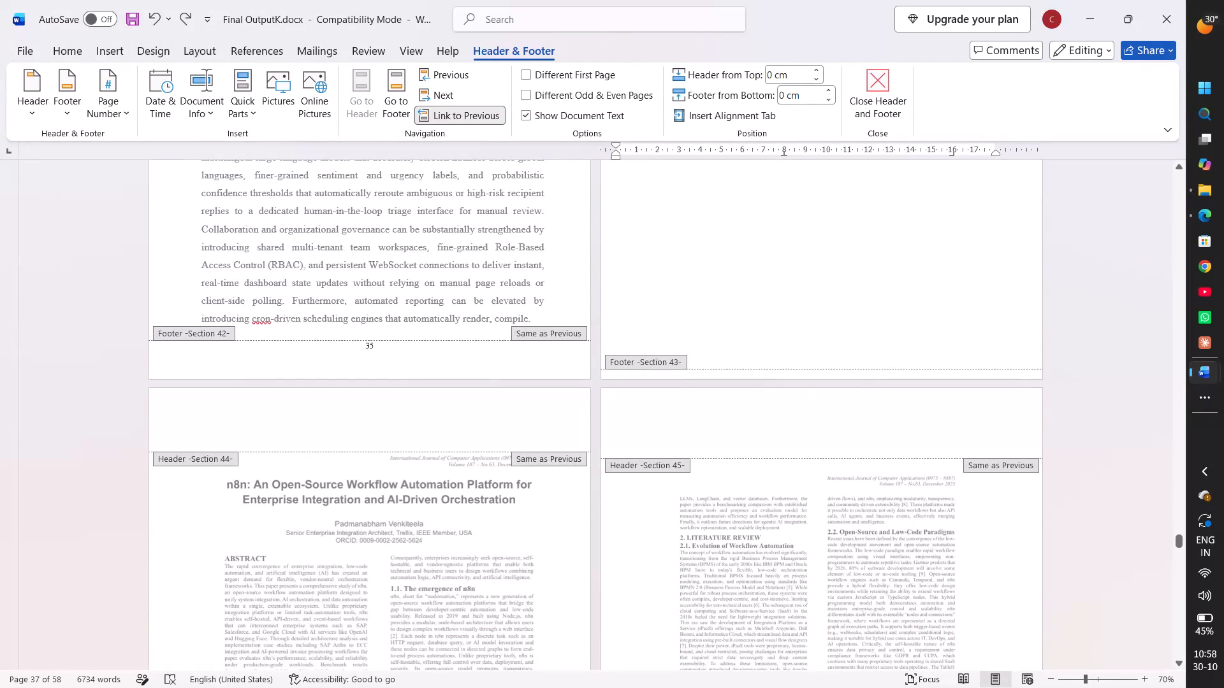
# Exit header and footer editing and return to the blank page facing base paper page 3.
pyautogui.click(876, 78)
pyautogui.scroll(2, 643, 282)
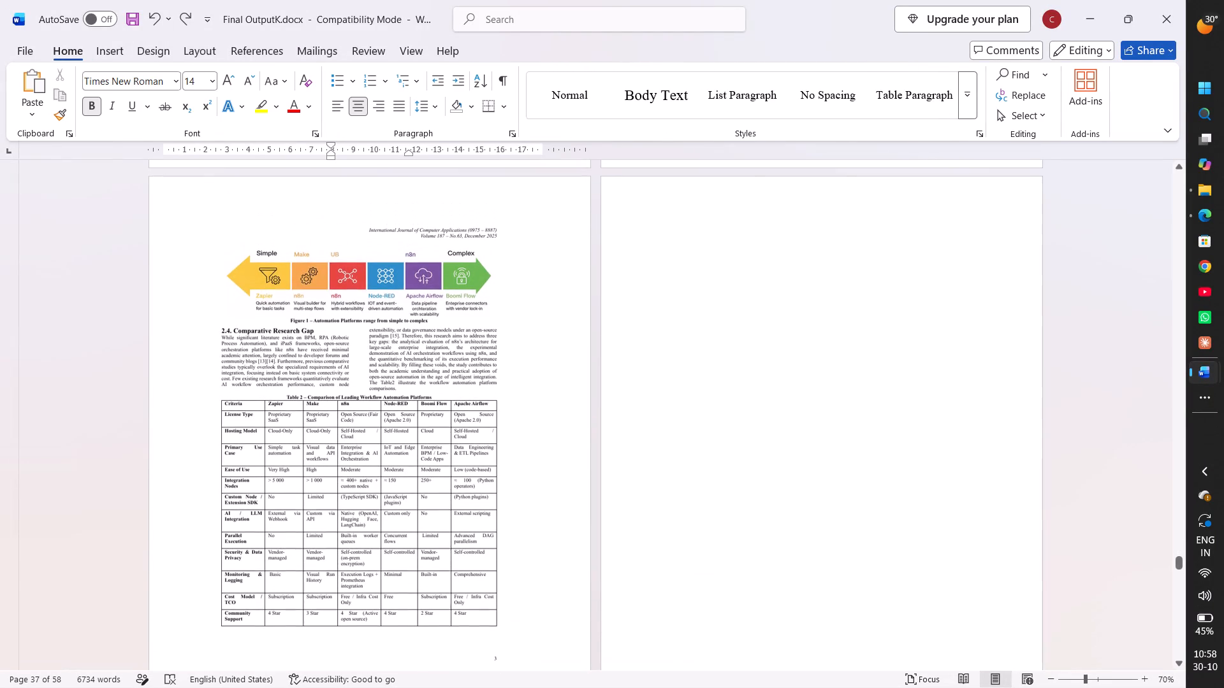
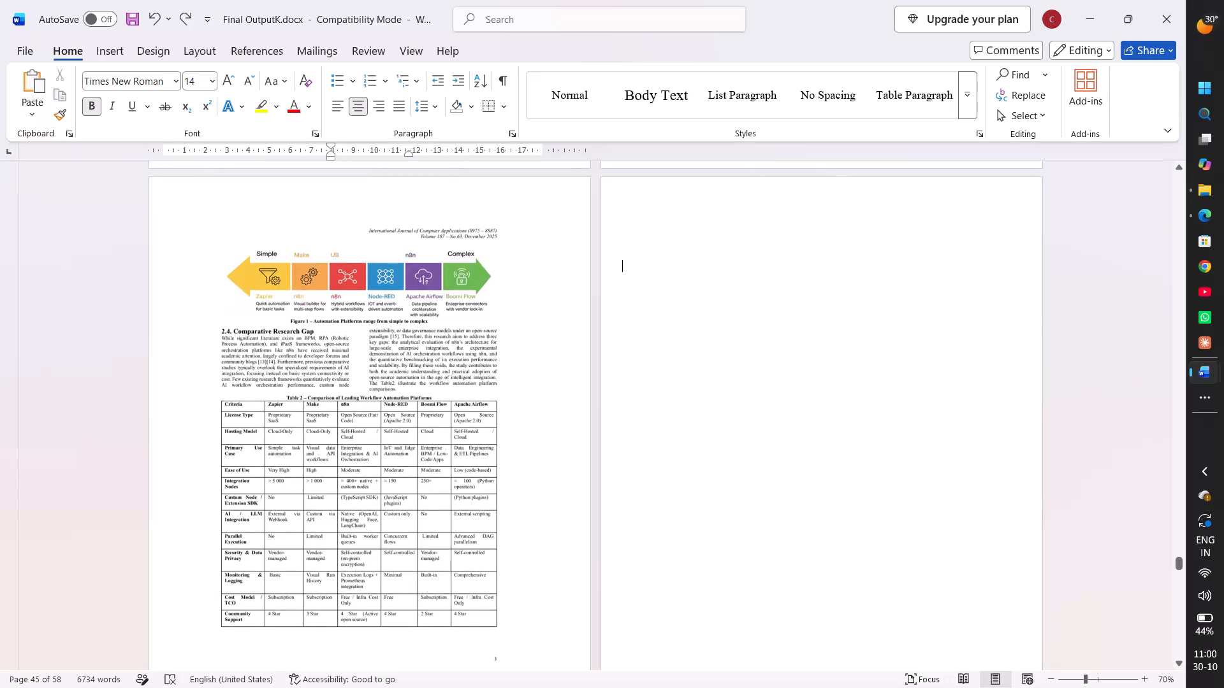
# Paste the base paper page 5 capture at the blank page facing page 3 and give it square text wrapping.
pyautogui.hotkey('ctrl', 'v')
pyautogui.click(539, 347)
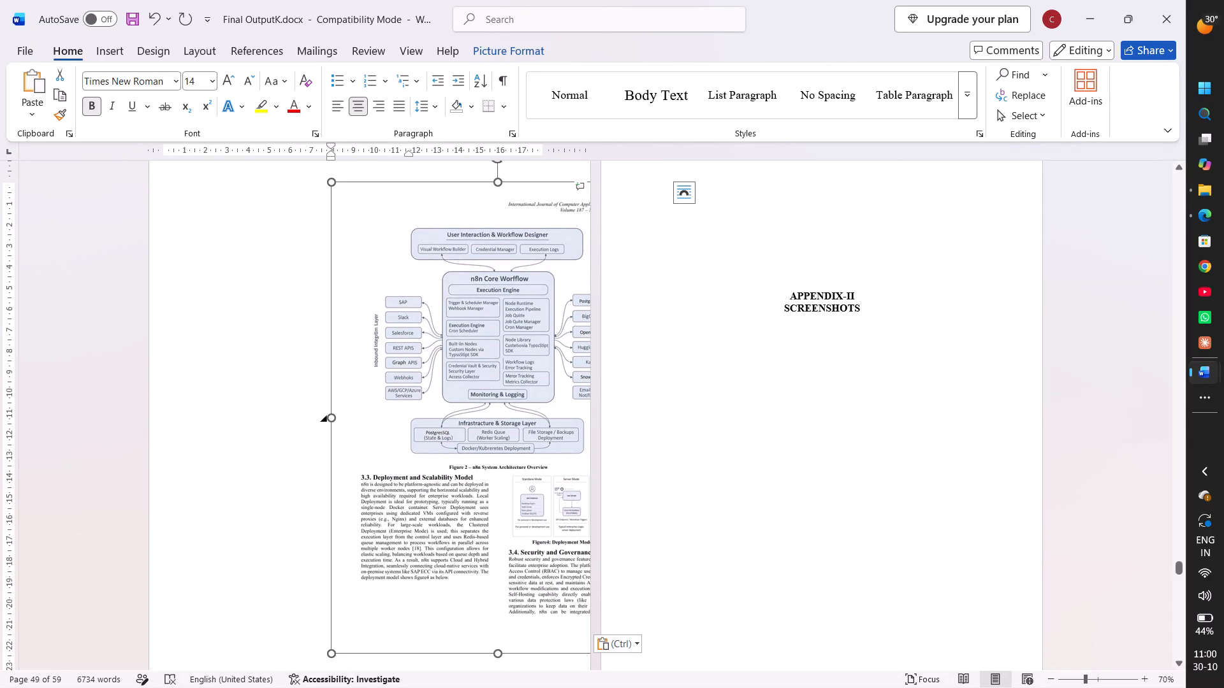
pyautogui.click(680, 203)
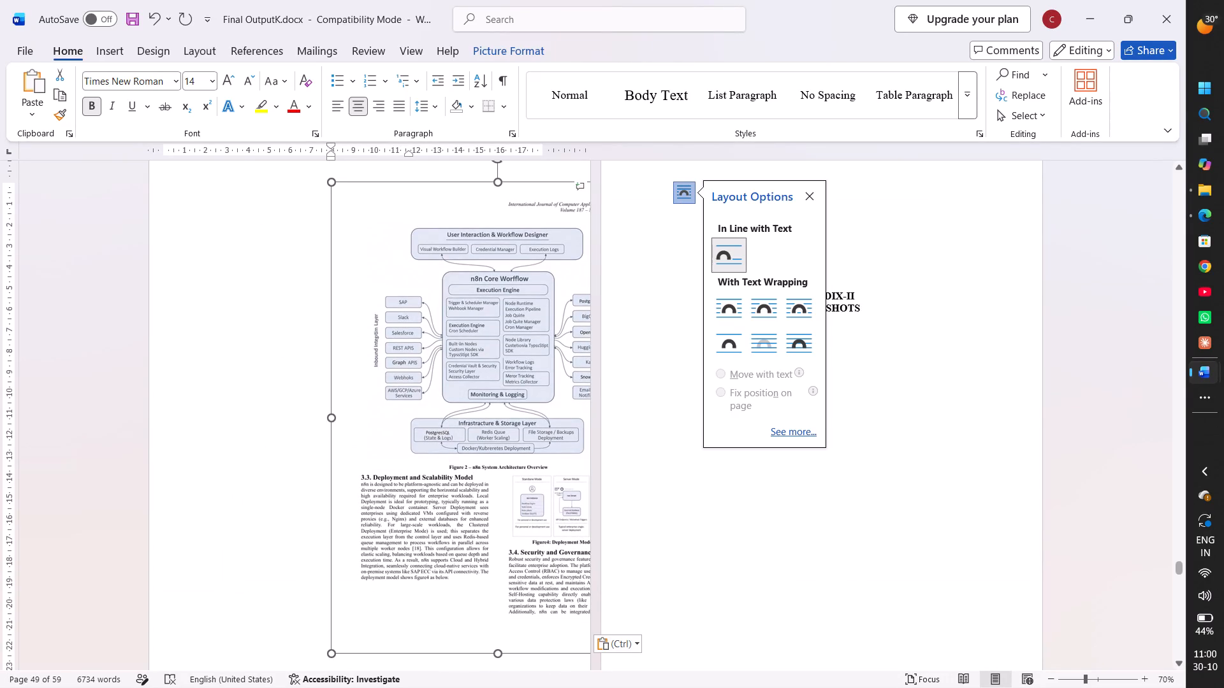
pyautogui.scroll(3, 488, 332)
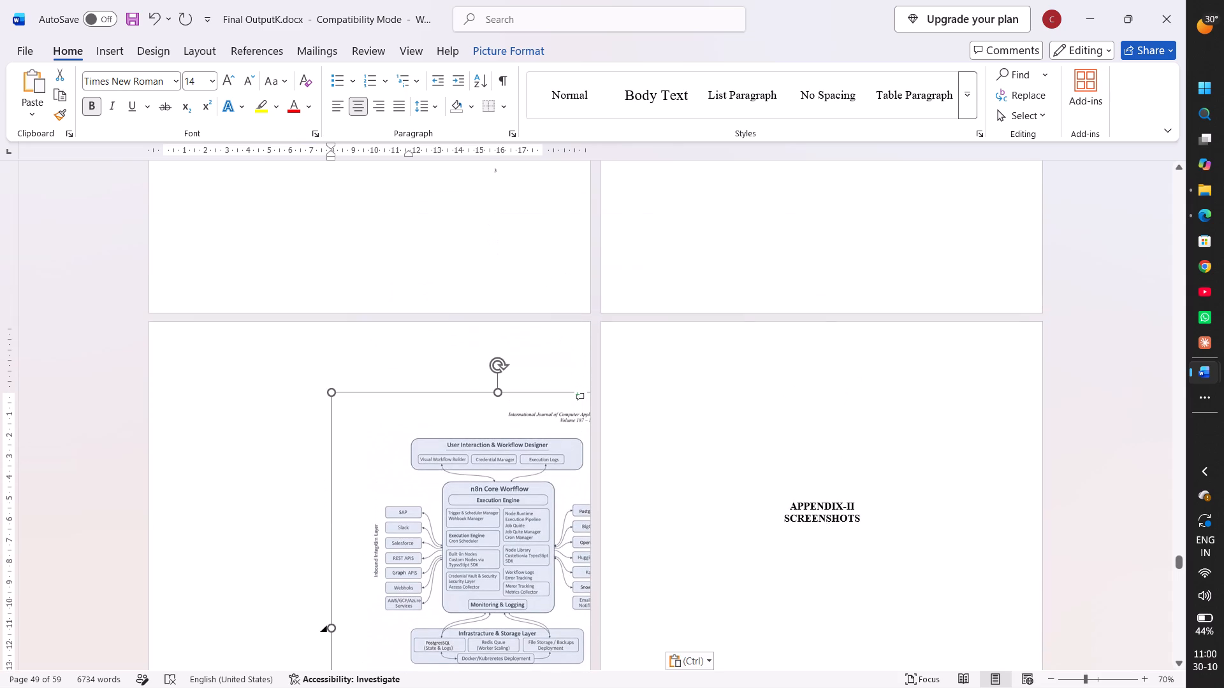
pyautogui.moveTo(452, 476); pyautogui.dragTo(782, 229)
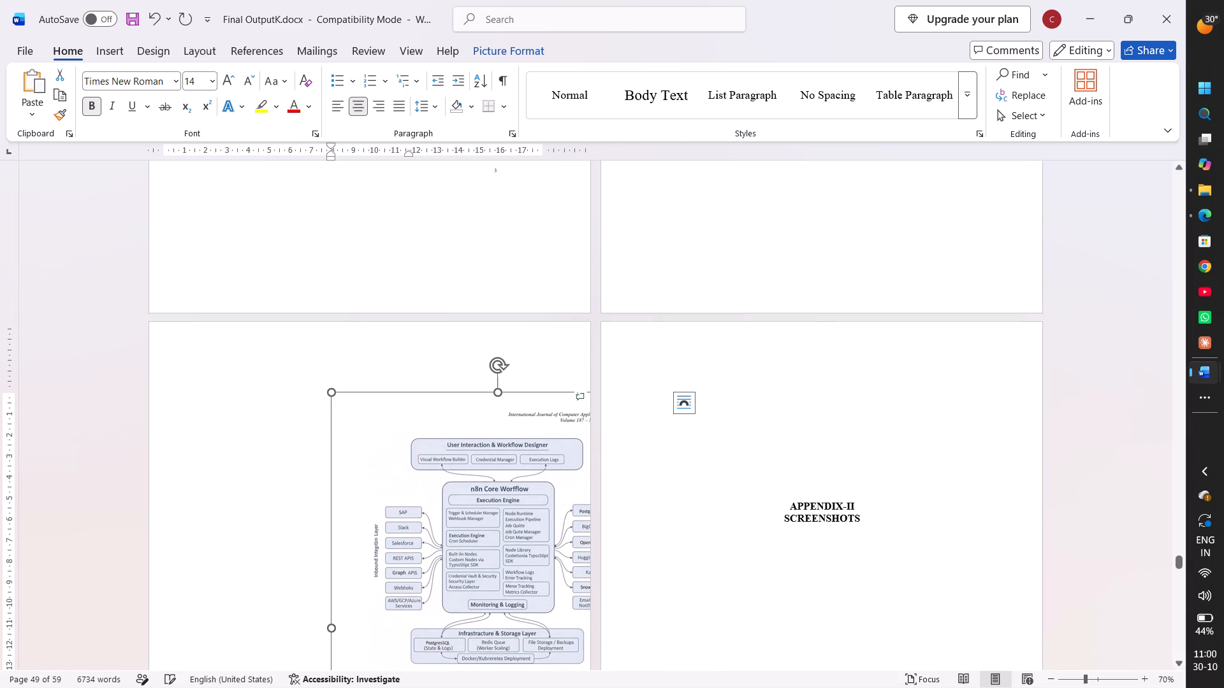
pyautogui.click(680, 406)
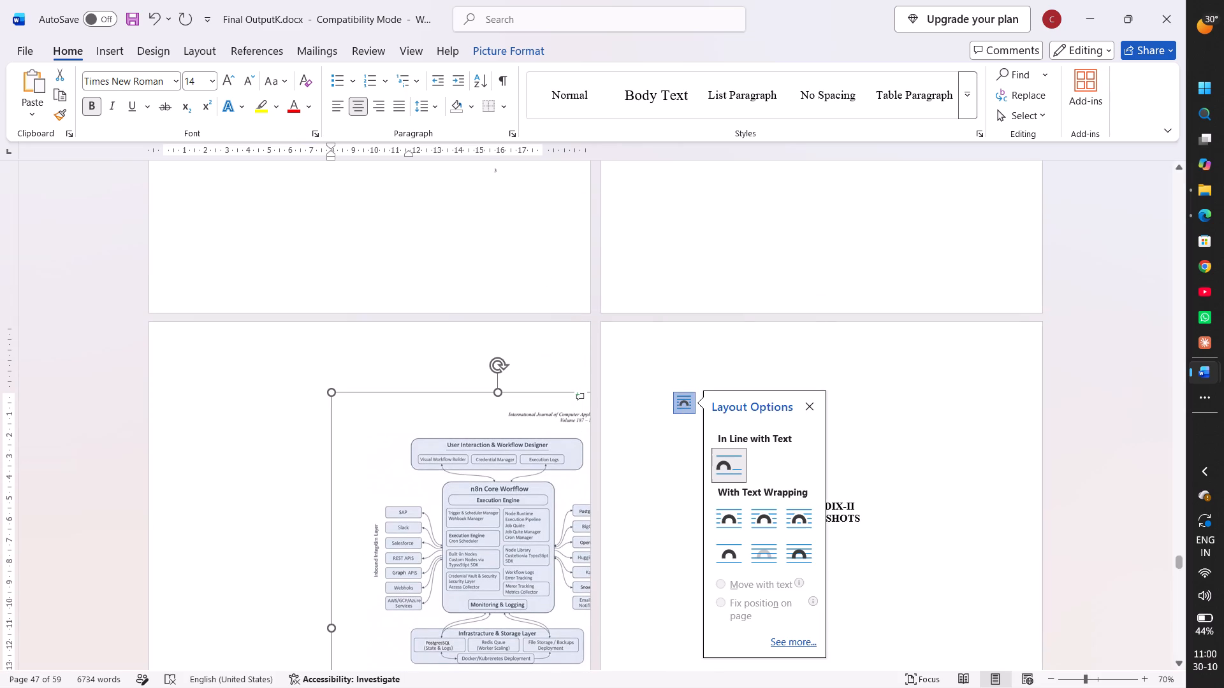
pyautogui.click(720, 508)
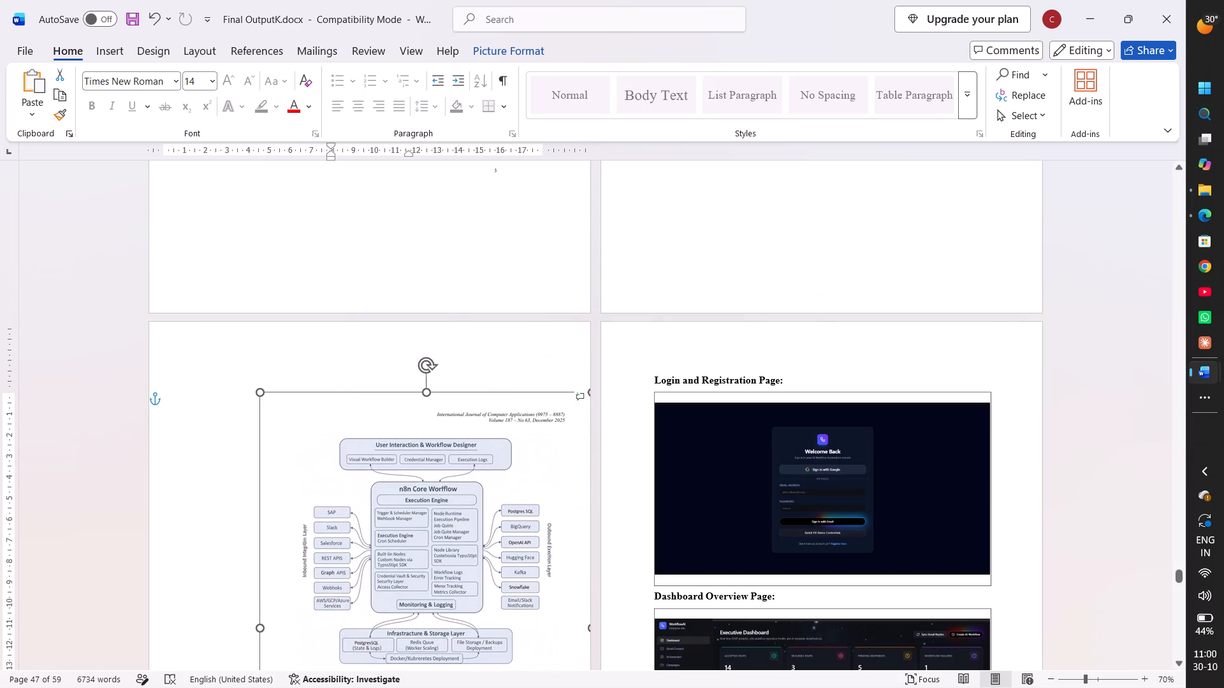
# Move the page 5 image off the APPENDIX-II page onto the blank page facing base paper page 3.
pyautogui.moveTo(501, 497); pyautogui.dragTo(764, 189)
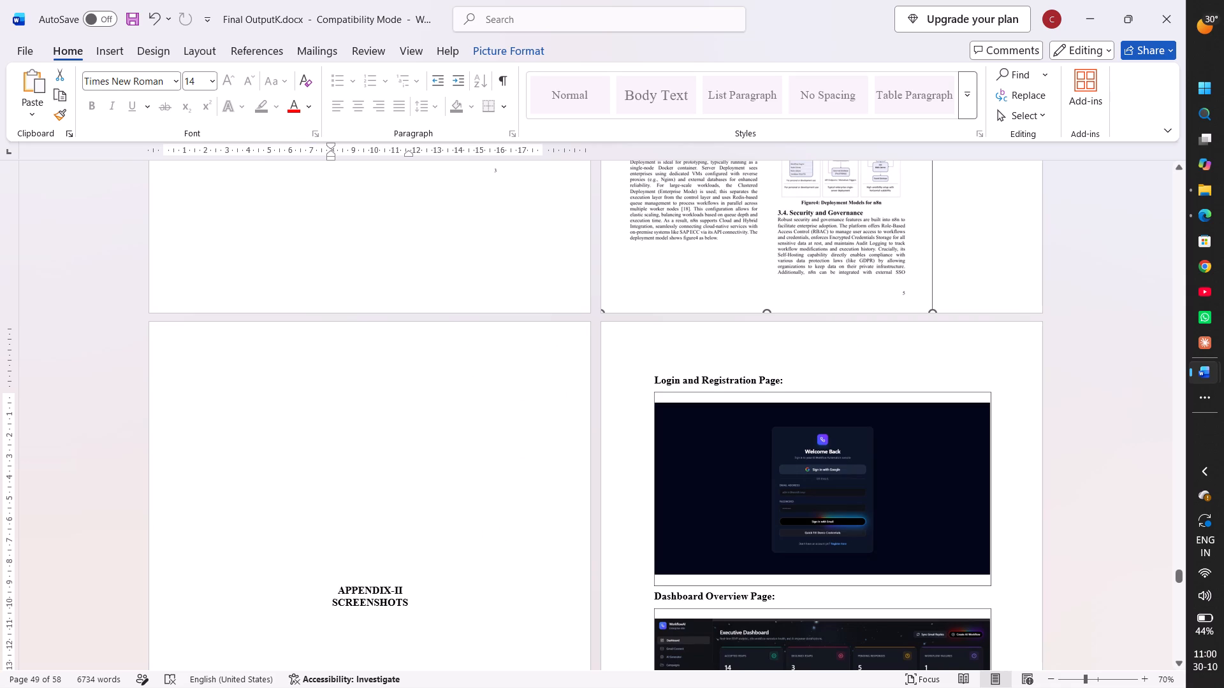
pyautogui.moveTo(764, 189); pyautogui.dragTo(764, 136)
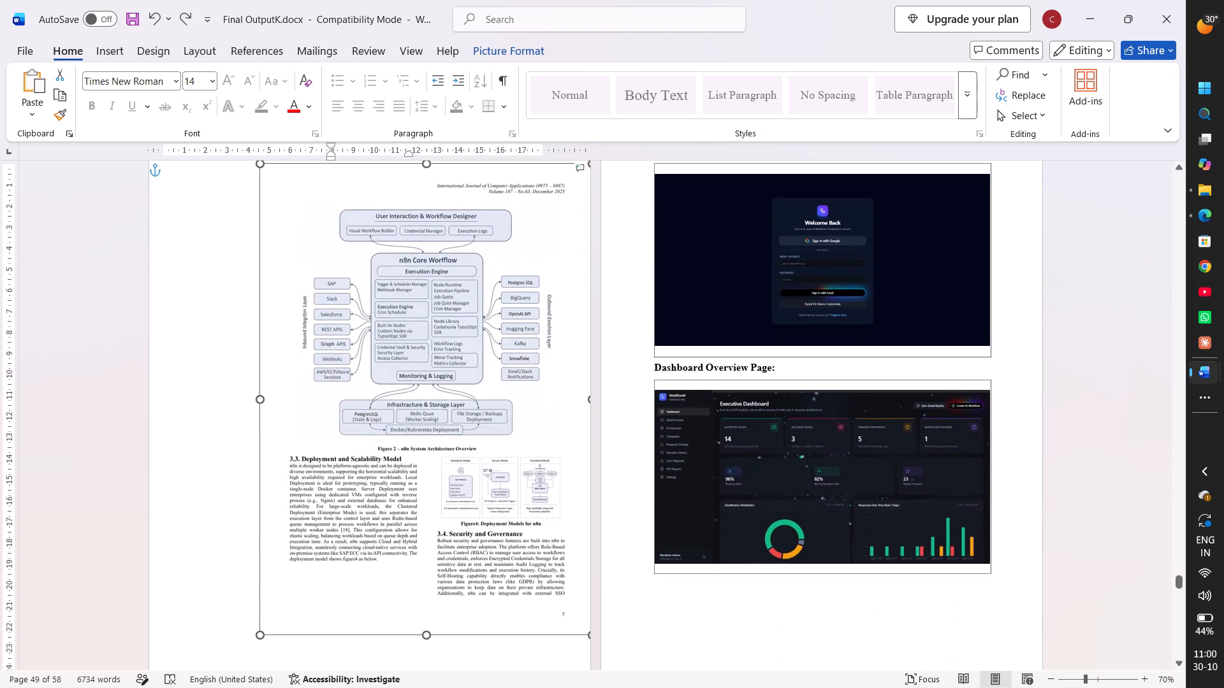
pyautogui.moveTo(467, 334); pyautogui.dragTo(762, 123)
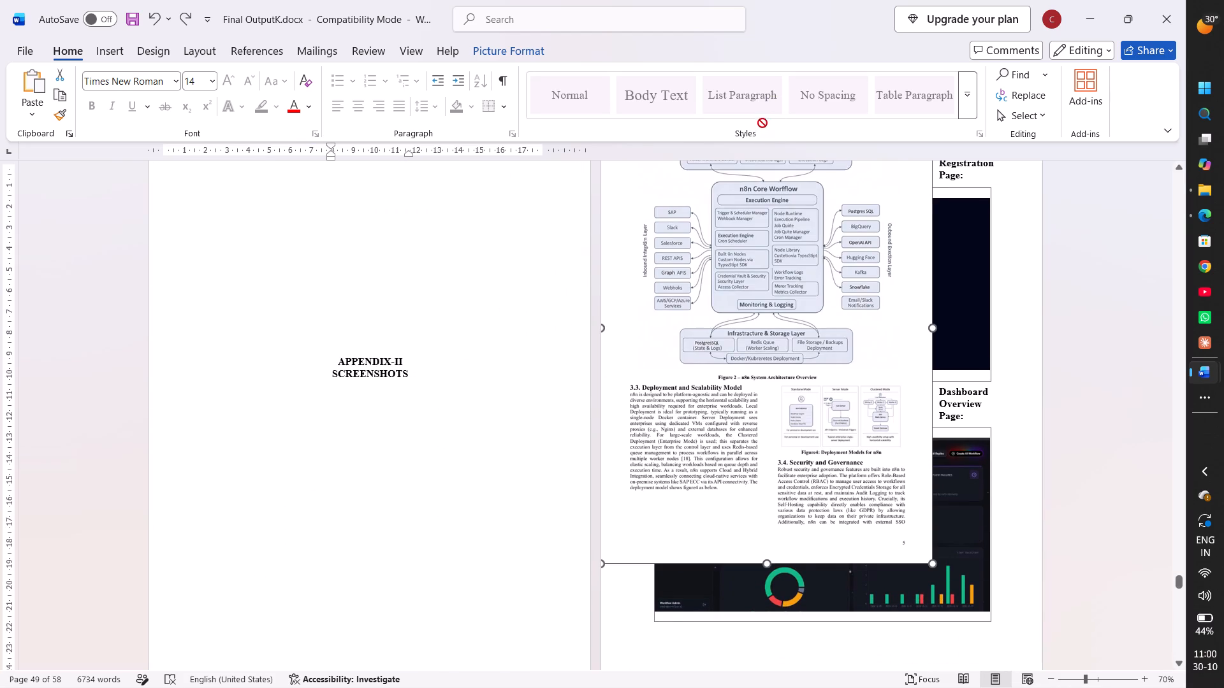
pyautogui.moveTo(762, 123); pyautogui.dragTo(467, 315)
pyautogui.scroll(1, 678, 296)
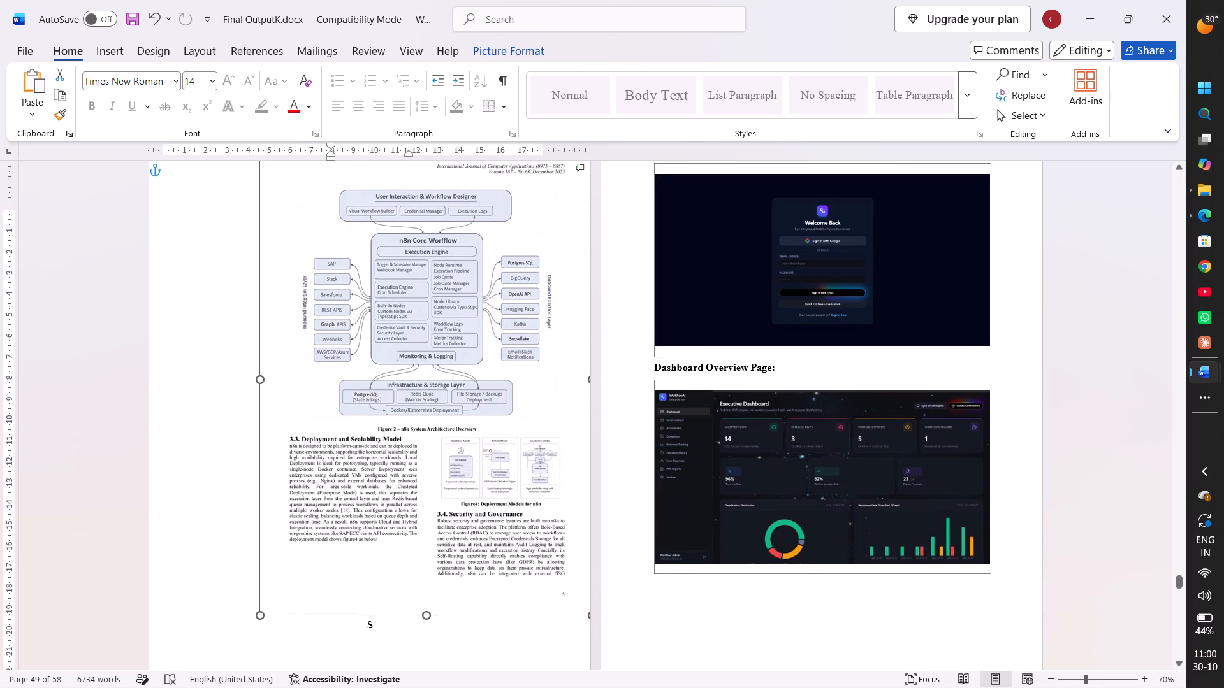
pyautogui.scroll(3, 678, 296)
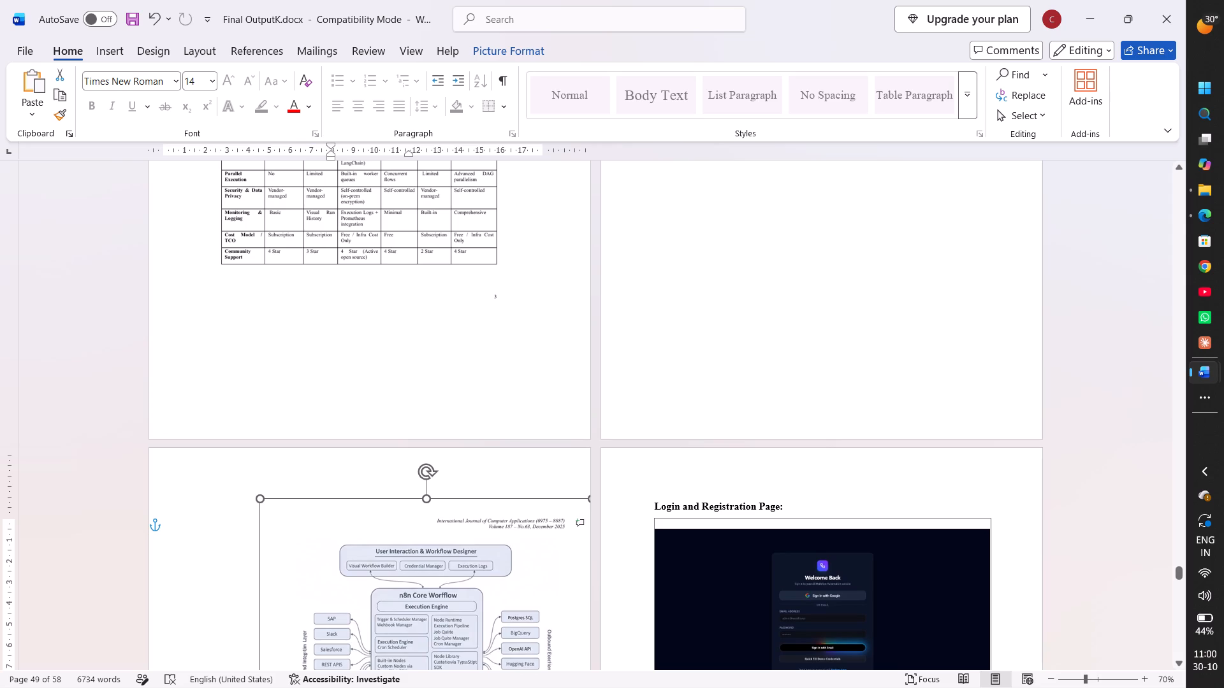
pyautogui.moveTo(474, 564); pyautogui.dragTo(731, 366)
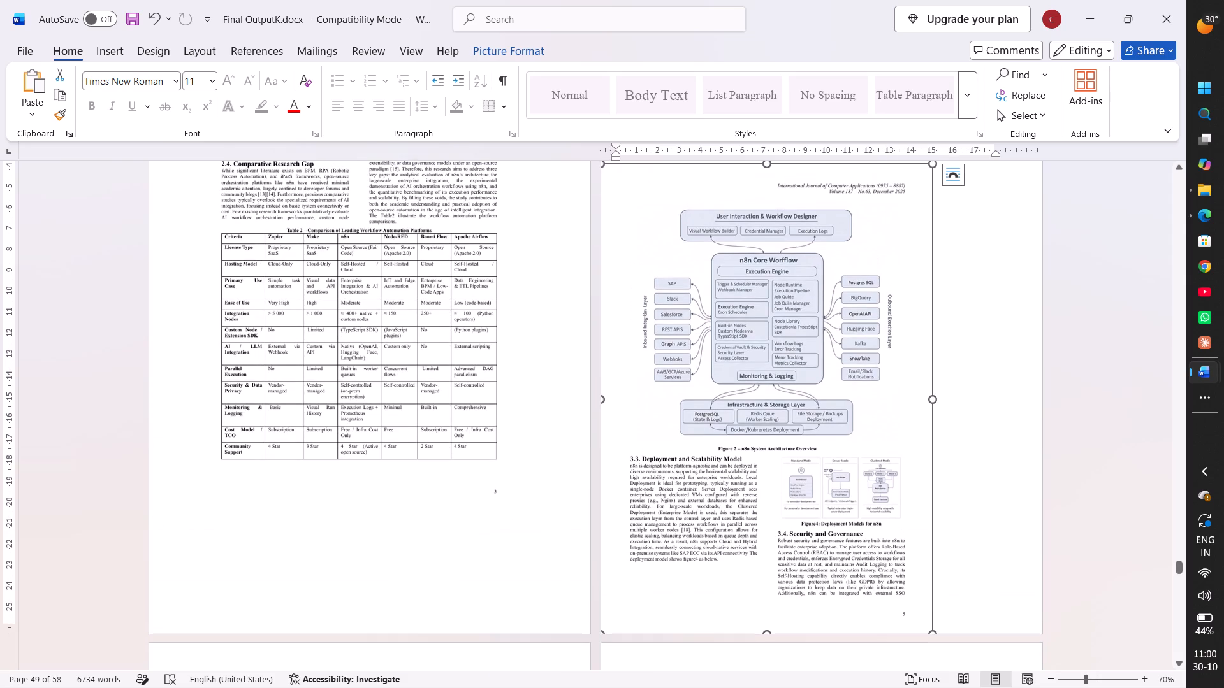
# Centre the page 5 image horizontally on its page and bring its journal header roughly level with page 3's header.
pyautogui.scroll(2, 433, 443)
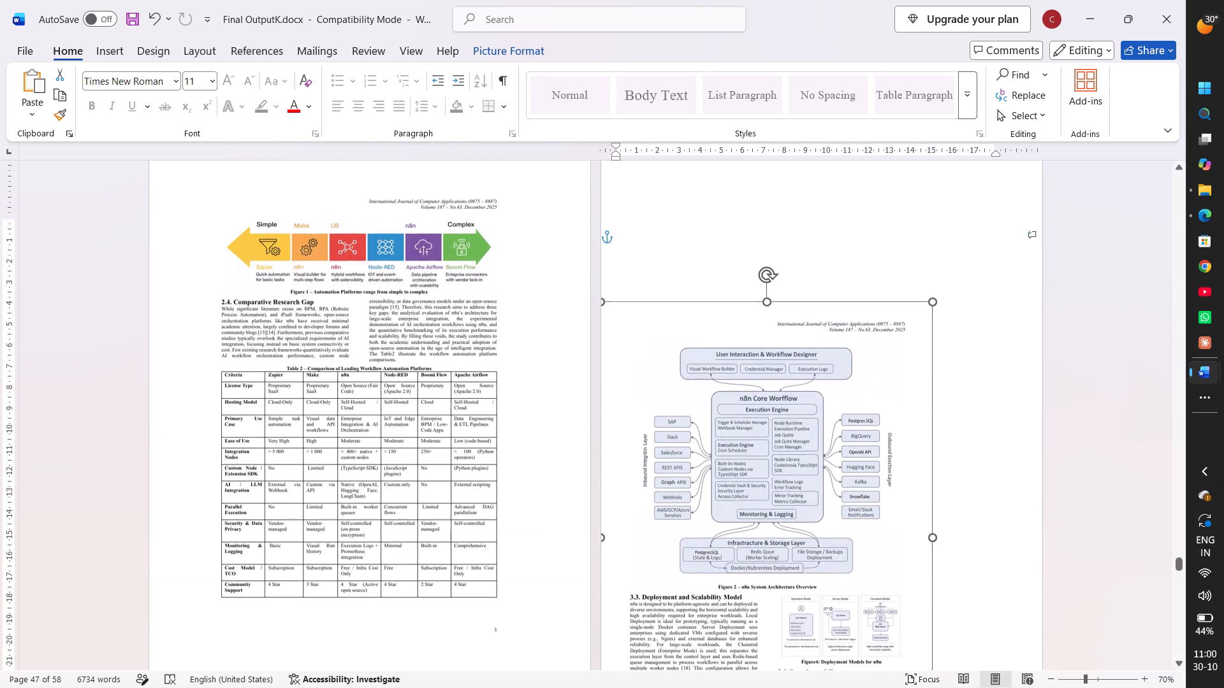
pyautogui.moveTo(745, 458); pyautogui.dragTo(820, 320)
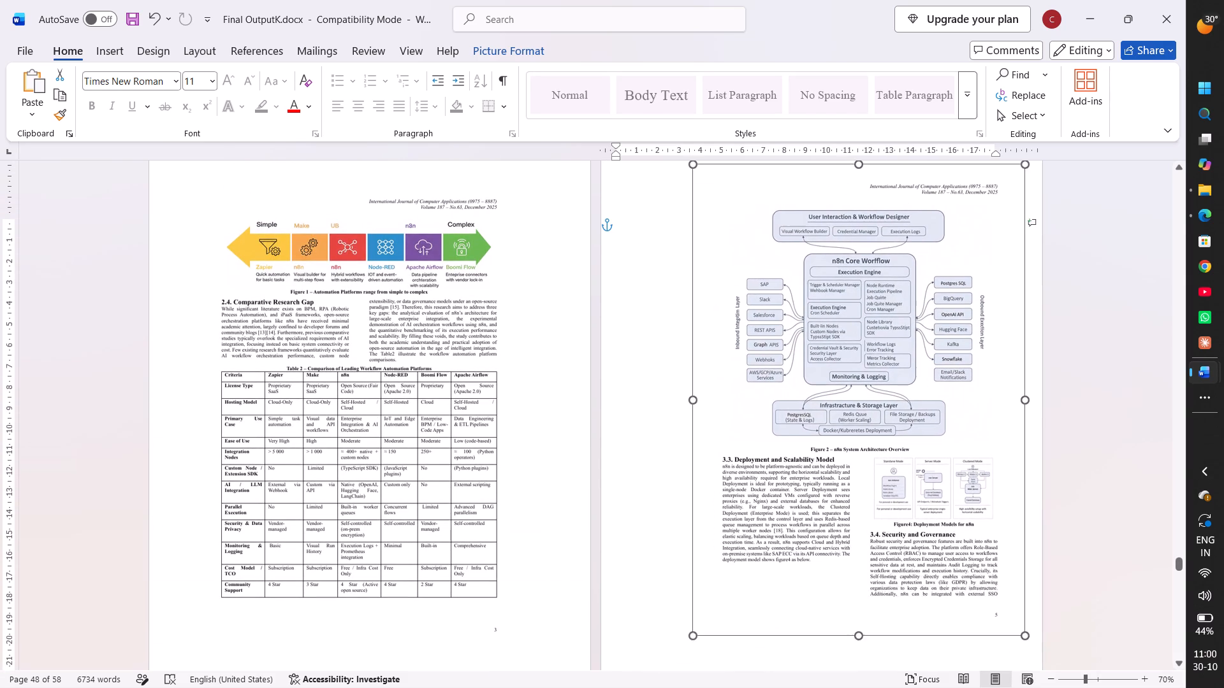
pyautogui.moveTo(820, 320); pyautogui.dragTo(796, 320)
pyautogui.scroll(1, 796, 320)
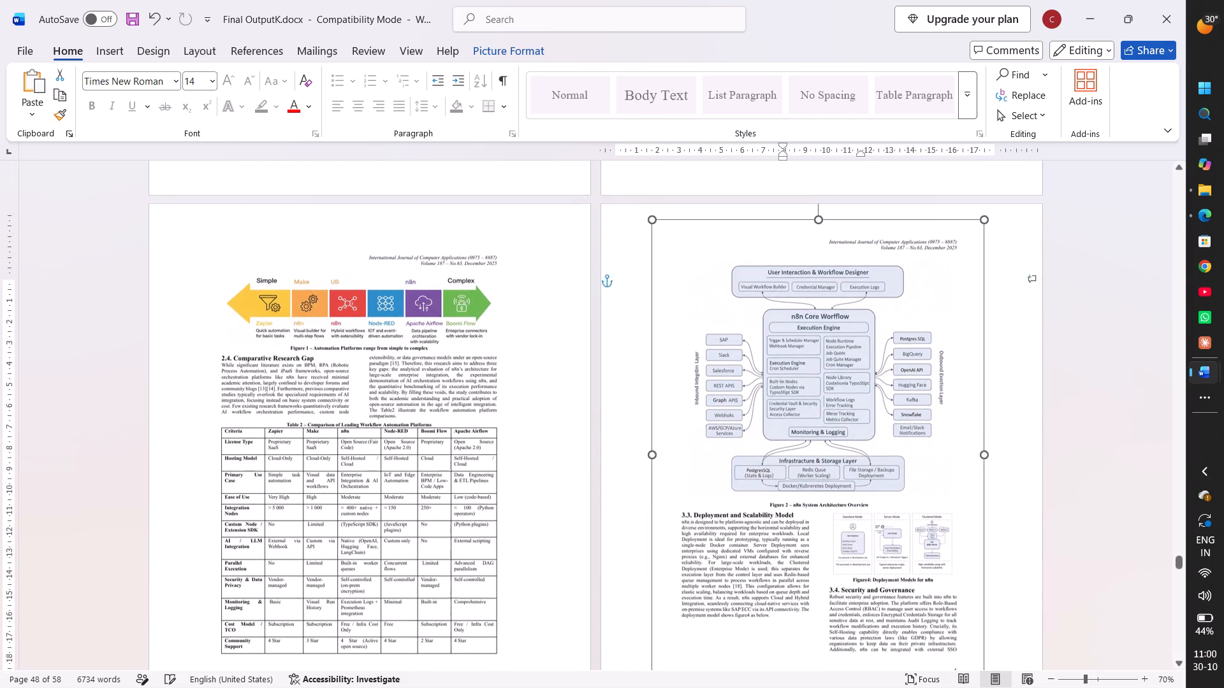
pyautogui.scroll(1, 796, 320)
pyautogui.rightClick(796, 320)
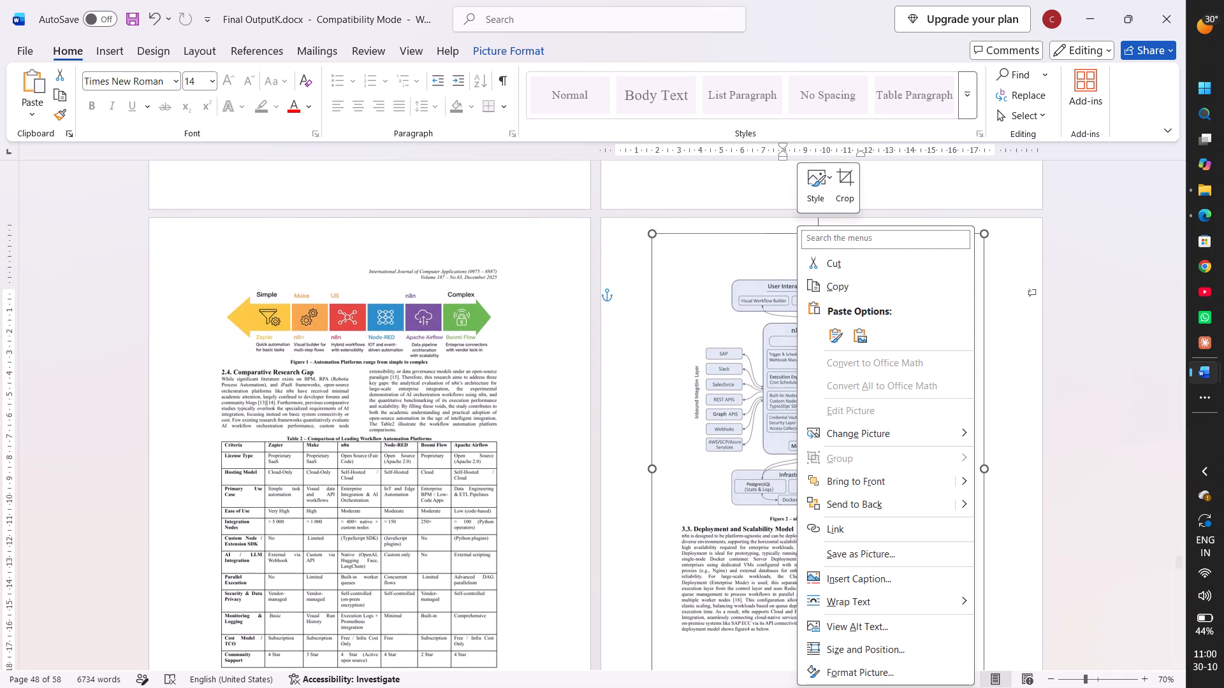
pyautogui.click(756, 341)
pyautogui.moveTo(756, 341); pyautogui.dragTo(756, 368)
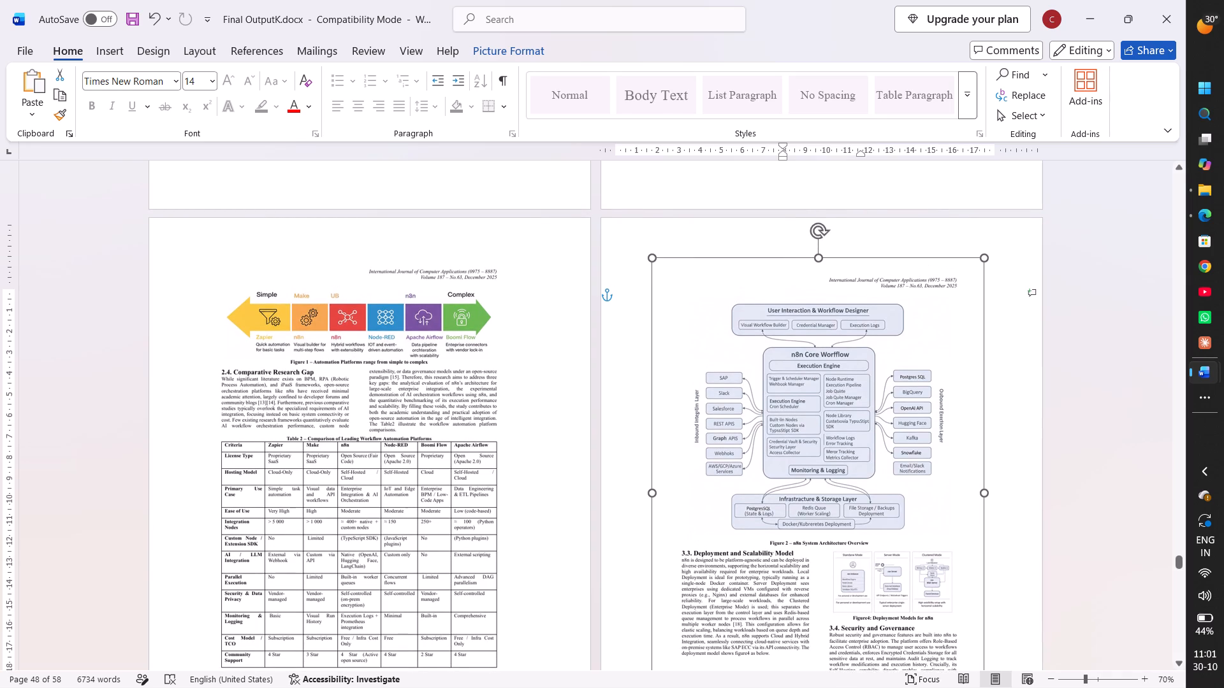
pyautogui.moveTo(756, 368); pyautogui.dragTo(756, 378)
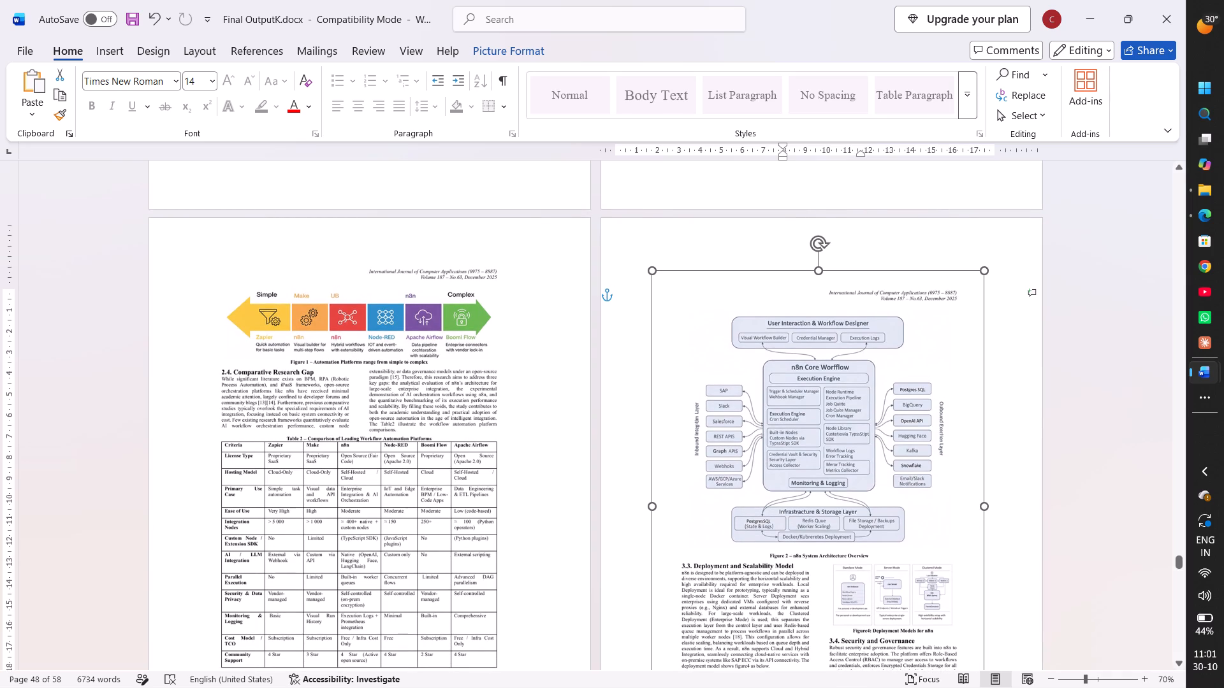
pyautogui.moveTo(756, 378); pyautogui.dragTo(756, 369)
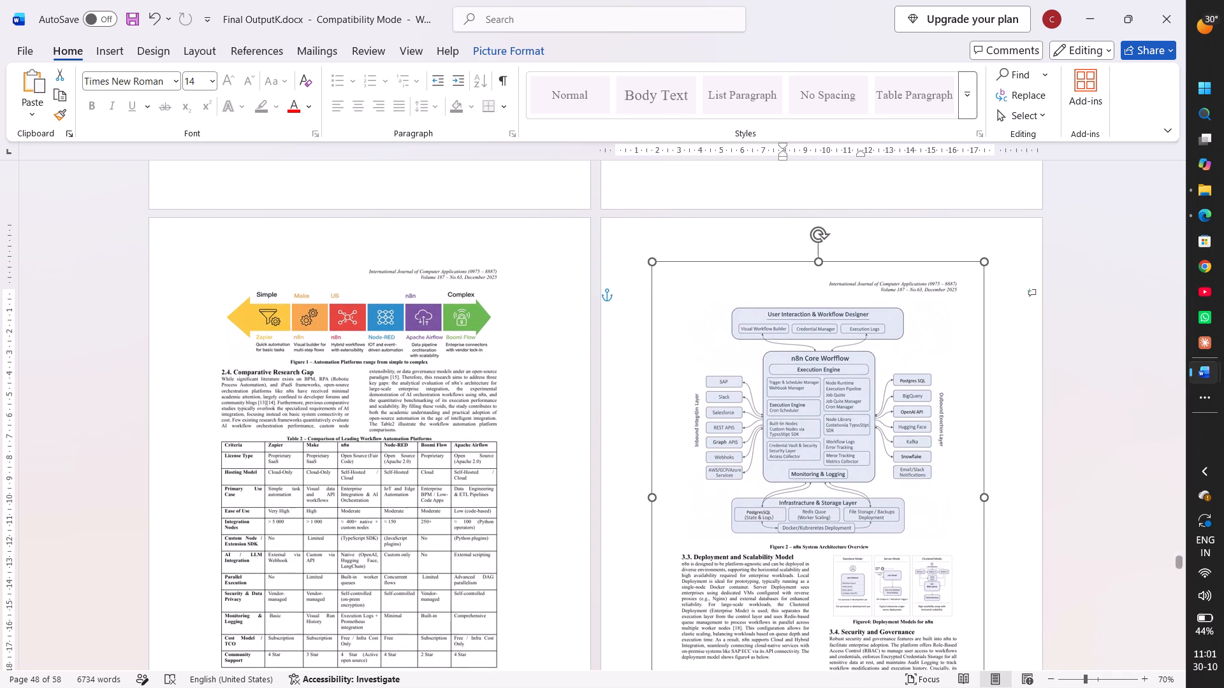
pyautogui.moveTo(756, 369); pyautogui.dragTo(756, 362)
# Nudge the page 5 image up slightly so its journal header lines up with the header on page 3, and deselect it.
pyautogui.scroll(-1, 766, 399)
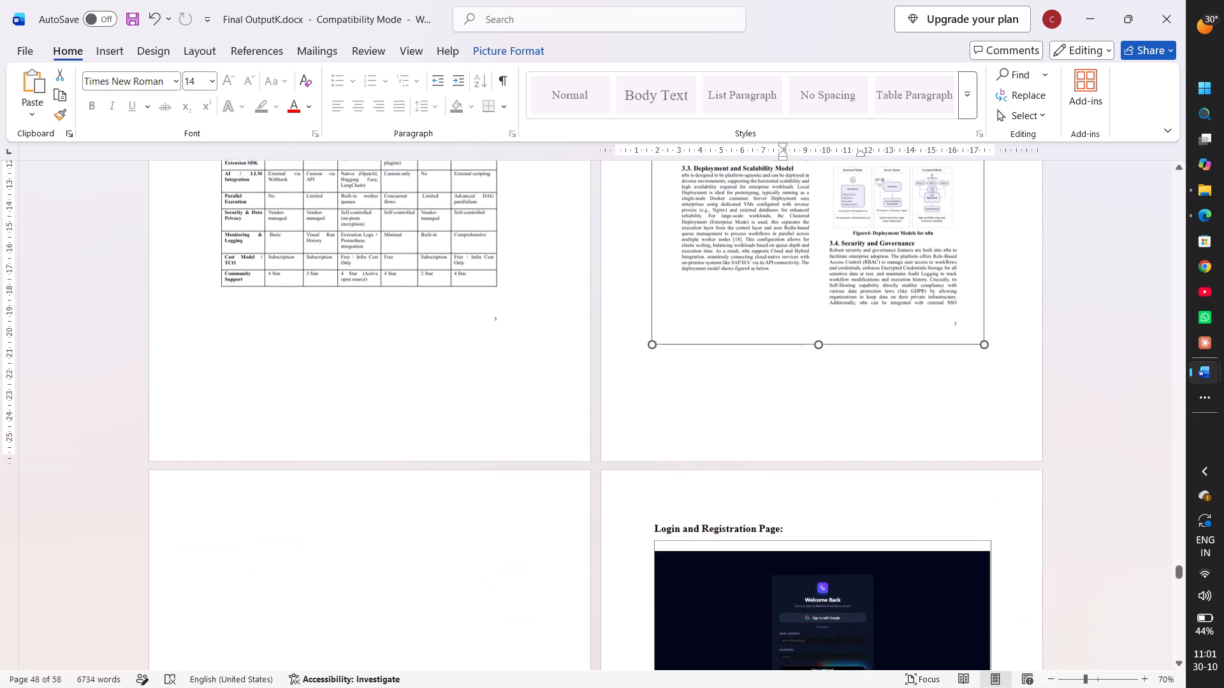
pyautogui.click(725, 482)
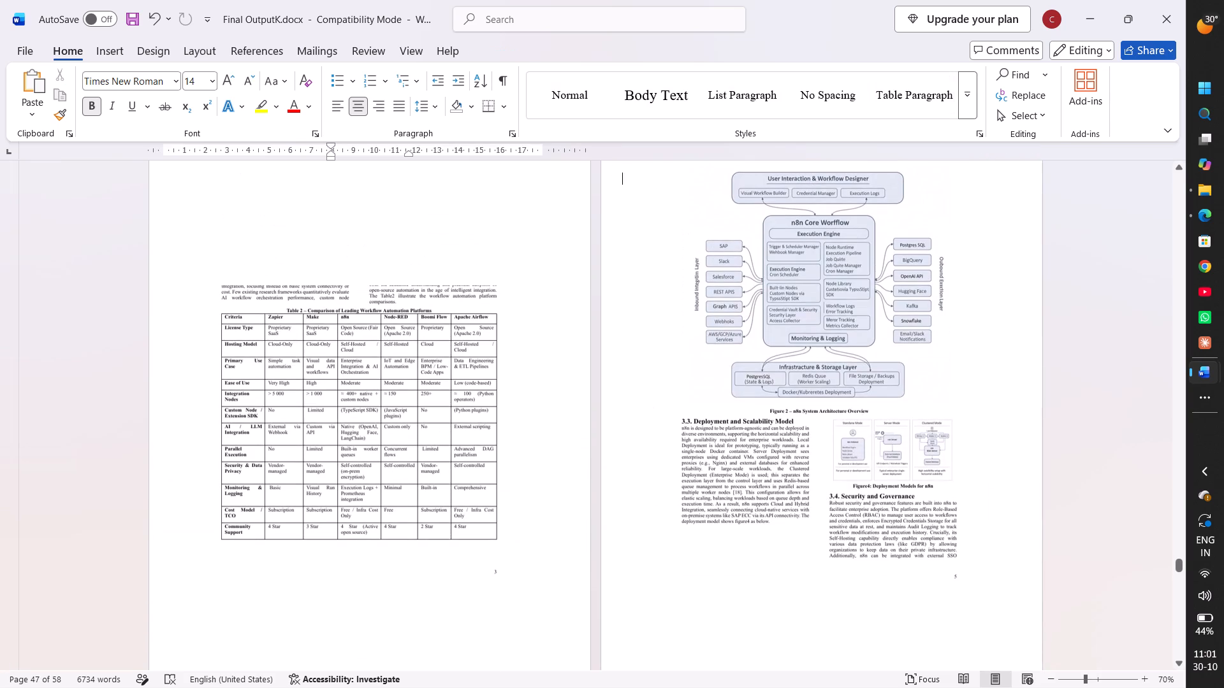
pyautogui.scroll(1, 769, 445)
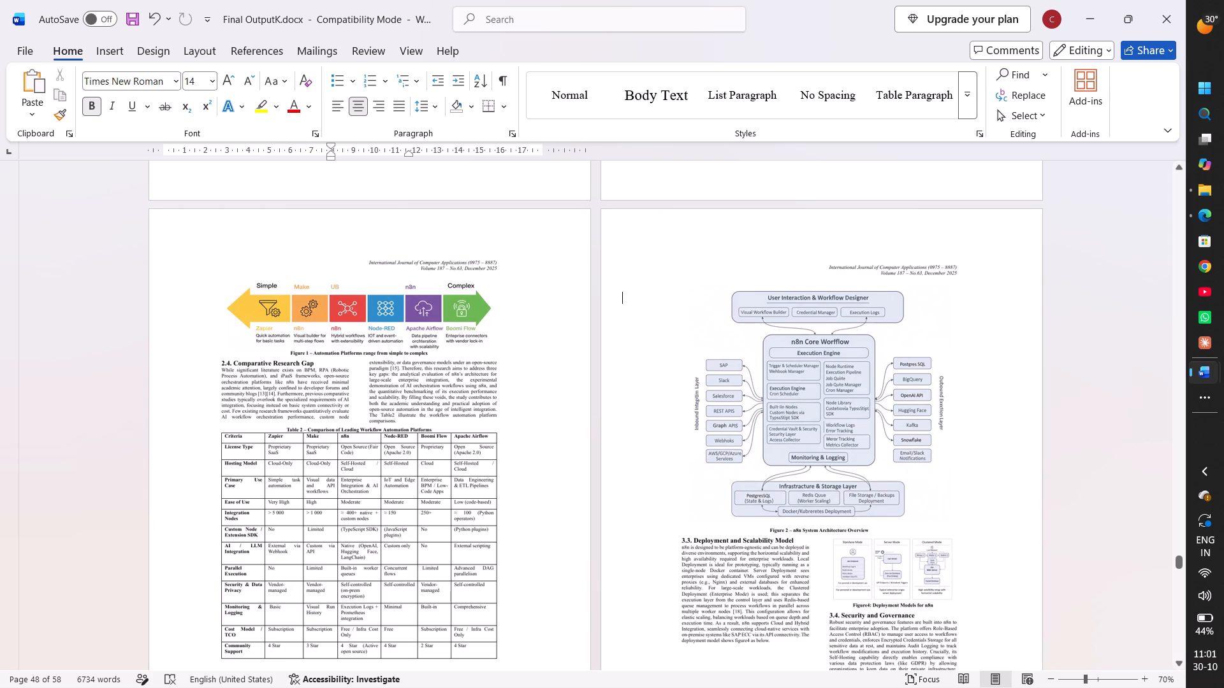
pyautogui.click(900, 294)
pyautogui.click(900, 294)
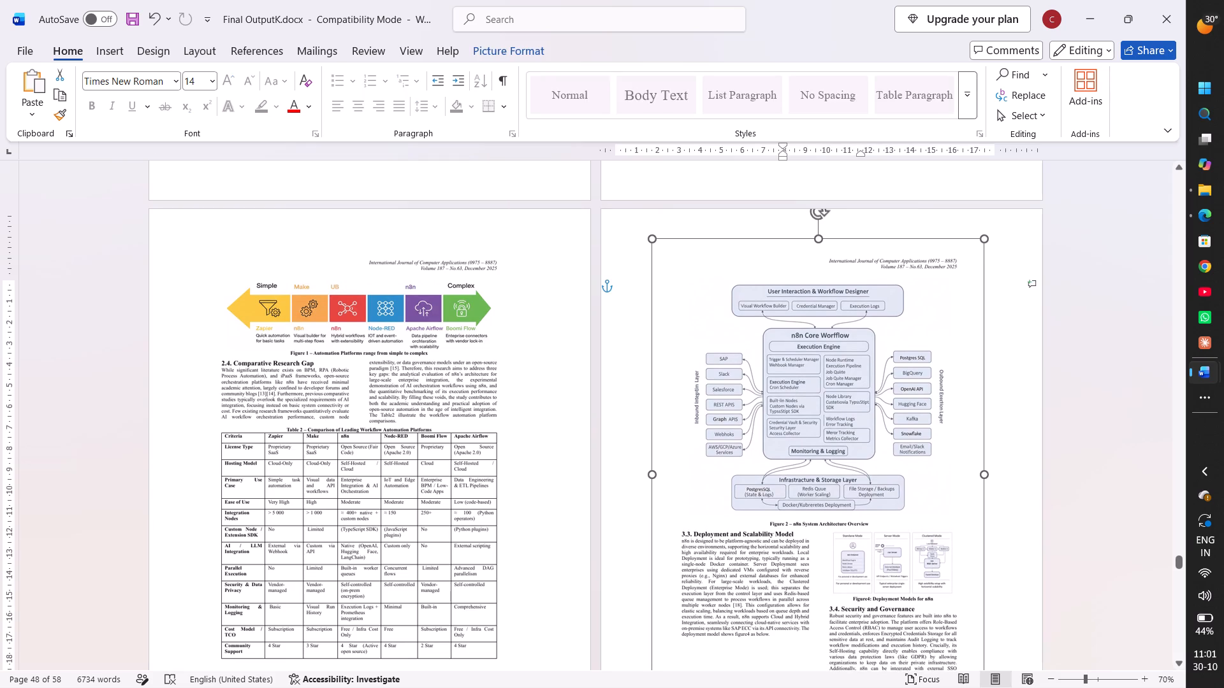
pyautogui.click(1032, 354)
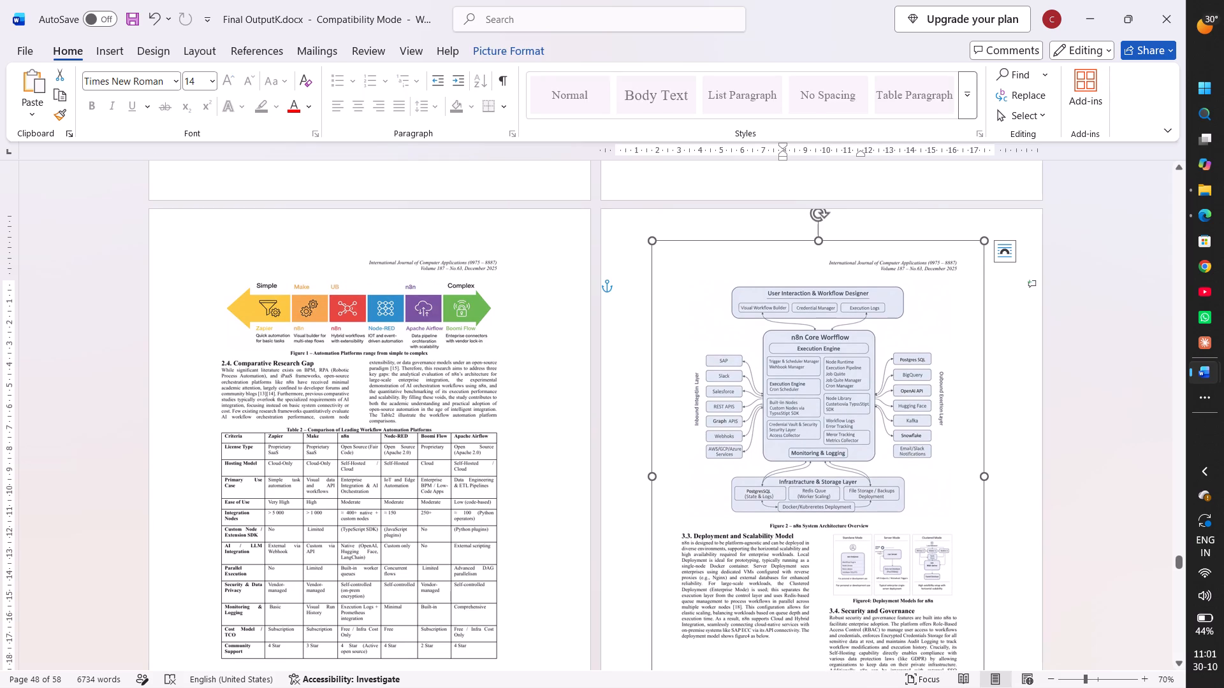
# Review the base paper pages from page 1 through page 5 for consistent placement of their images.
pyautogui.scroll(2, 1032, 354)
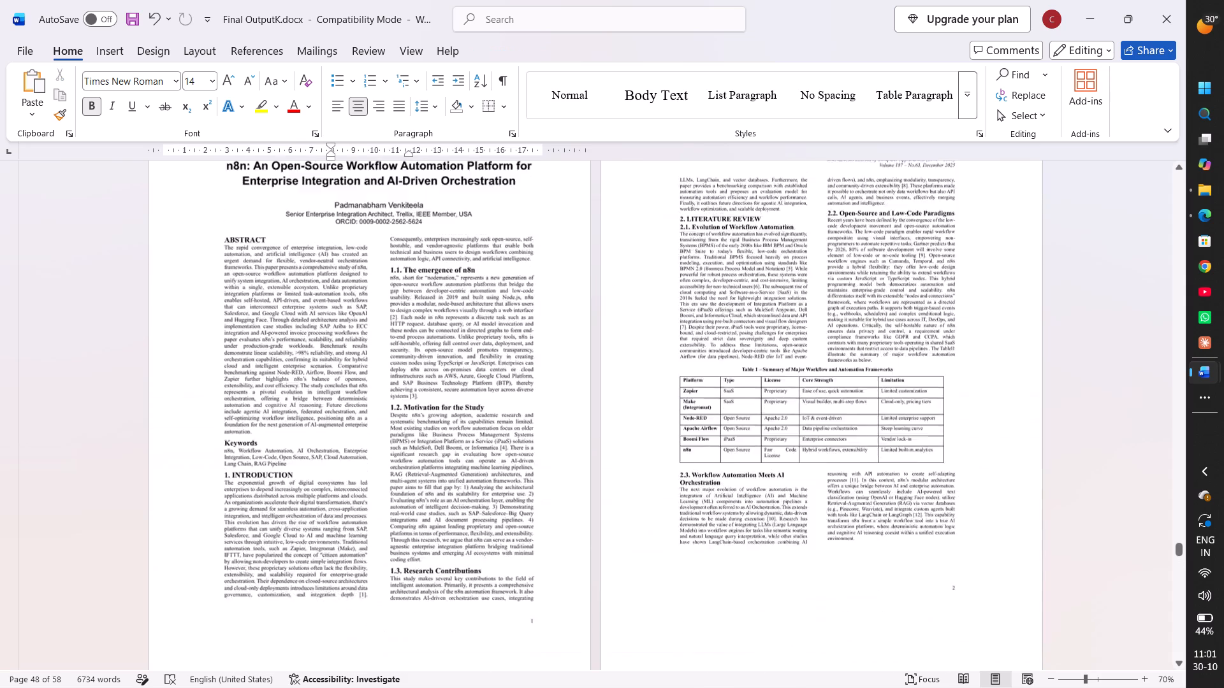
pyautogui.scroll(2, 1032, 354)
pyautogui.scroll(-1, 1032, 354)
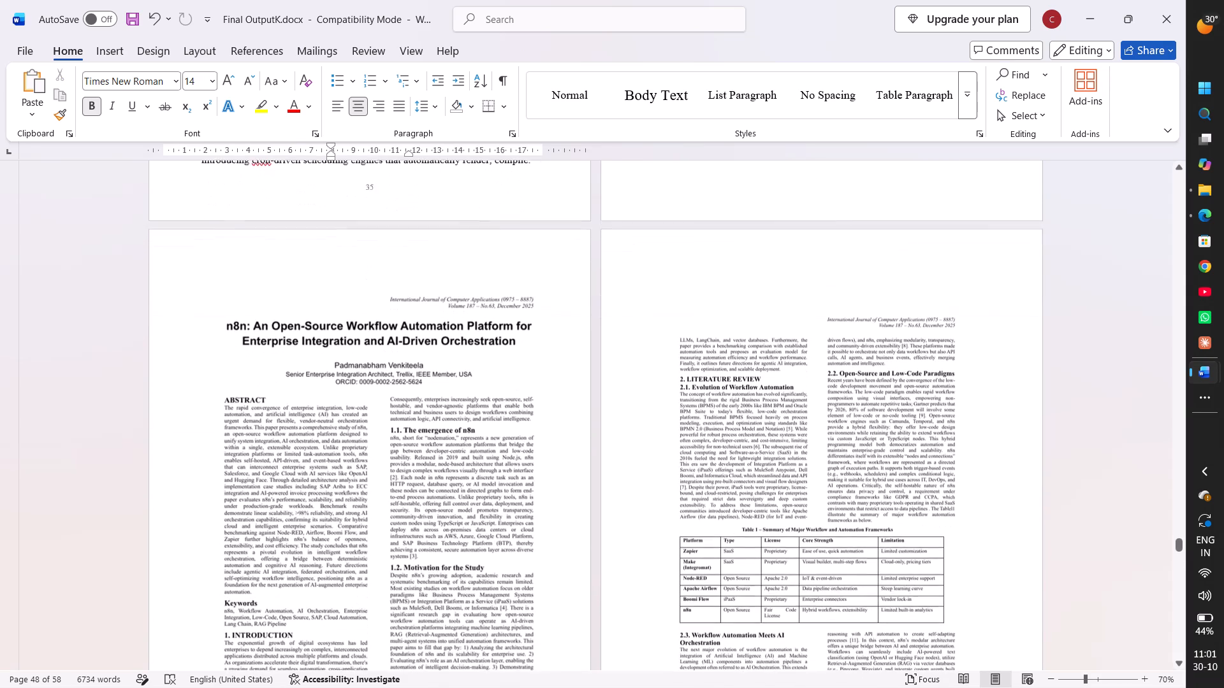
pyautogui.scroll(-5, 1032, 354)
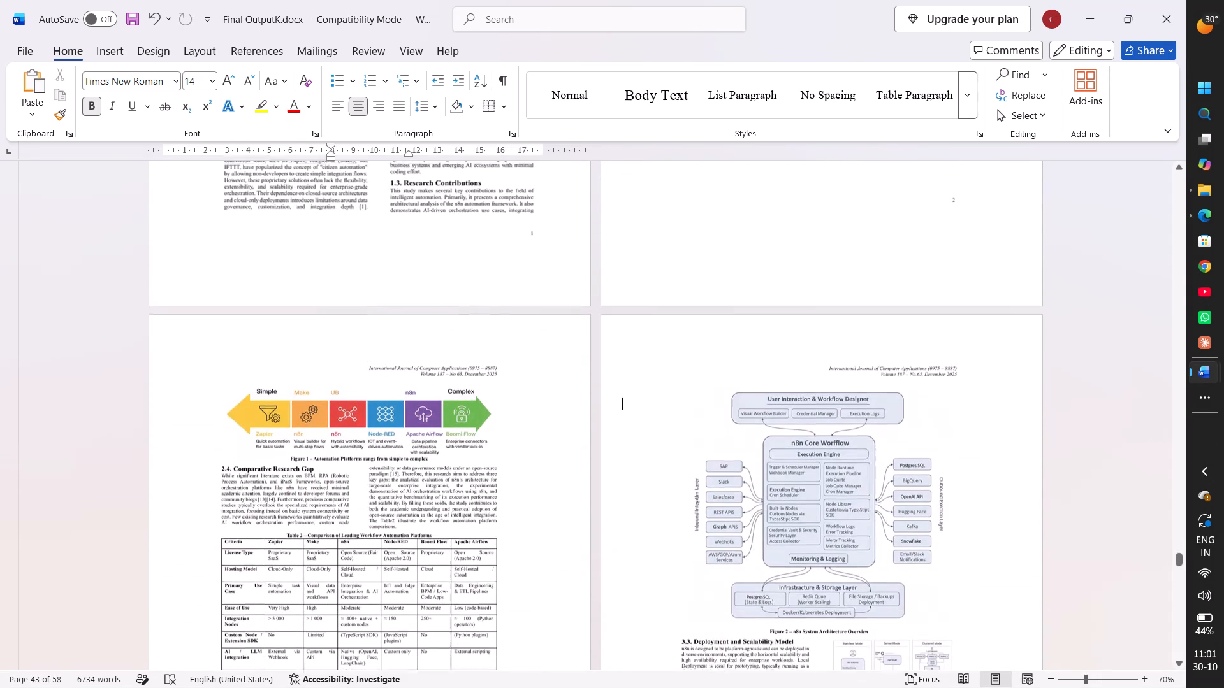
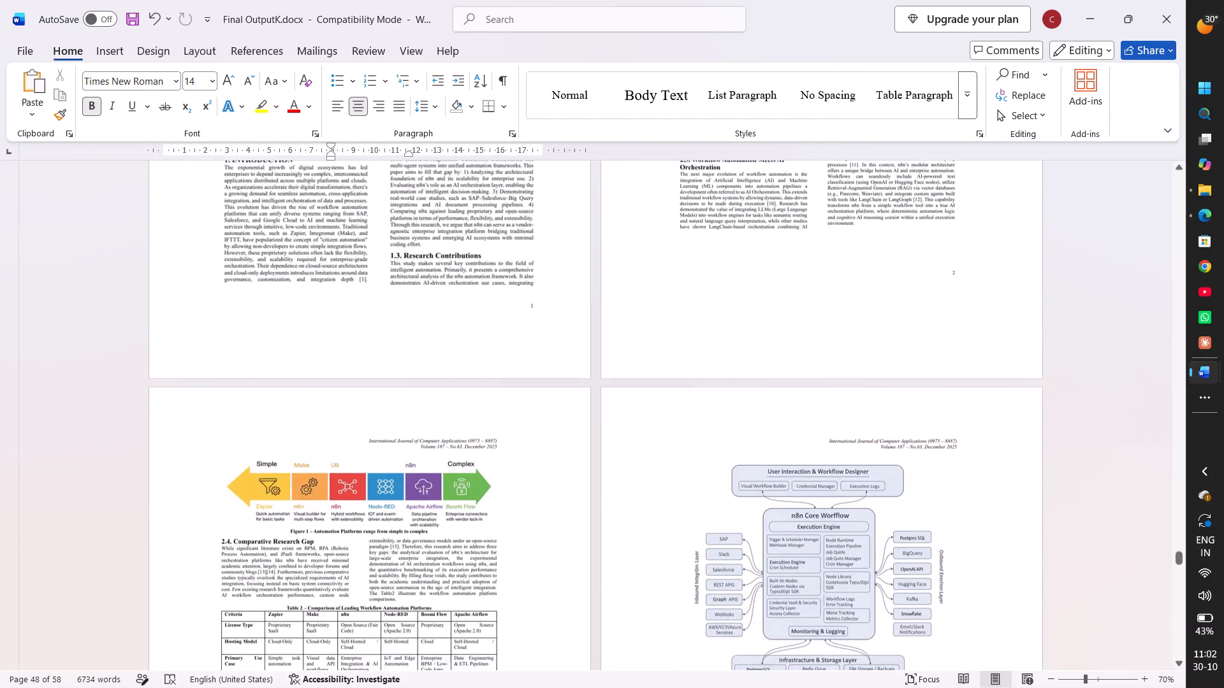
# Review the base paper images from page 1 to page 5 in the report, including their printed page numbers and placement.
pyautogui.scroll(-7, 787, 378)
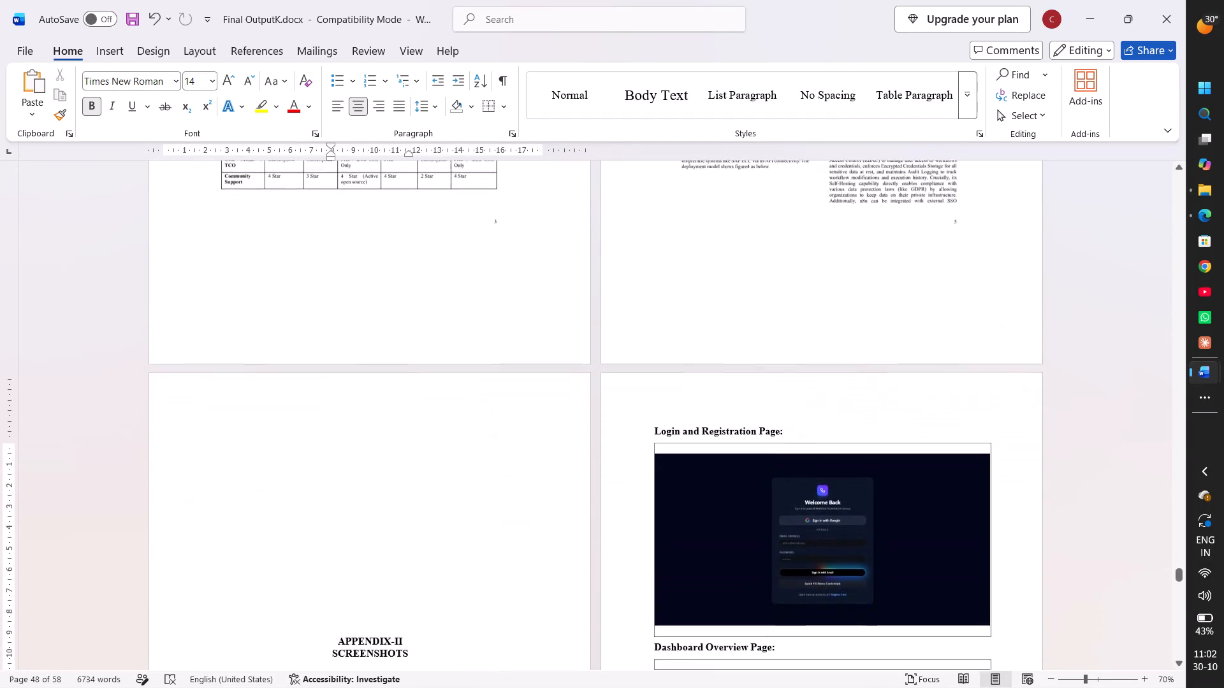
pyautogui.scroll(1, 787, 378)
pyautogui.click(779, 324)
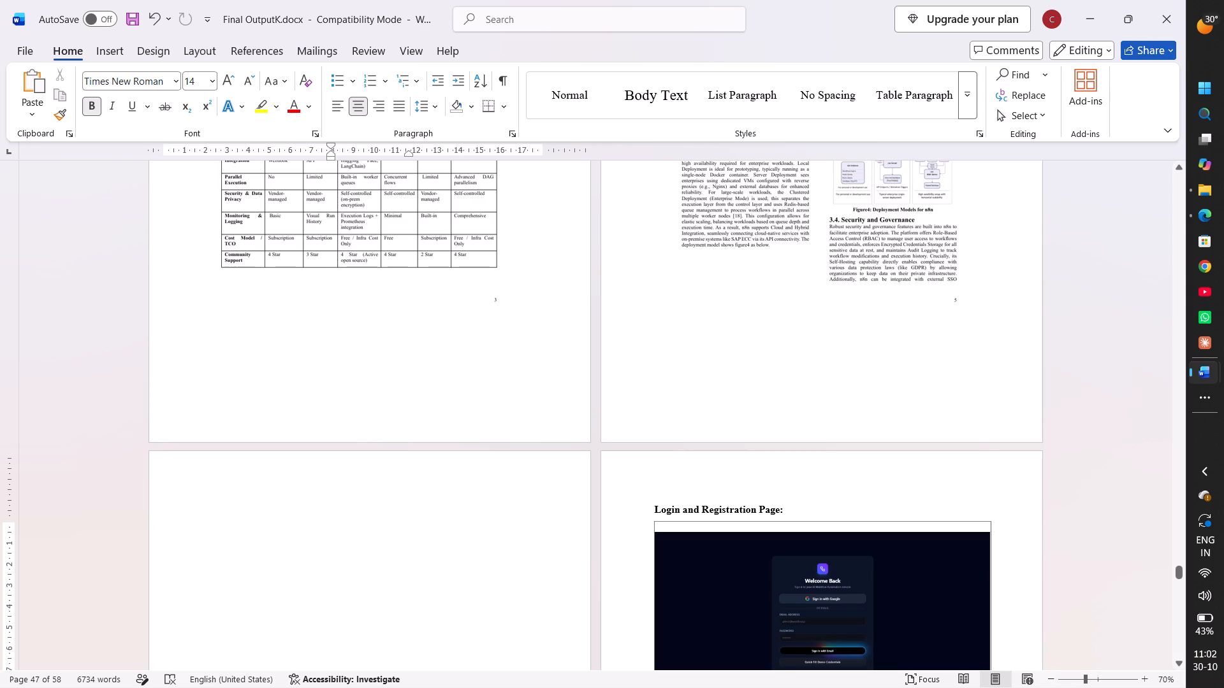
pyautogui.scroll(3, 844, 334)
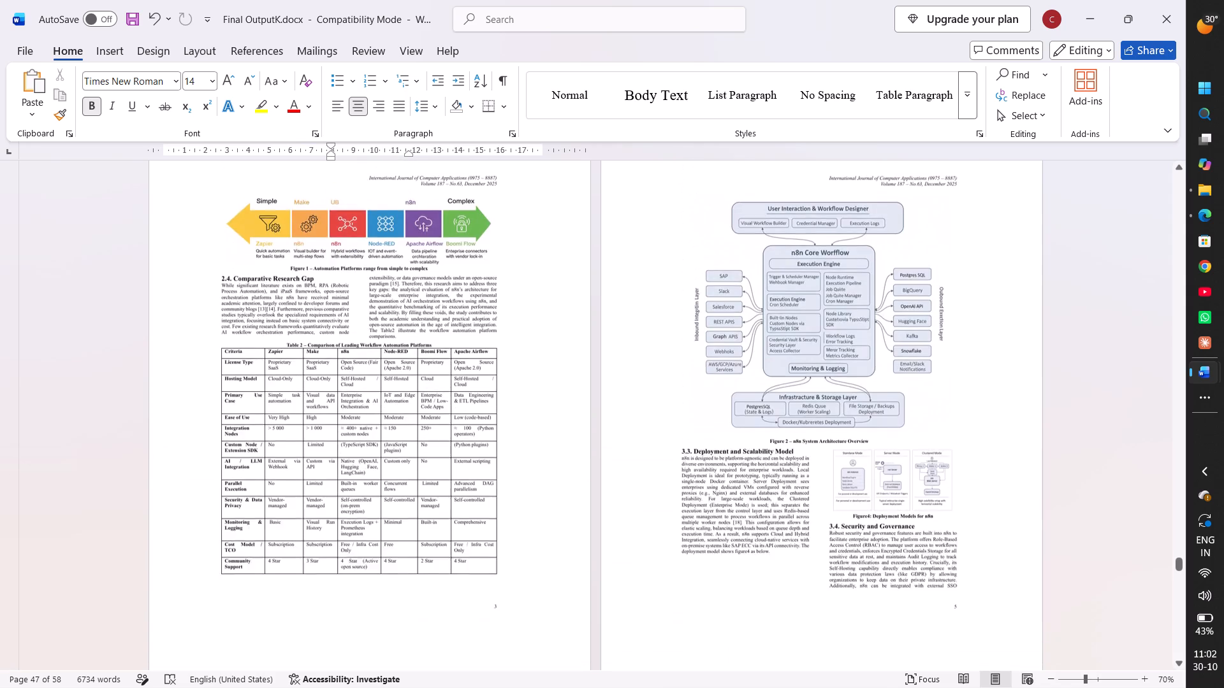
pyautogui.scroll(1, 844, 334)
pyautogui.scroll(-1, 844, 334)
pyautogui.scroll(2, 844, 334)
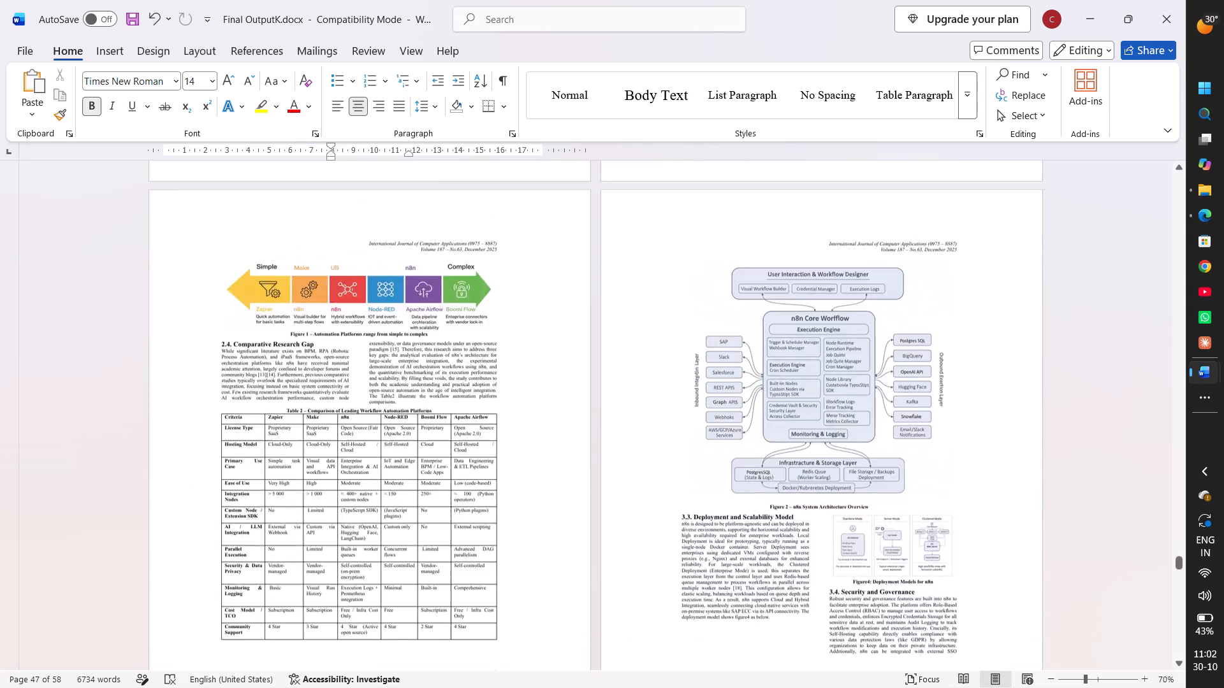
pyautogui.scroll(1, 844, 334)
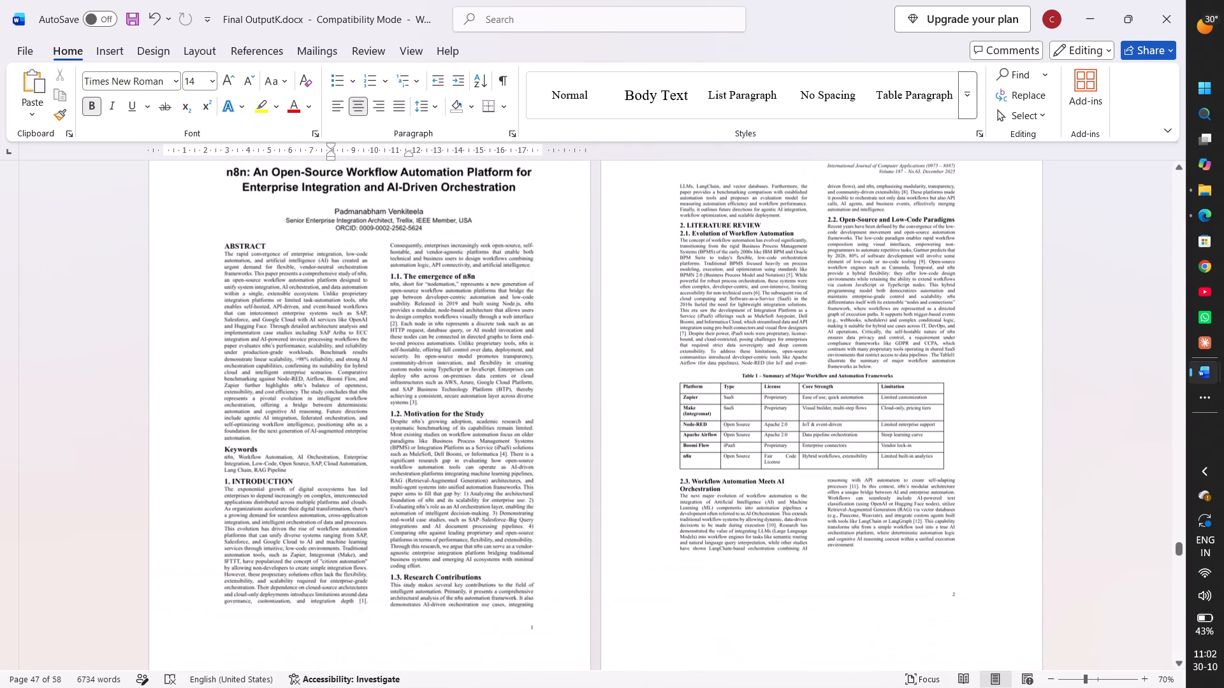
pyautogui.scroll(1, 844, 334)
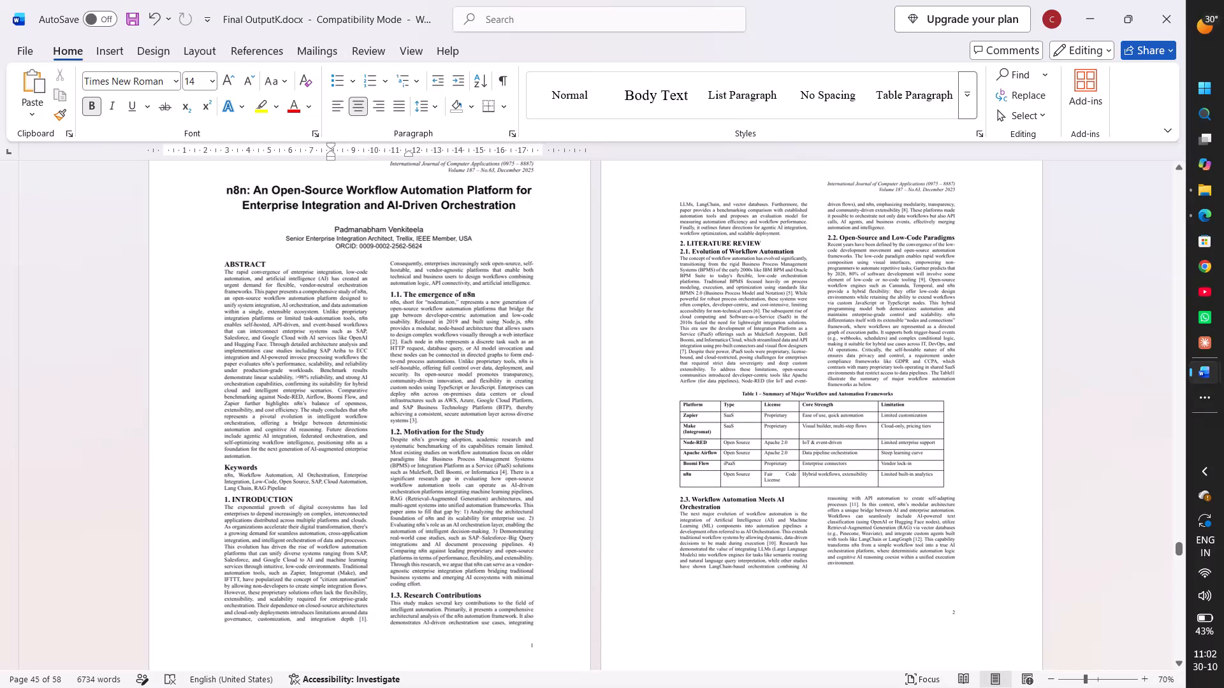
# Switch to the source PDF in Edge, go to page 1, and capture the page down to just above its printed page number.
pyautogui.hotkey('alt', 'Tab')
pyautogui.press('Left')
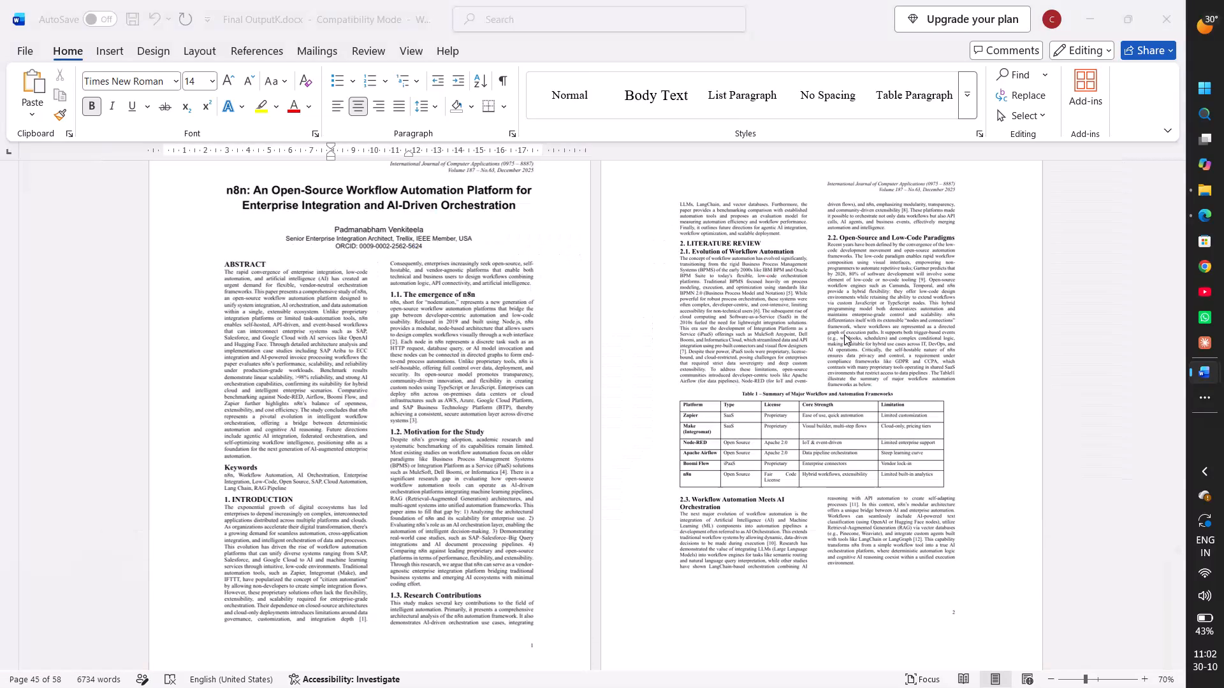
pyautogui.press('Left')
pyautogui.press('Left')
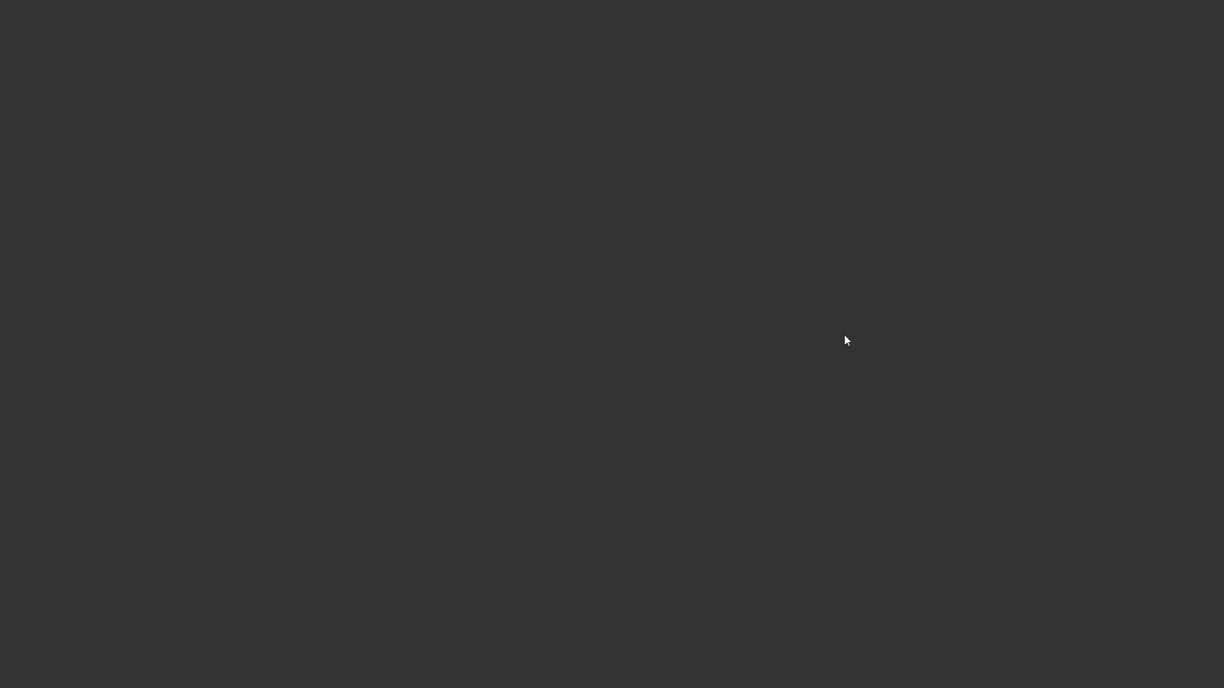
pyautogui.press('Left')
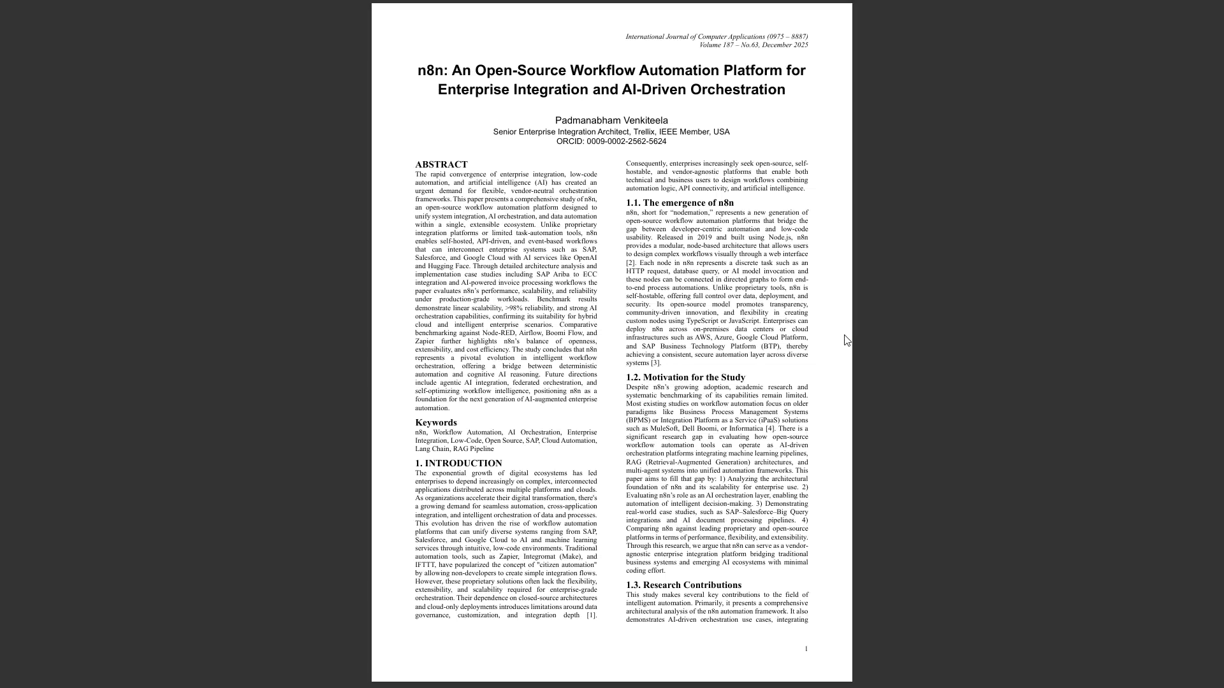
pyautogui.press('shift+super+s')
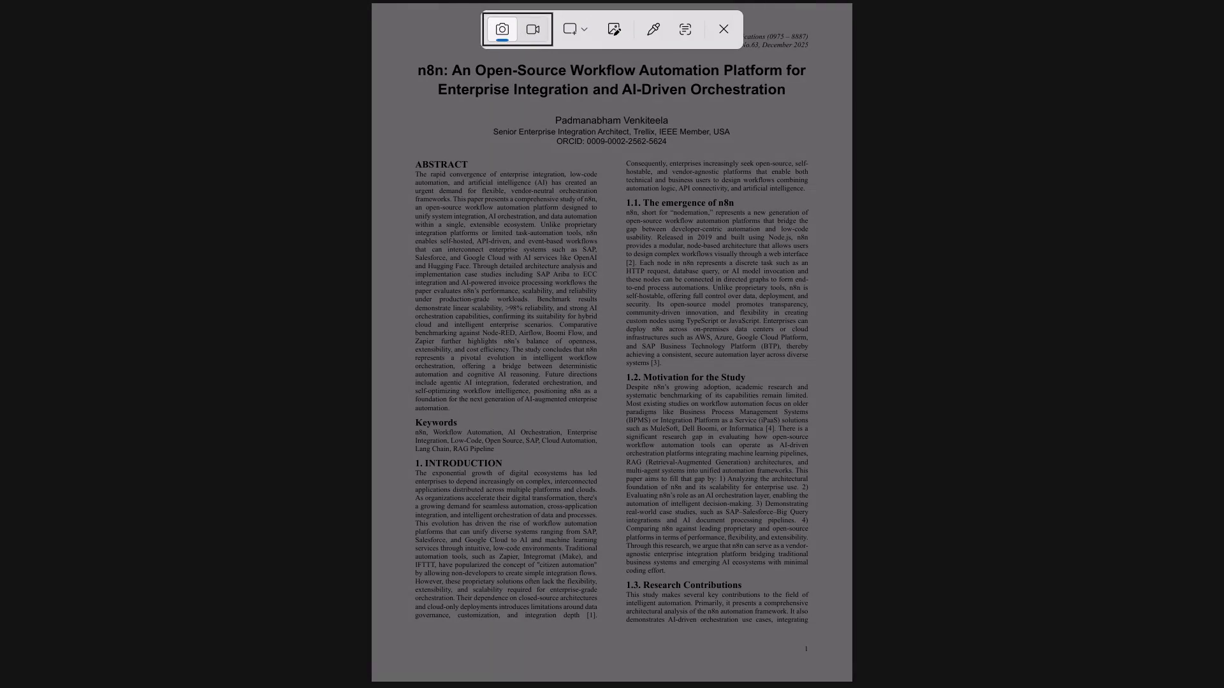
pyautogui.moveTo(377, 8); pyautogui.dragTo(769, 276)
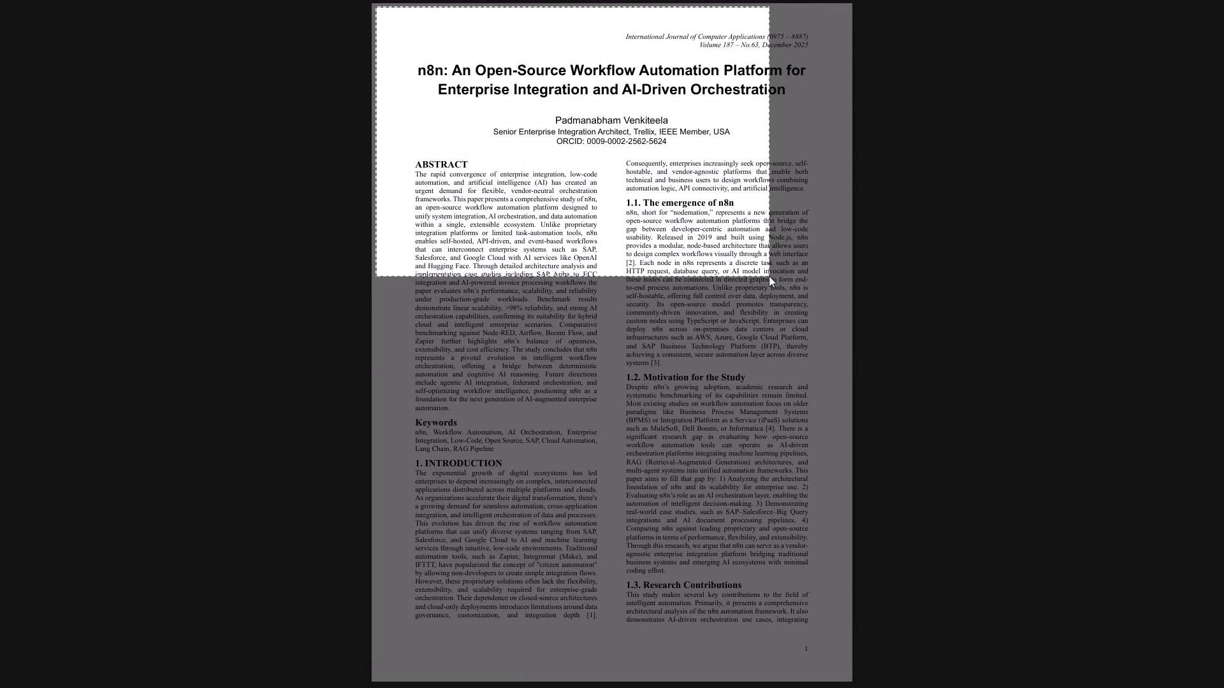
pyautogui.moveTo(769, 276); pyautogui.dragTo(832, 634)
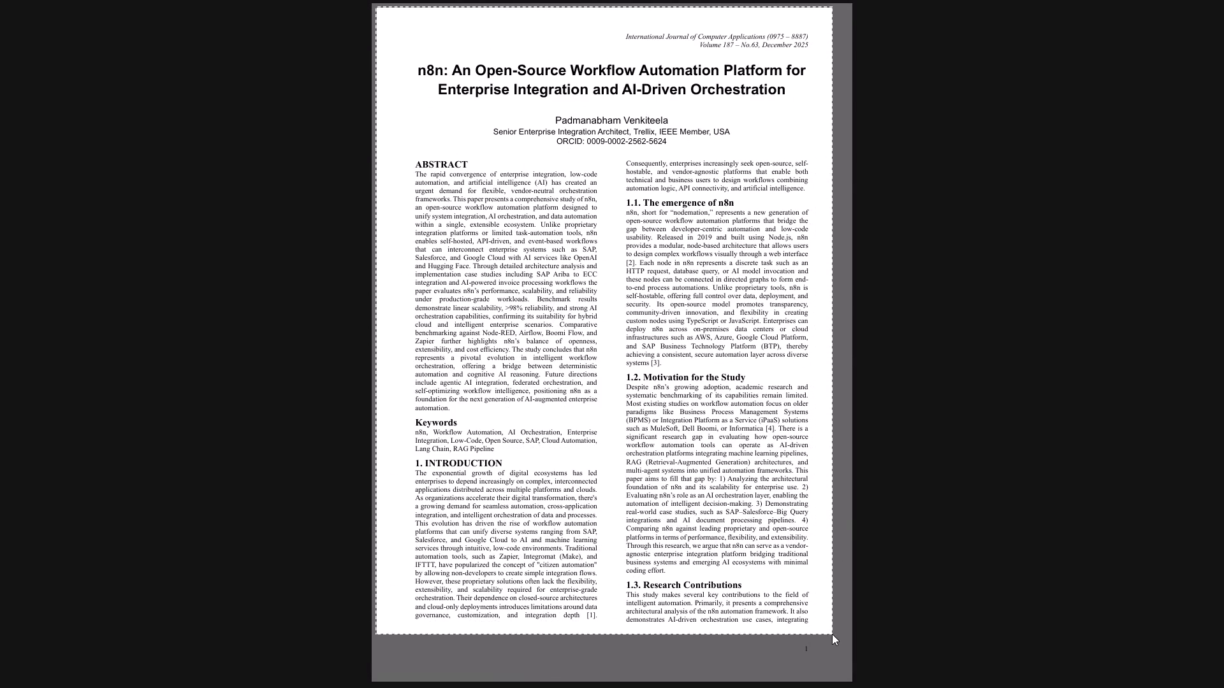
pyautogui.moveTo(832, 634); pyautogui.dragTo(838, 639)
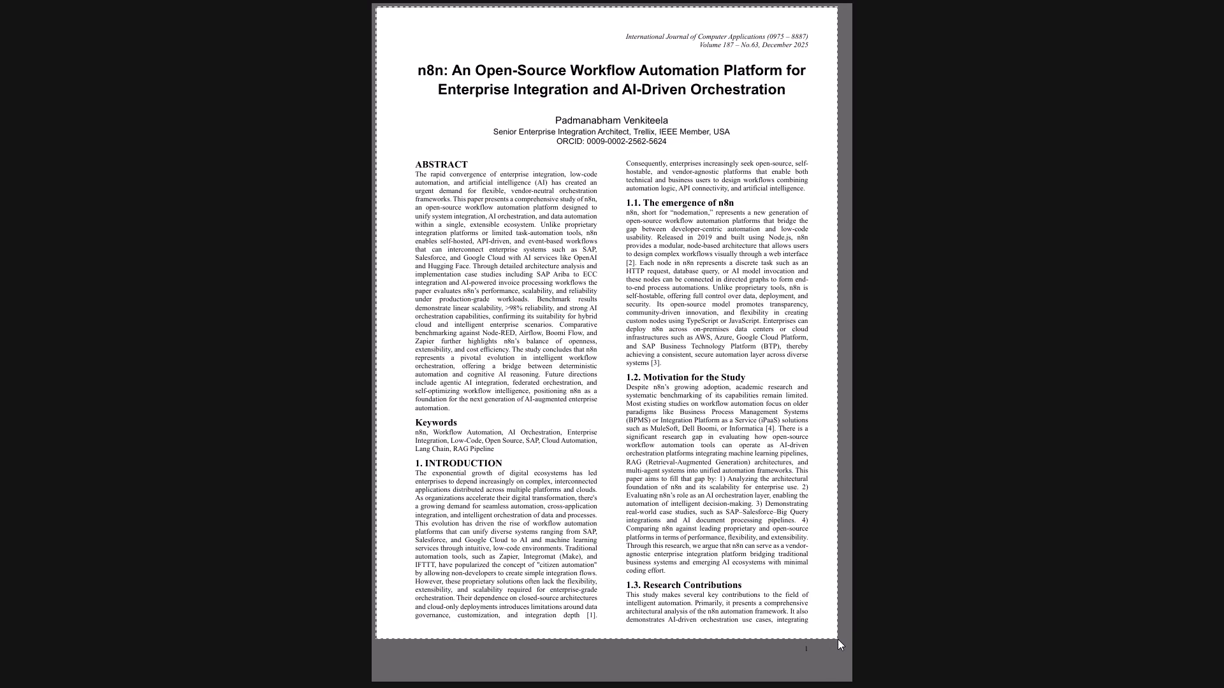
pyautogui.moveTo(838, 639); pyautogui.dragTo(838, 640)
# Switch to the Word report and replace the base paper page 1 image with the new capture.
pyautogui.hotkey('alt', 'Tab')
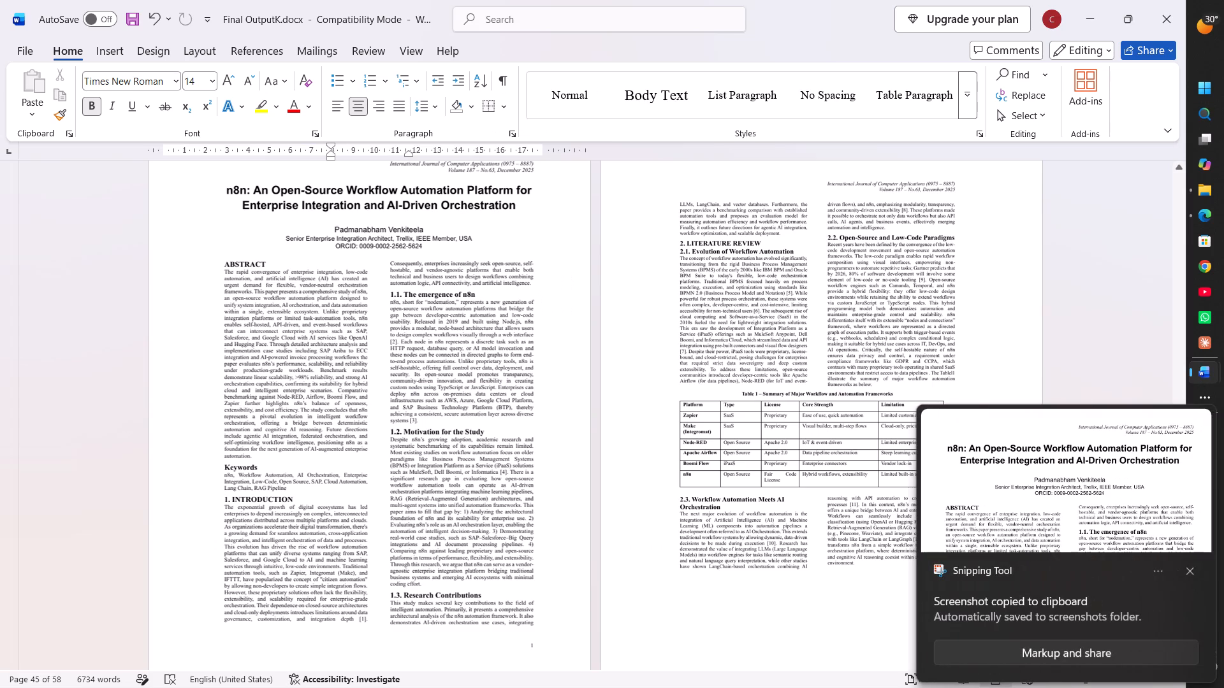
pyautogui.click(335, 436)
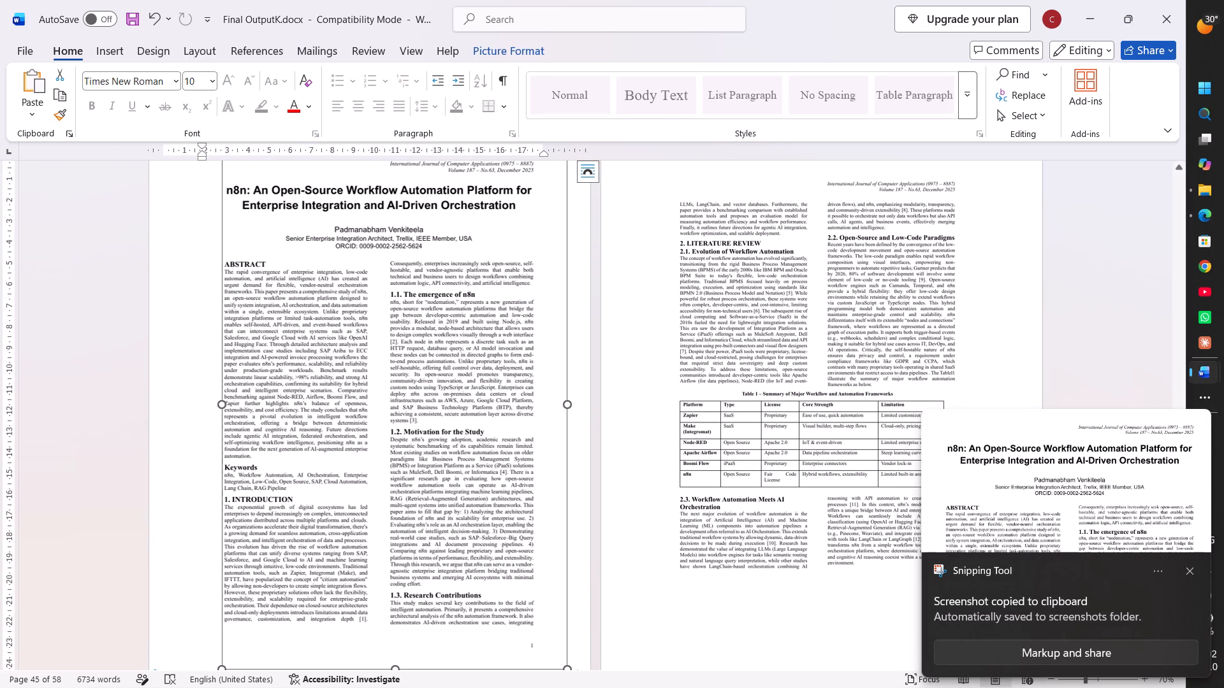
pyautogui.press('Delete')
pyautogui.hotkey('ctrl', 'v')
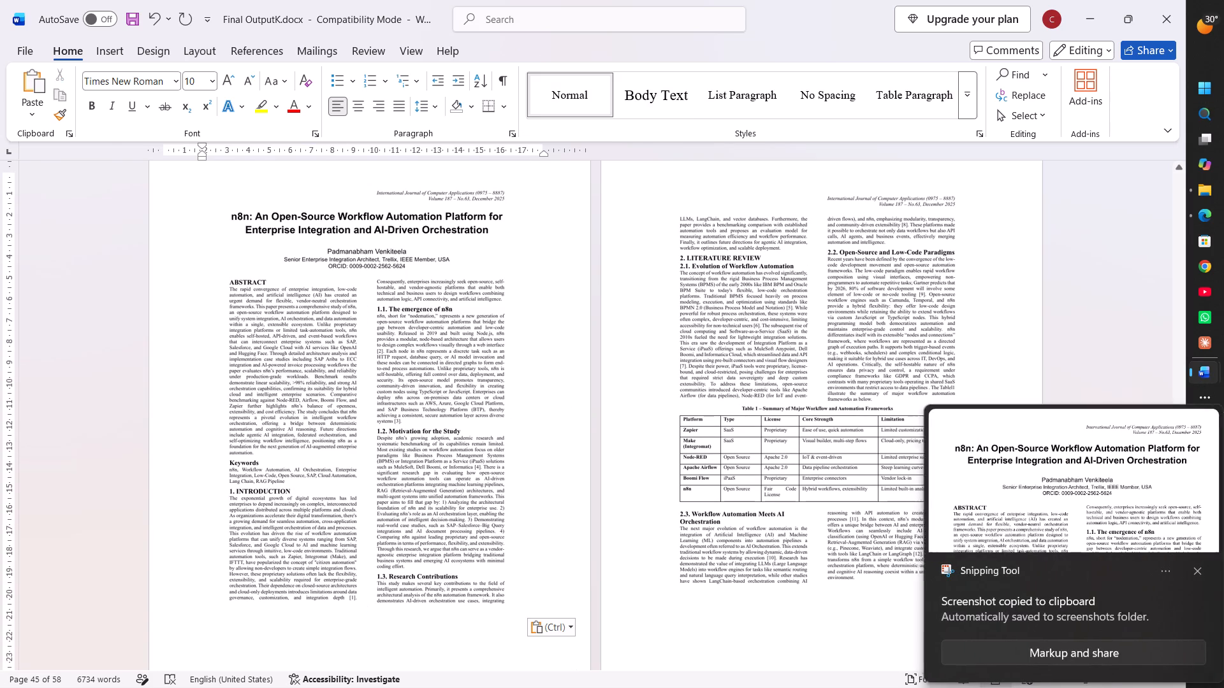
# Select the report's page 2 image, return to the PDF in Edge, and capture page 2 without its printed page number.
pyautogui.scroll(2, 581, 450)
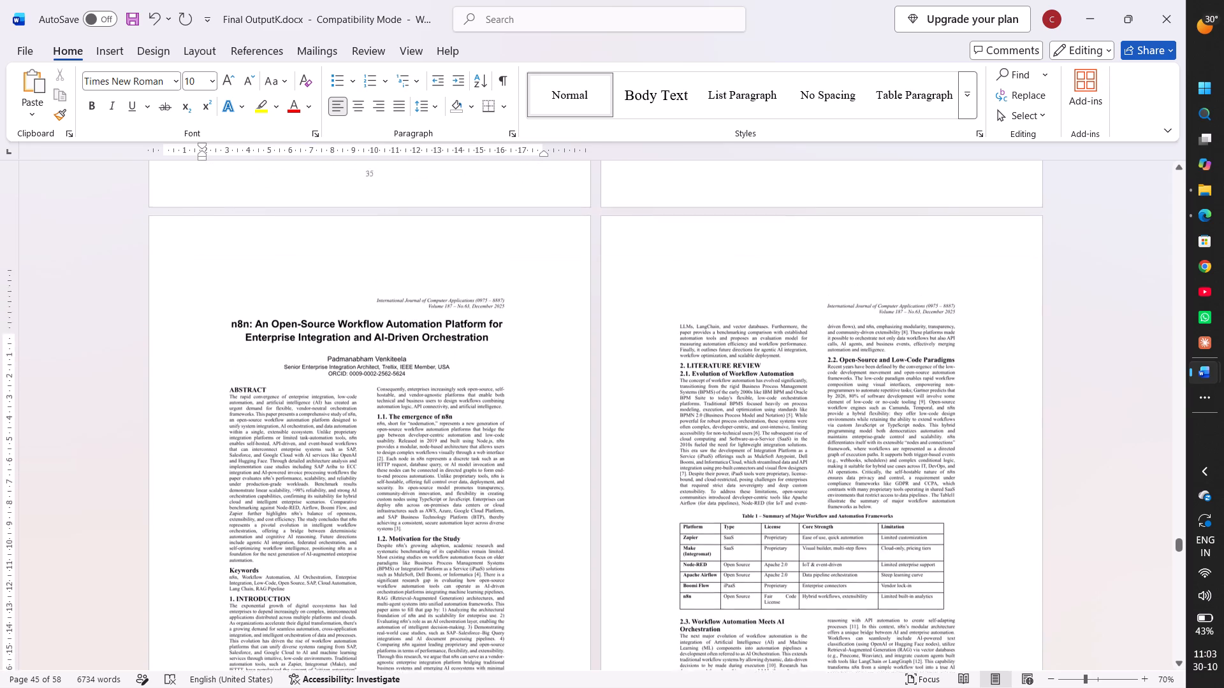
pyautogui.scroll(1, 581, 450)
pyautogui.scroll(-1, 581, 450)
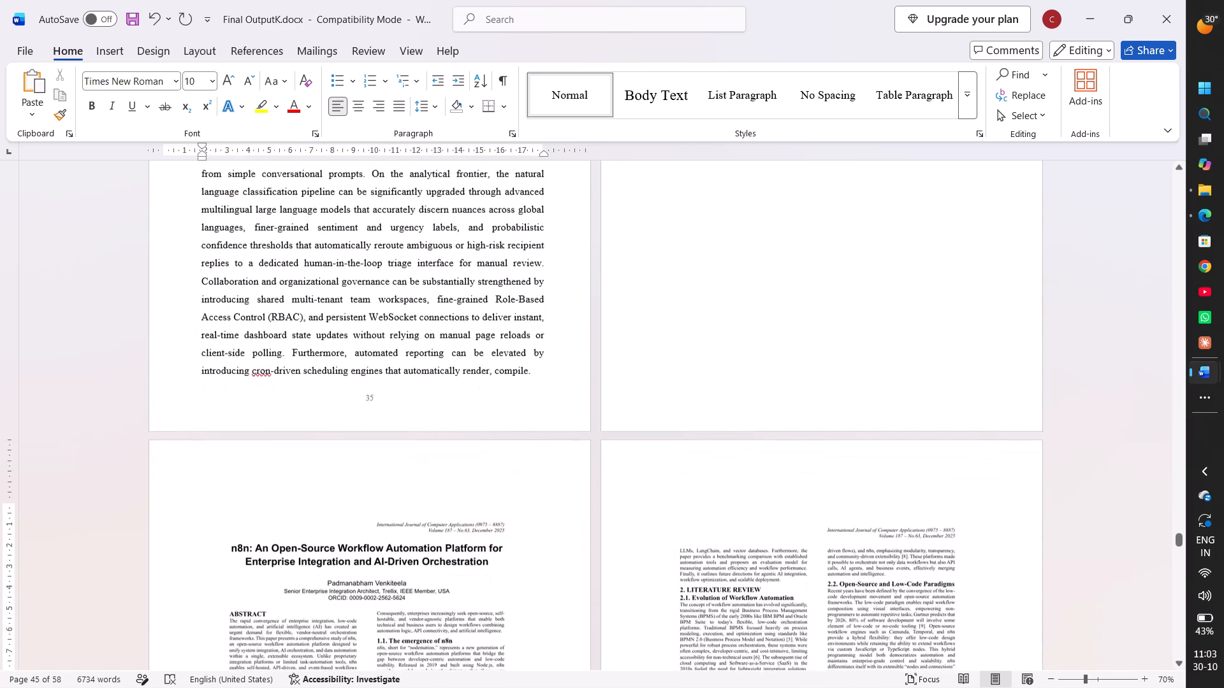
pyautogui.scroll(-2, 581, 450)
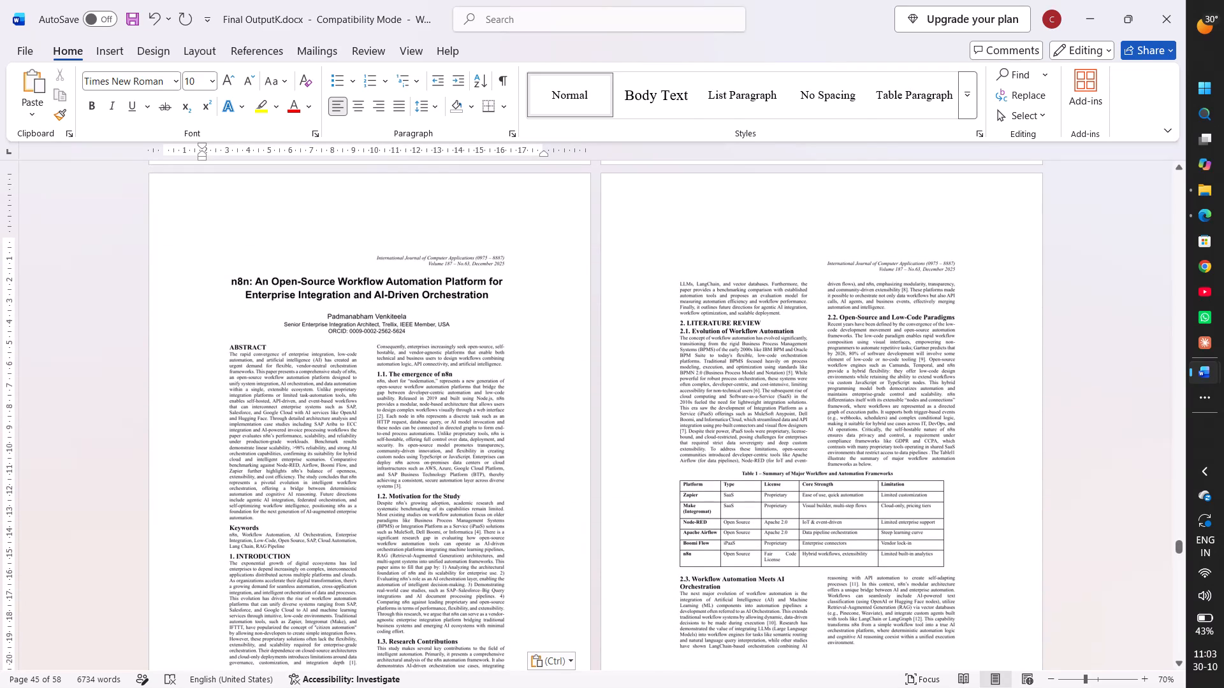
pyautogui.click(732, 446)
pyautogui.hotkey('alt', 'Tab')
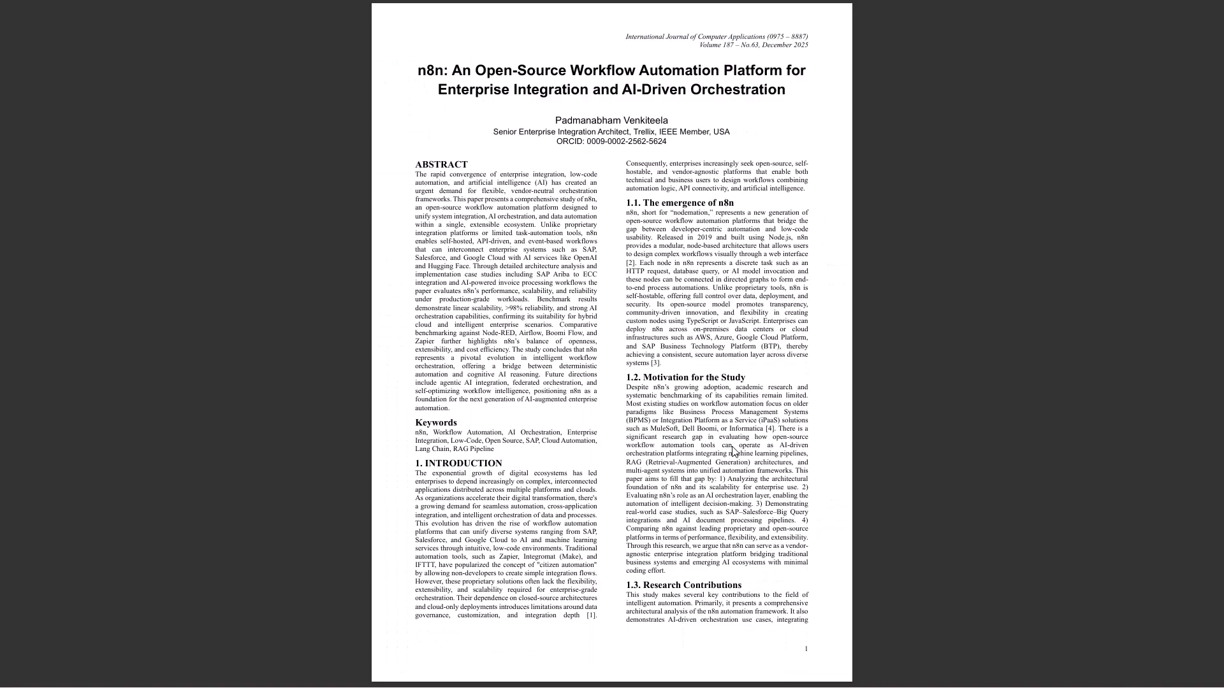
pyautogui.press('Right')
pyautogui.press('shift+super+s')
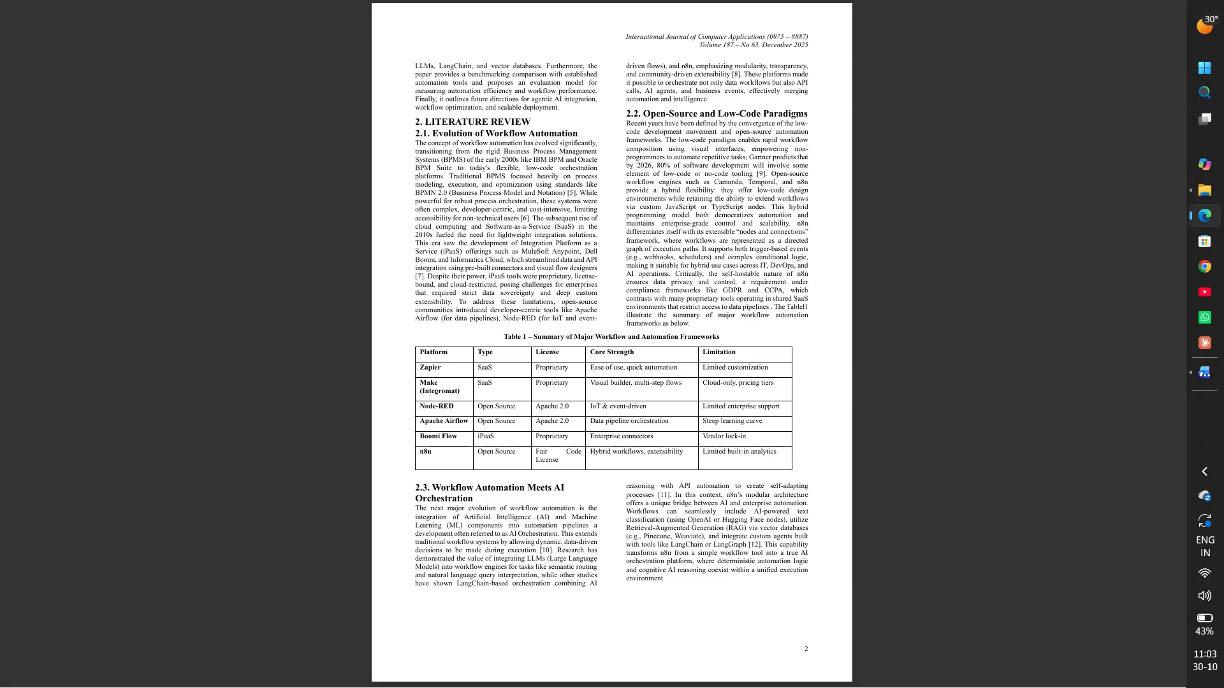
pyautogui.moveTo(384, 14); pyautogui.dragTo(522, 202)
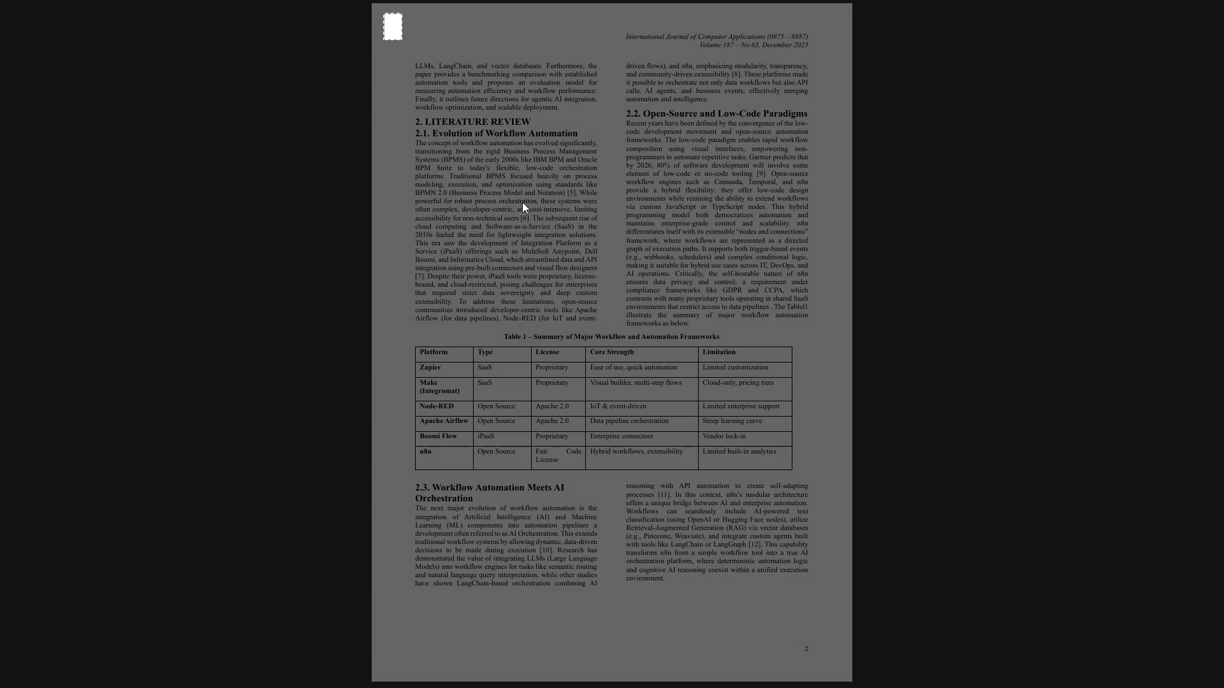
pyautogui.moveTo(522, 202); pyautogui.dragTo(821, 626)
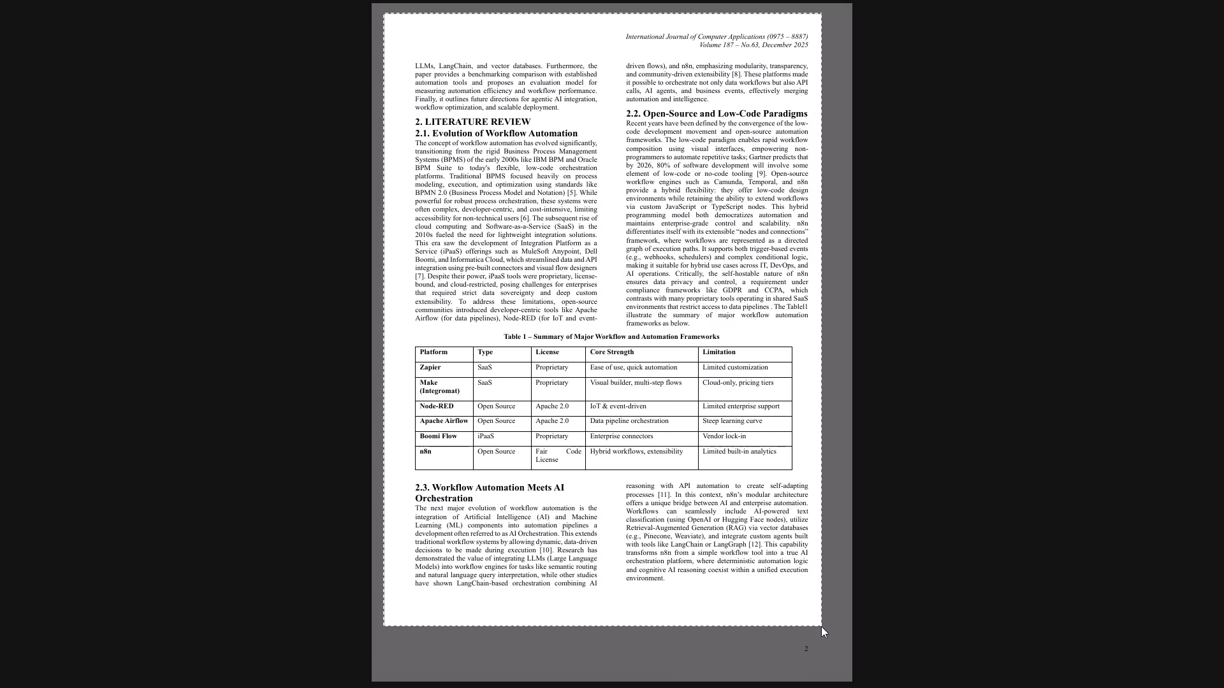
pyautogui.moveTo(821, 626); pyautogui.dragTo(824, 637)
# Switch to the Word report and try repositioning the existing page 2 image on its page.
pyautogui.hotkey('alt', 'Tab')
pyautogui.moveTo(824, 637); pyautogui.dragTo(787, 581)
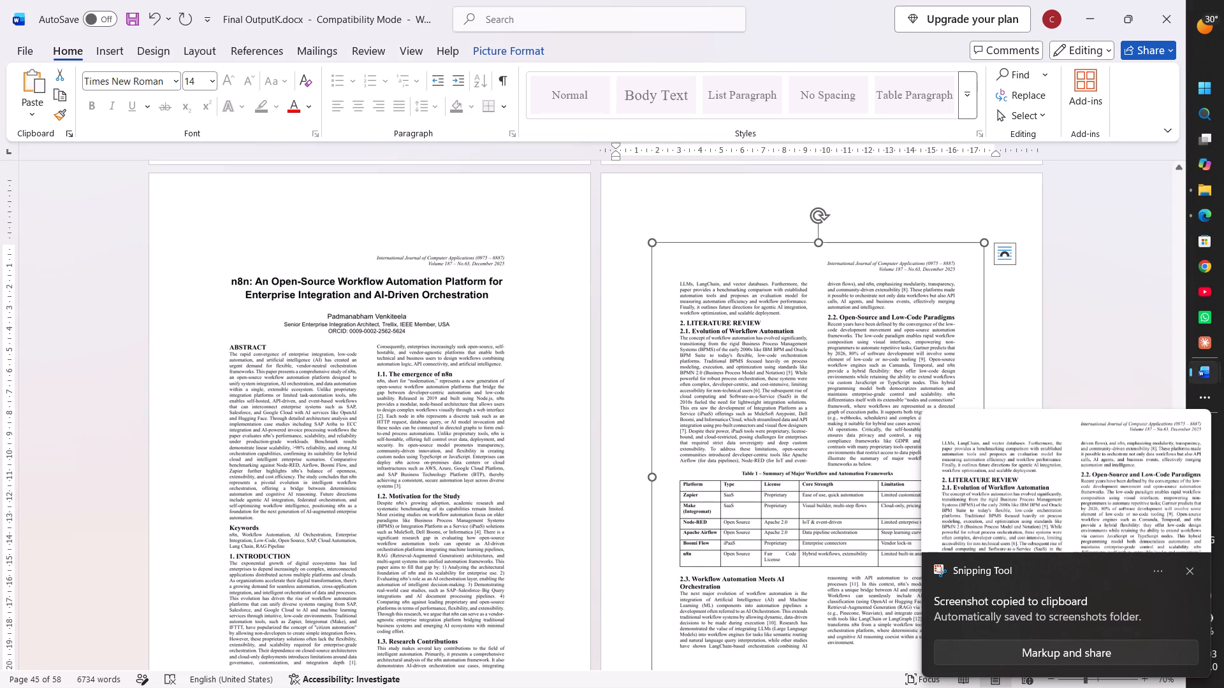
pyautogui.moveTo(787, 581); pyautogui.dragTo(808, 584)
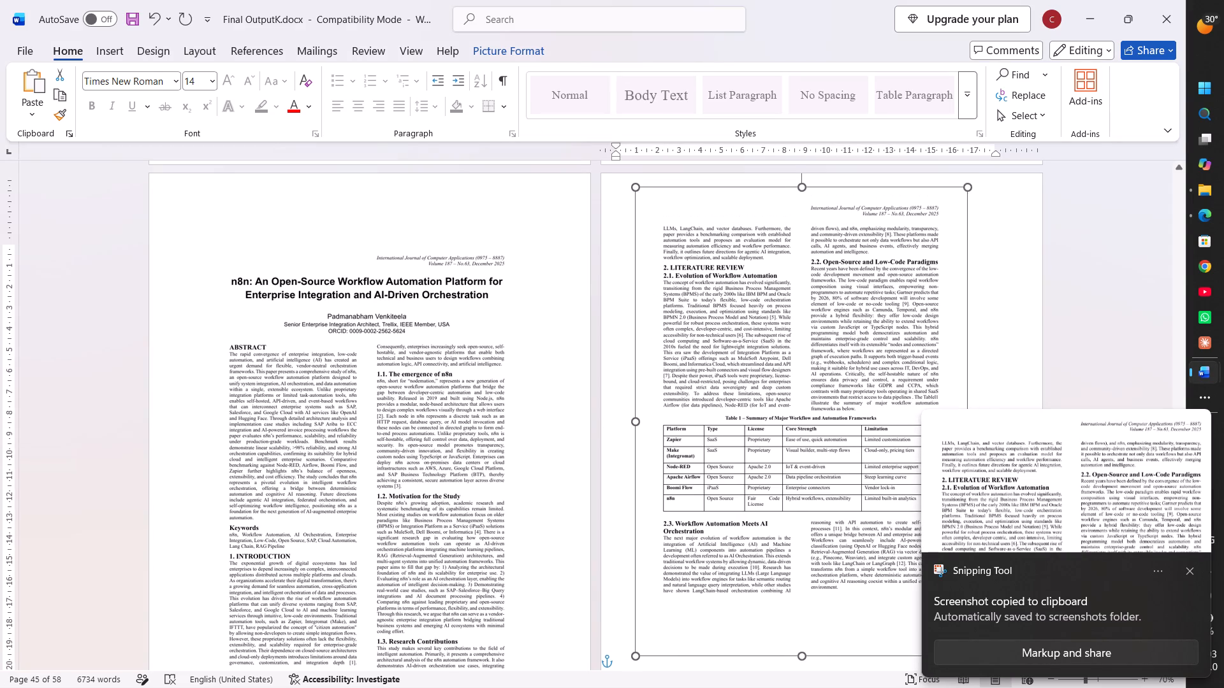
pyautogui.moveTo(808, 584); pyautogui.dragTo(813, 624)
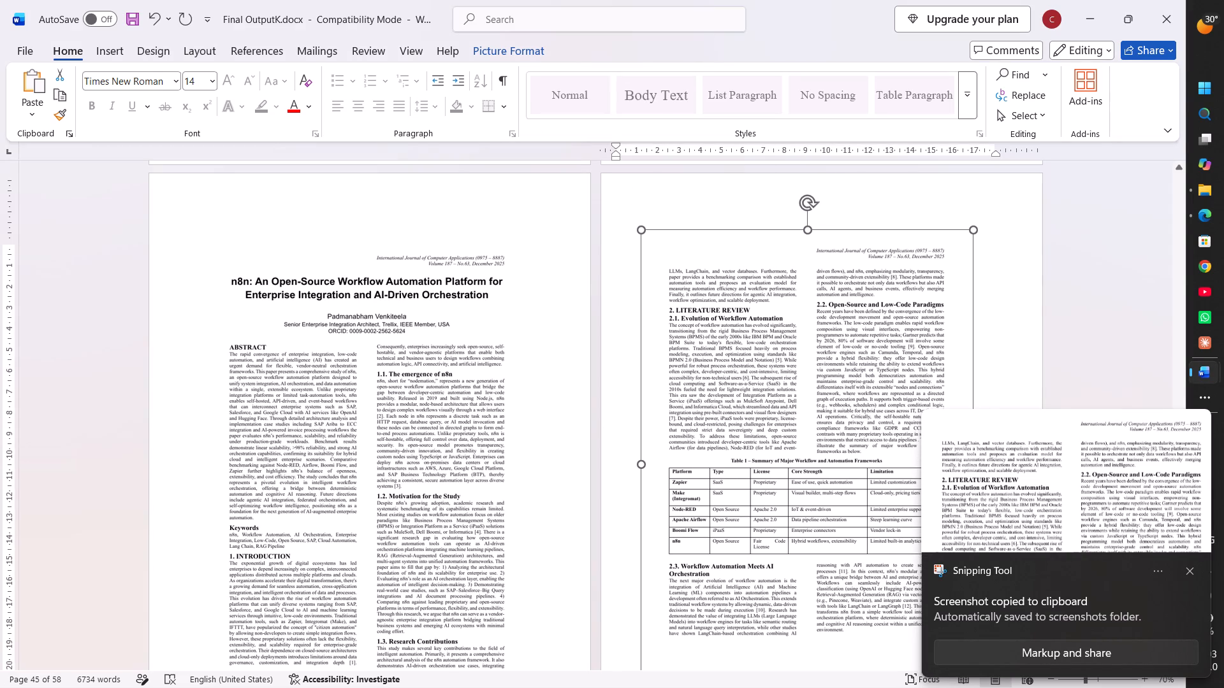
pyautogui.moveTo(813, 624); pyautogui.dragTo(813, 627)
# Replace the old base paper page 2 image with the new capture.
pyautogui.click(808, 580)
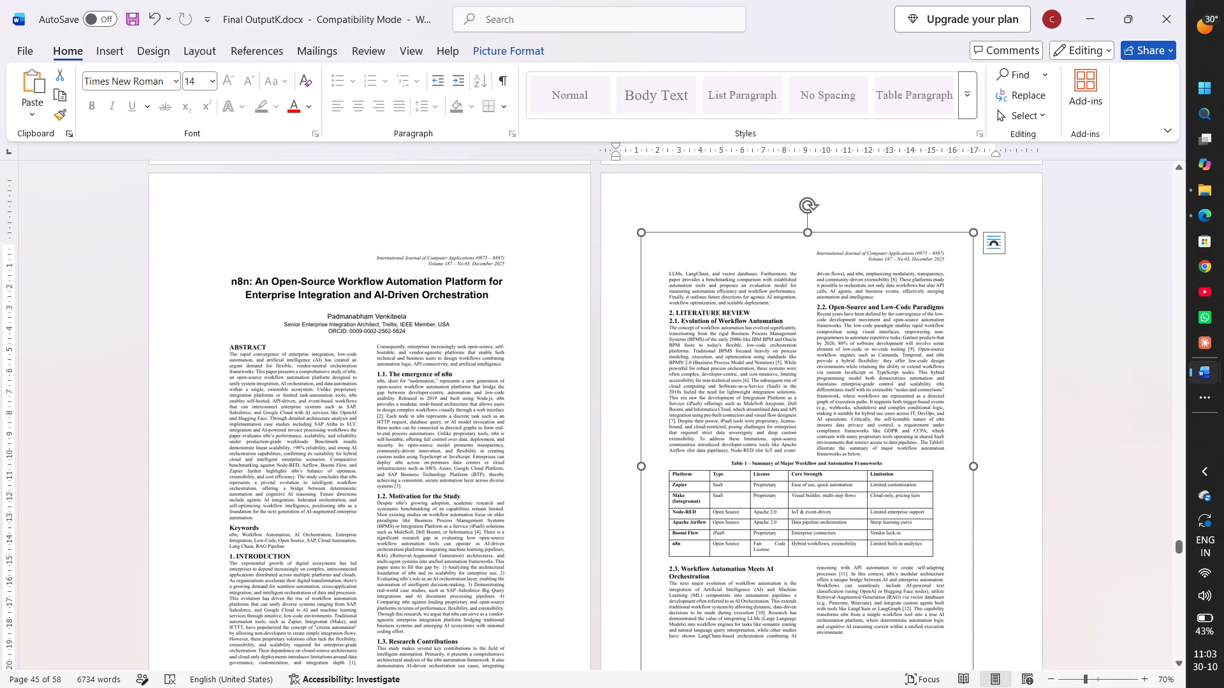
pyautogui.press('Delete')
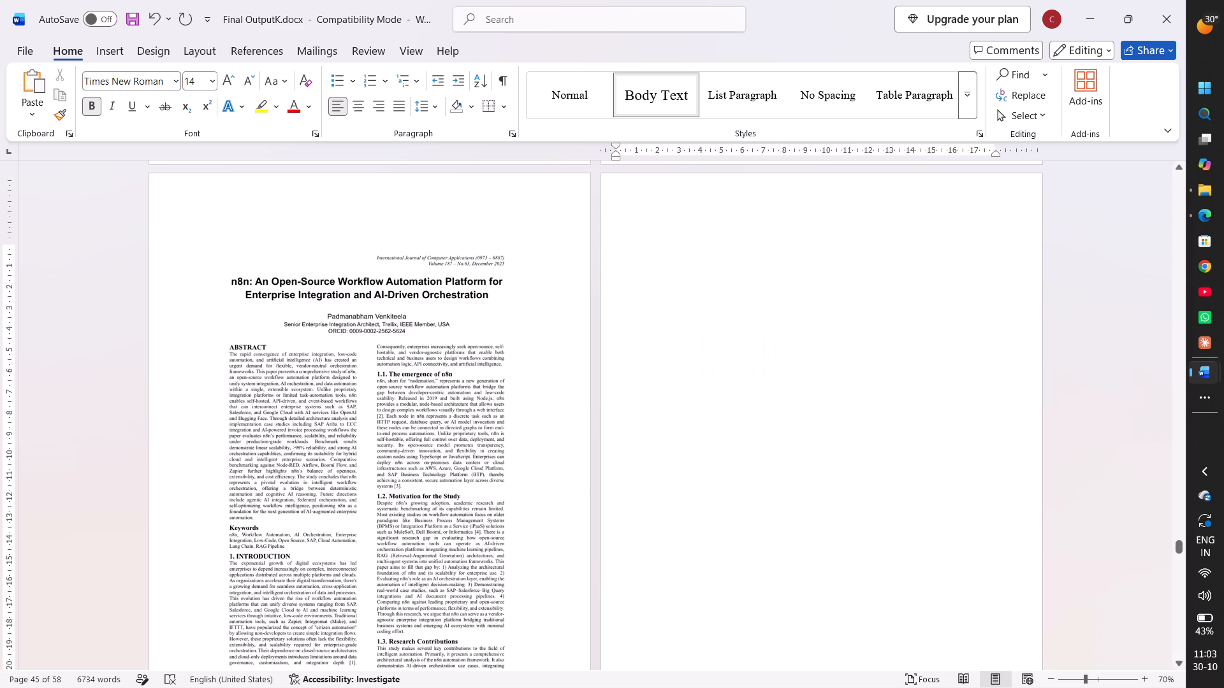
pyautogui.hotkey('ctrl', 'v')
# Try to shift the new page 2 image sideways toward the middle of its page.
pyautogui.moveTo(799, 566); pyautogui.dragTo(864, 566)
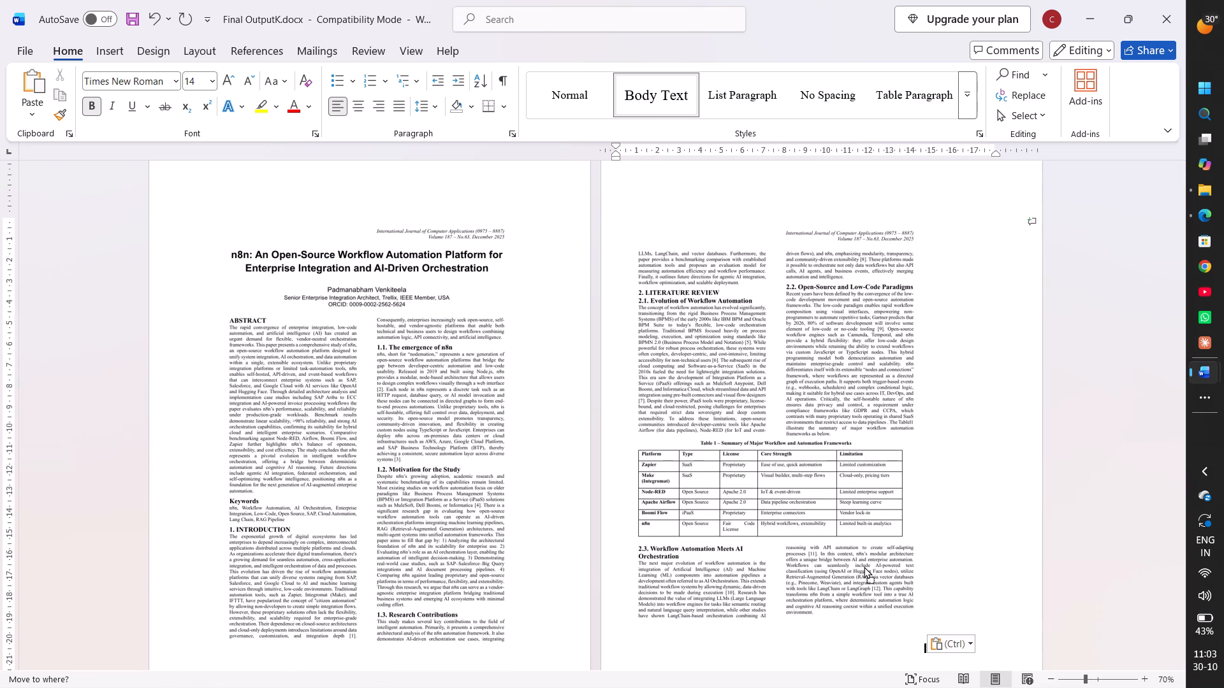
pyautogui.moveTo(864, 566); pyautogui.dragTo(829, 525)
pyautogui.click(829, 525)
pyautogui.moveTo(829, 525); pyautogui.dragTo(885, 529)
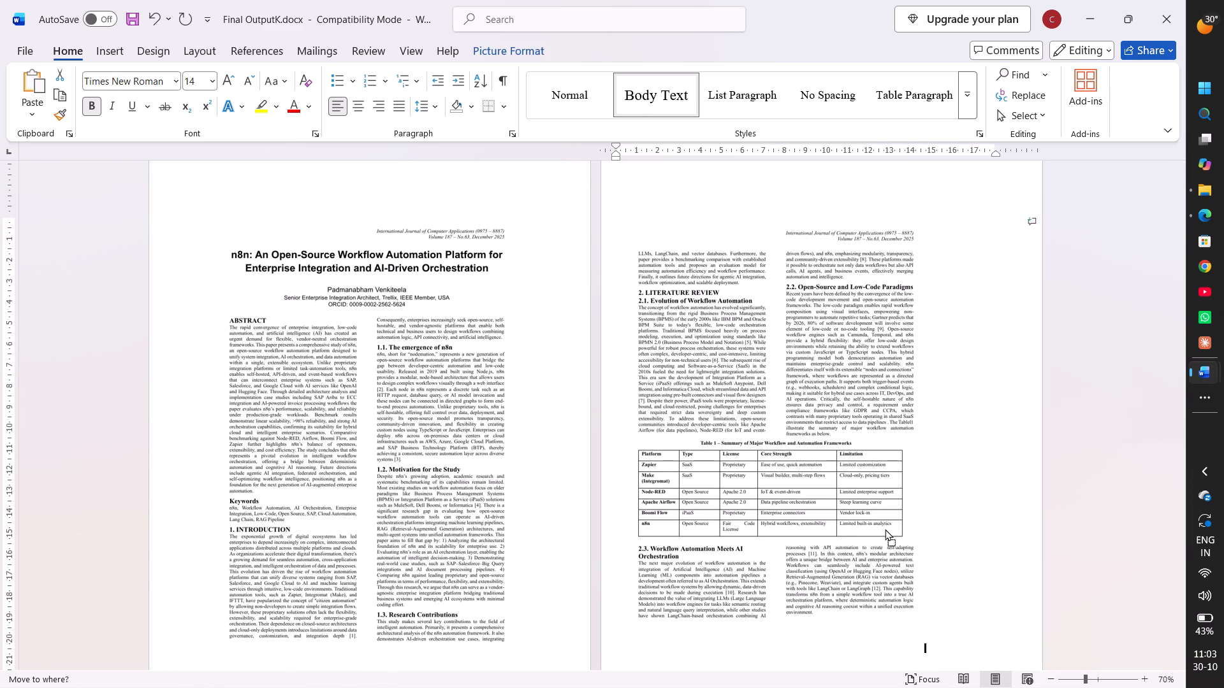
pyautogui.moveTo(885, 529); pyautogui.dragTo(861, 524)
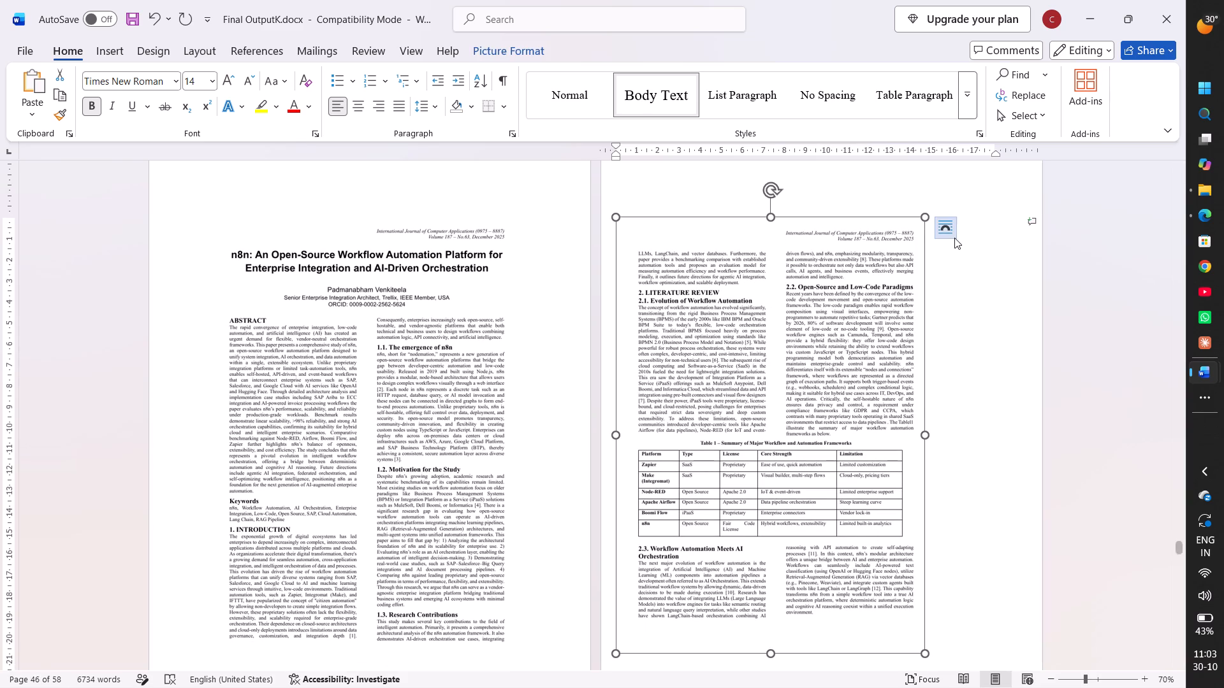
# Give the new page 2 image square text wrapping and move it to the middle of its page, level with the page 1 image.
pyautogui.moveTo(954, 238); pyautogui.dragTo(951, 228)
pyautogui.click(951, 228)
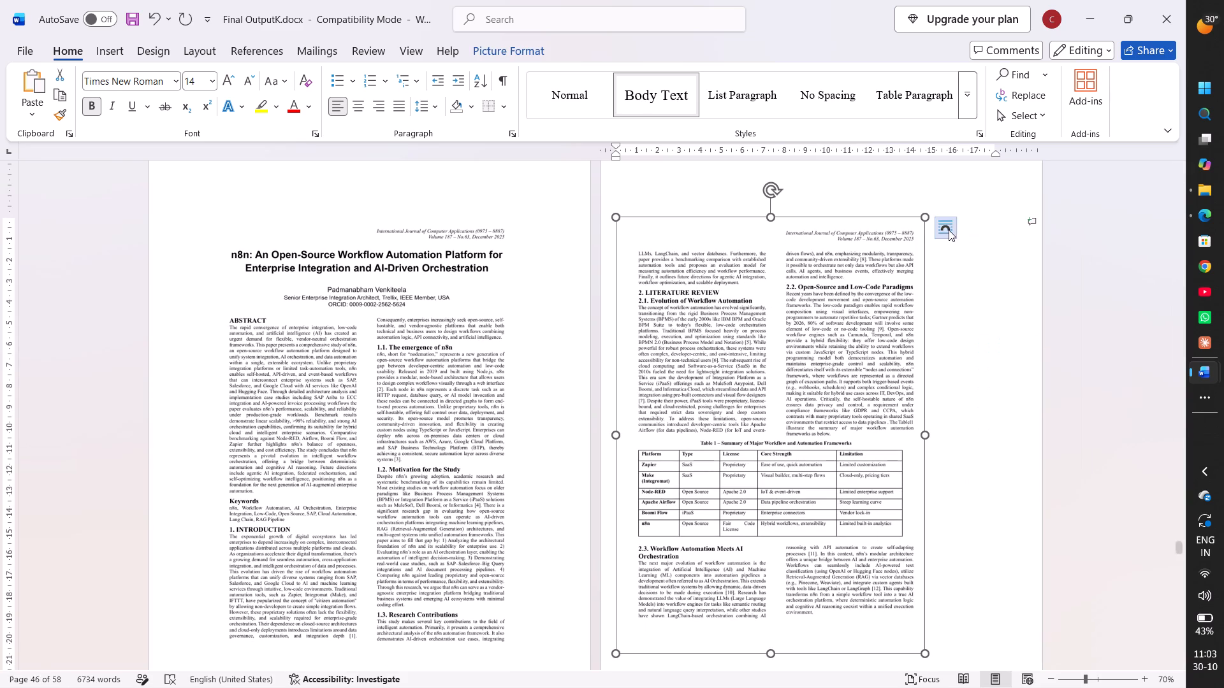
pyautogui.click(949, 230)
pyautogui.click(946, 233)
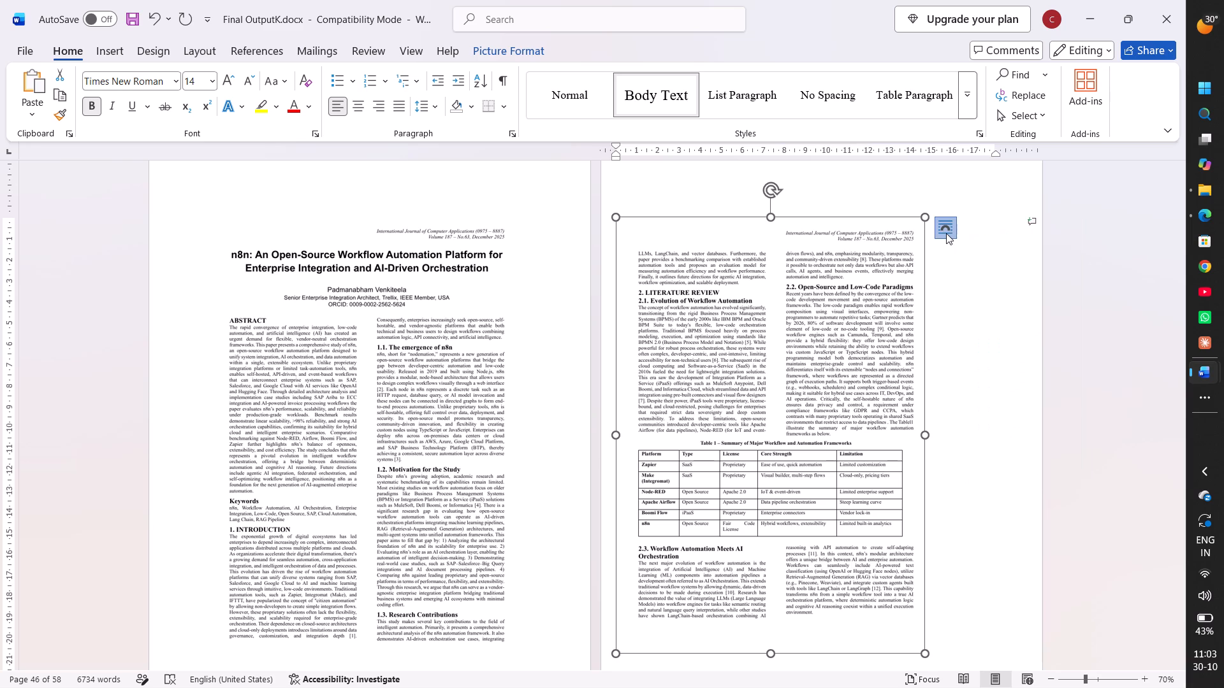
pyautogui.doubleClick(949, 237)
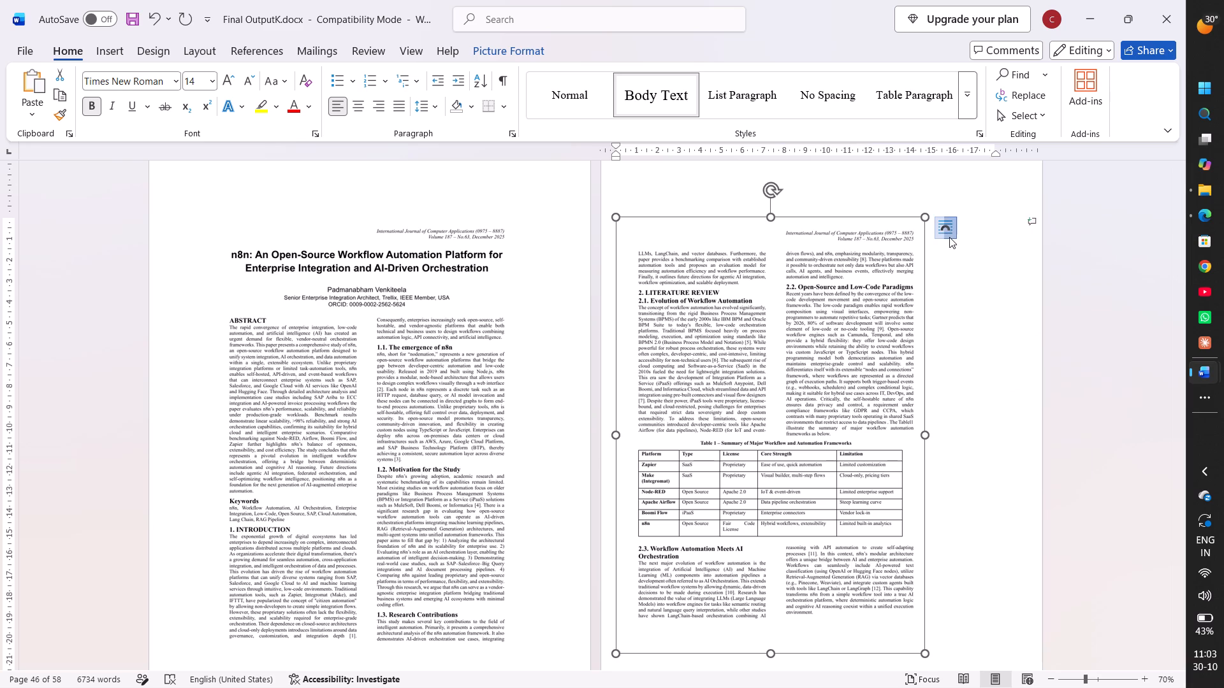
pyautogui.click(949, 237)
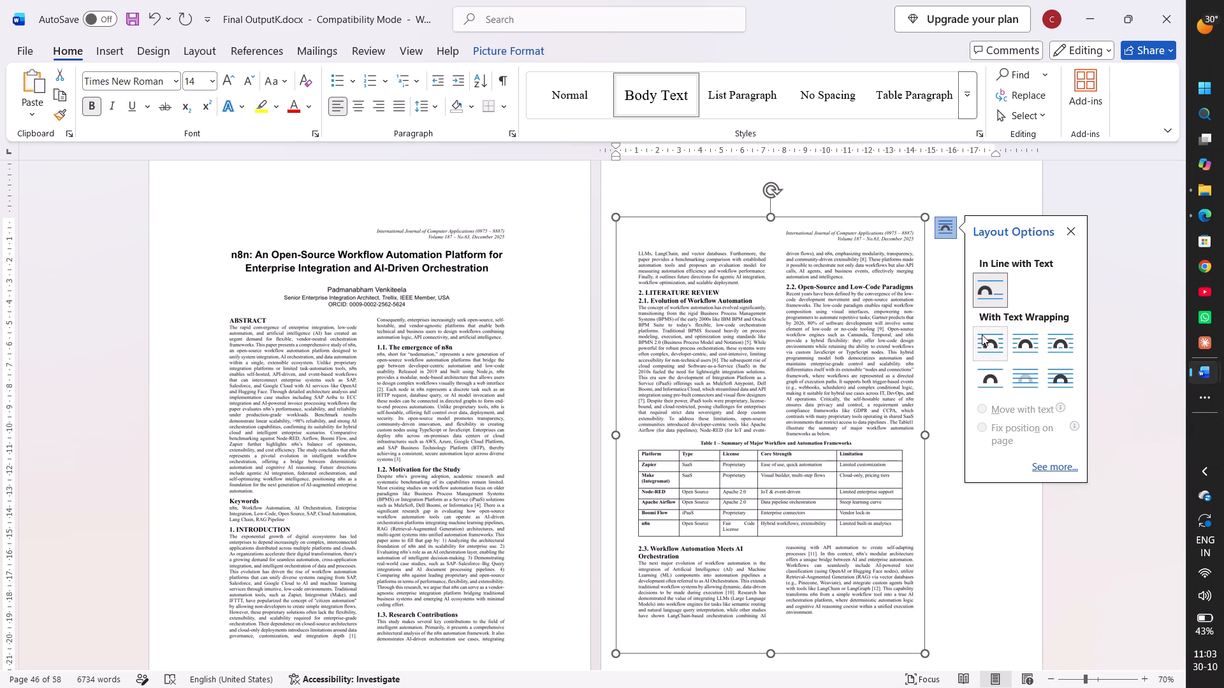
pyautogui.click(982, 334)
pyautogui.moveTo(851, 360); pyautogui.dragTo(902, 378)
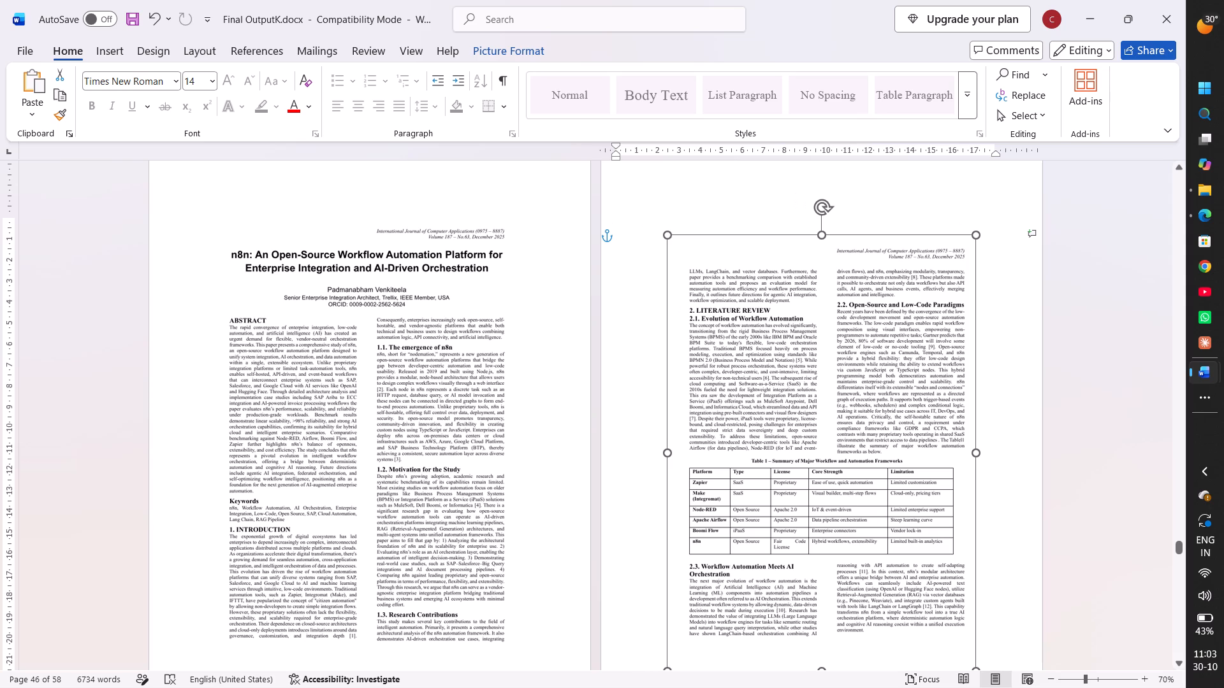
pyautogui.moveTo(902, 378); pyautogui.dragTo(902, 371)
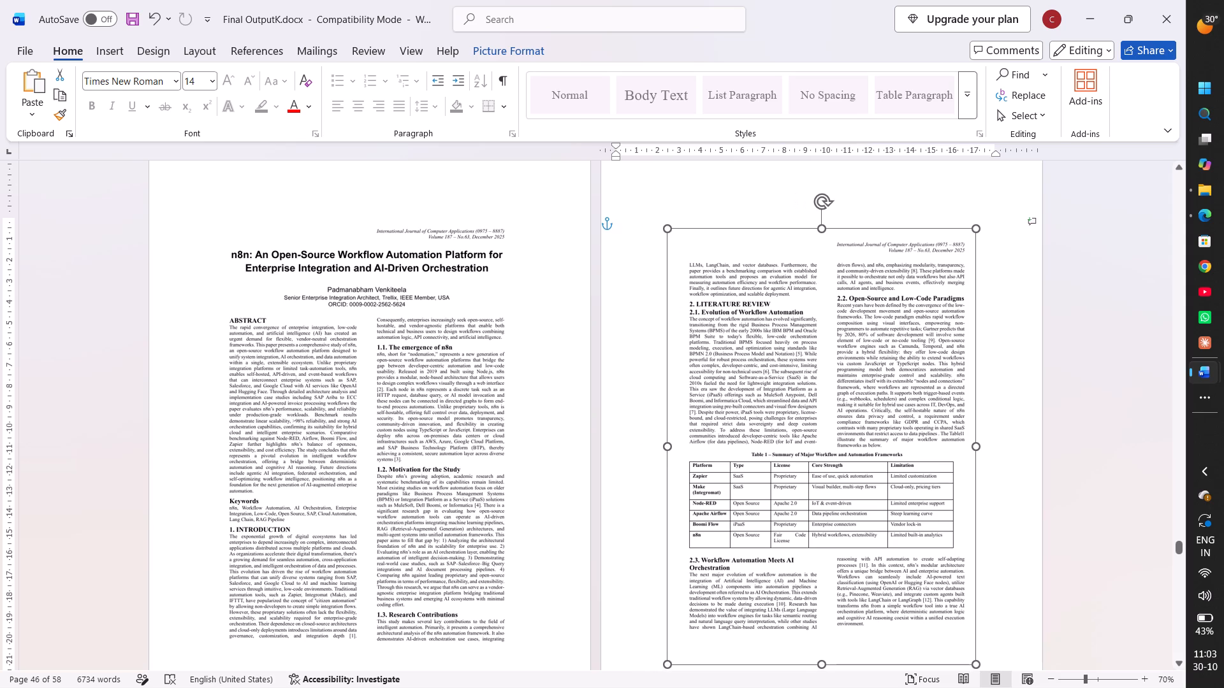
pyautogui.moveTo(902, 371); pyautogui.dragTo(904, 369)
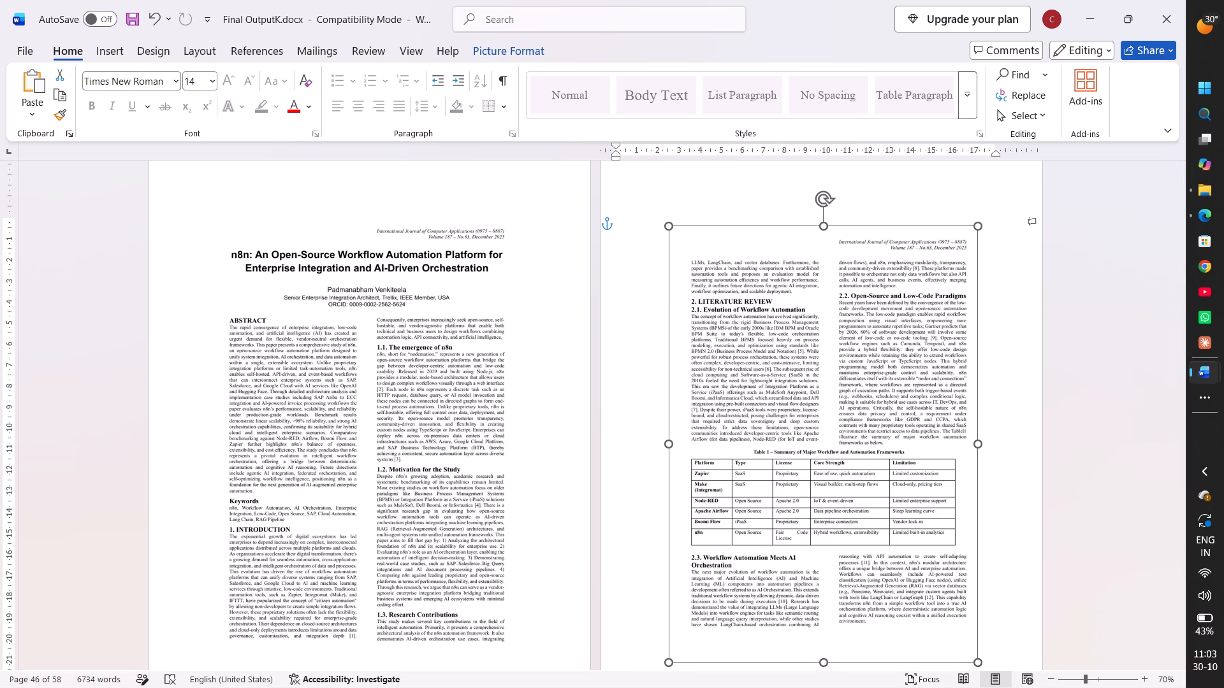
pyautogui.click(904, 368)
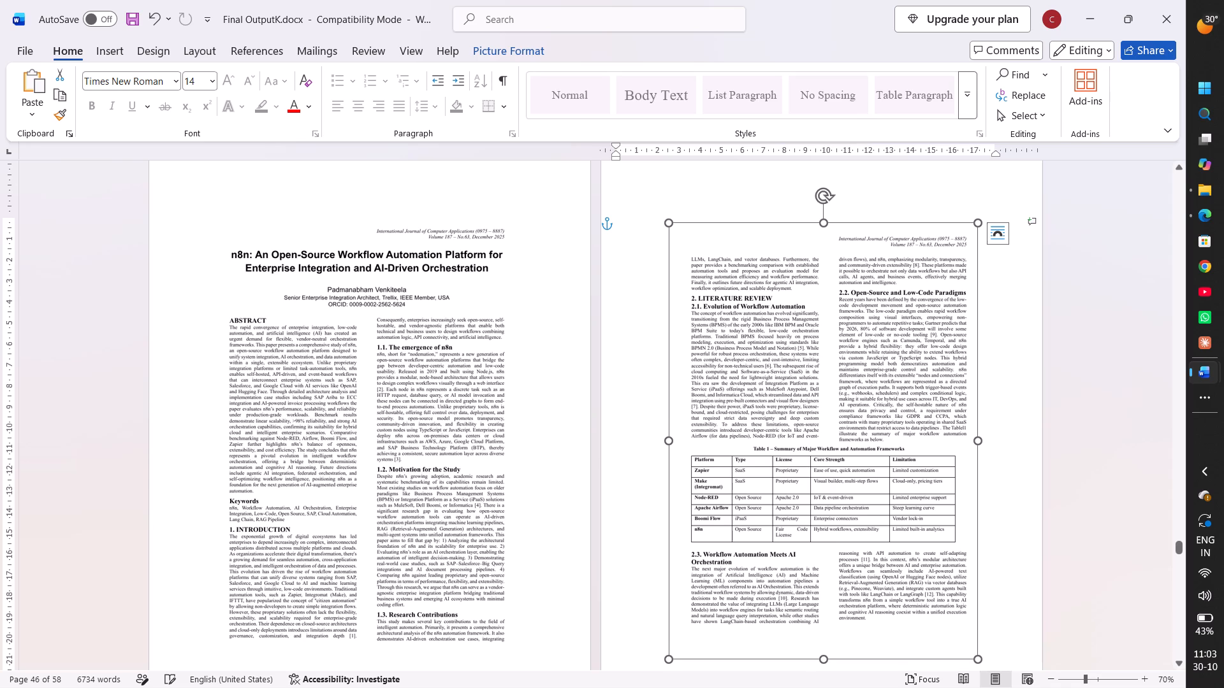
# In the Edge PDF, capture page 3 with Figure 1 and Table 2, excluding its printed page number, and return to the Word report.
pyautogui.scroll(-4, 890, 401)
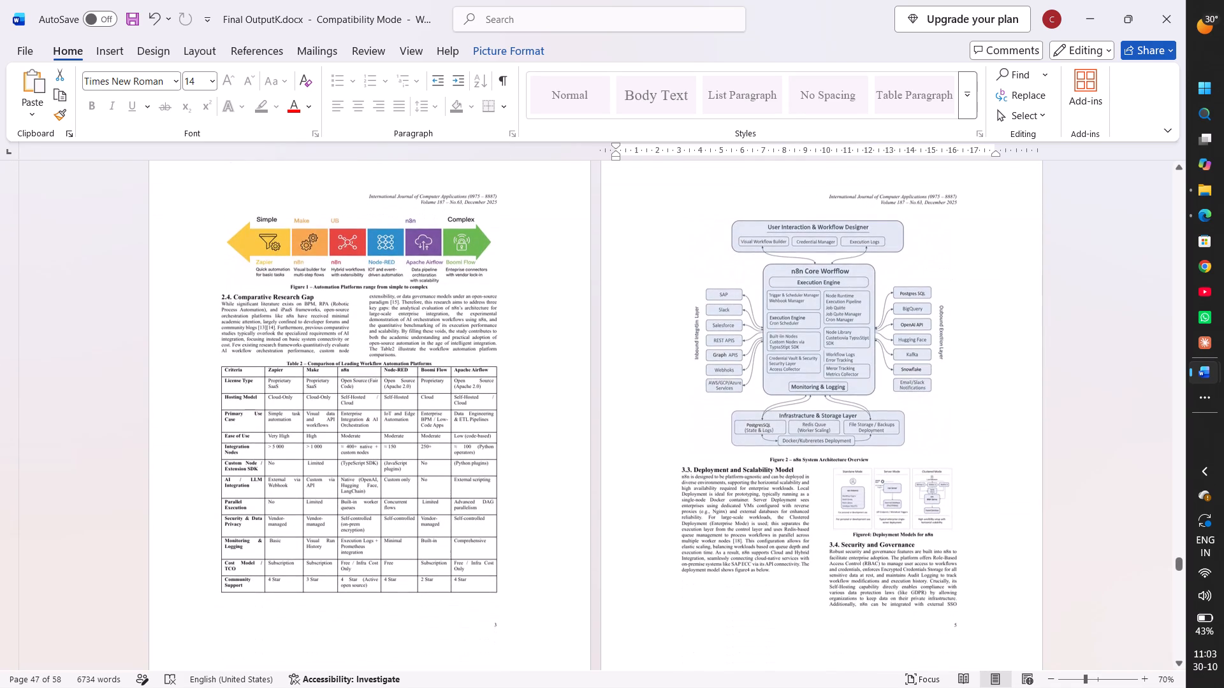
pyautogui.hotkey('alt', 'Tab')
pyautogui.press('Right')
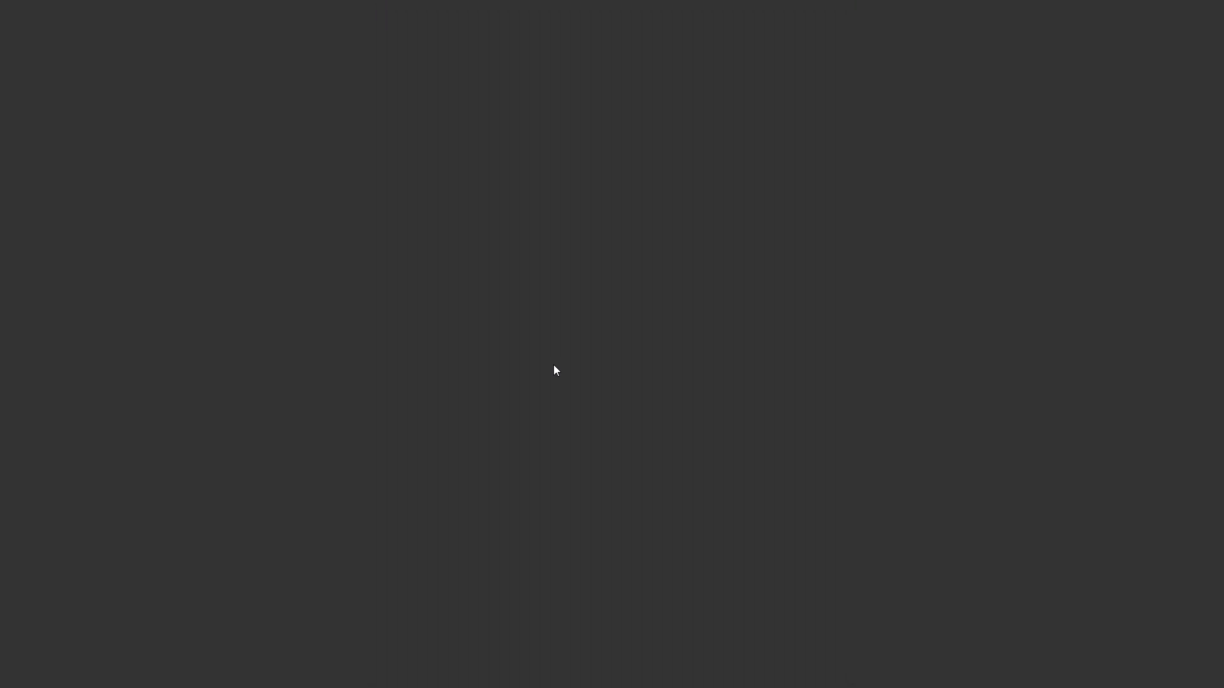
pyautogui.press('shift+super+s')
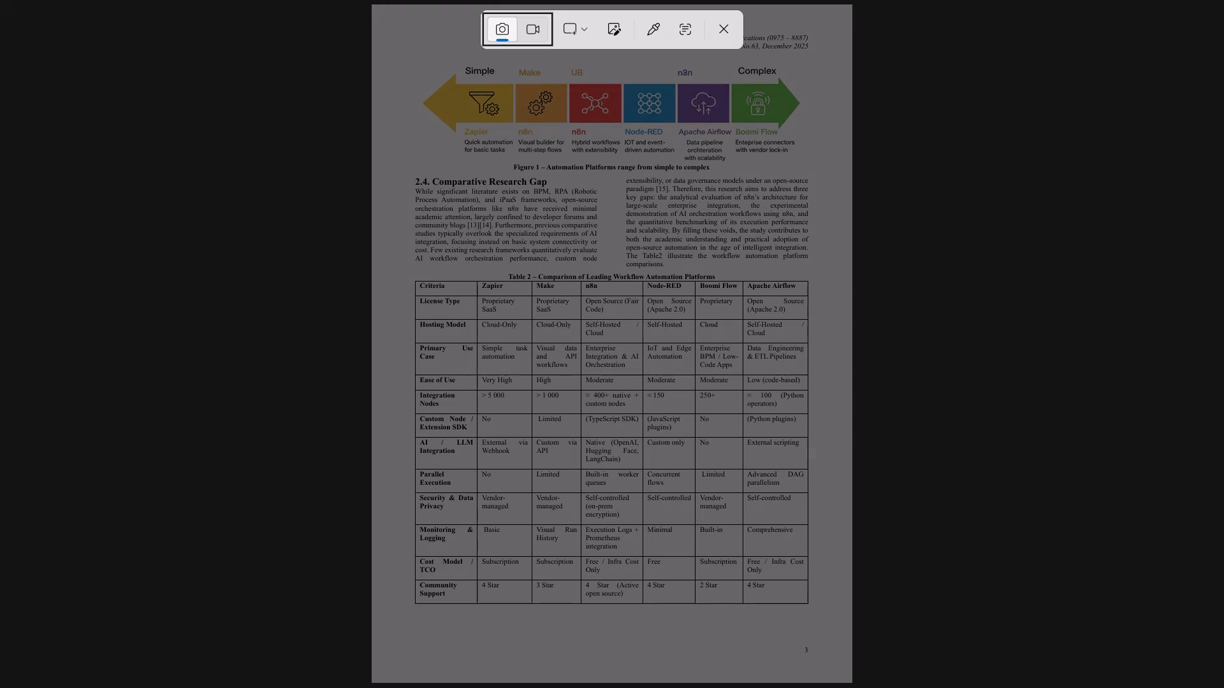
pyautogui.moveTo(376, 9); pyautogui.dragTo(780, 633)
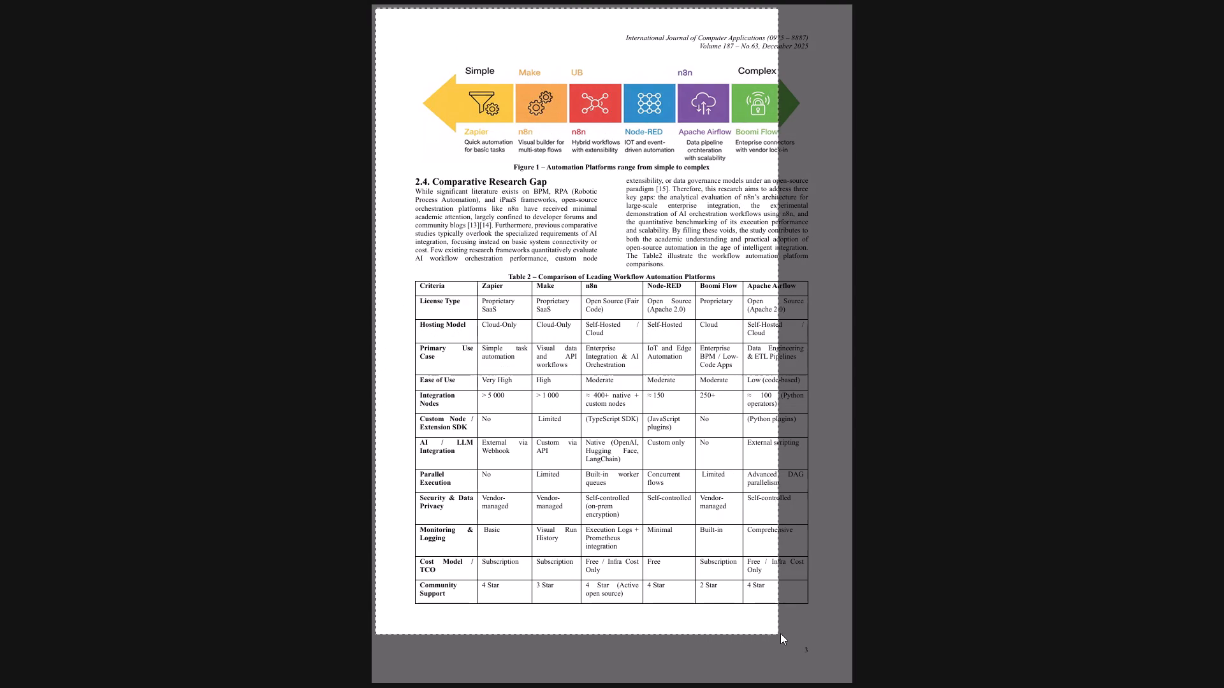
pyautogui.moveTo(780, 633); pyautogui.dragTo(831, 641)
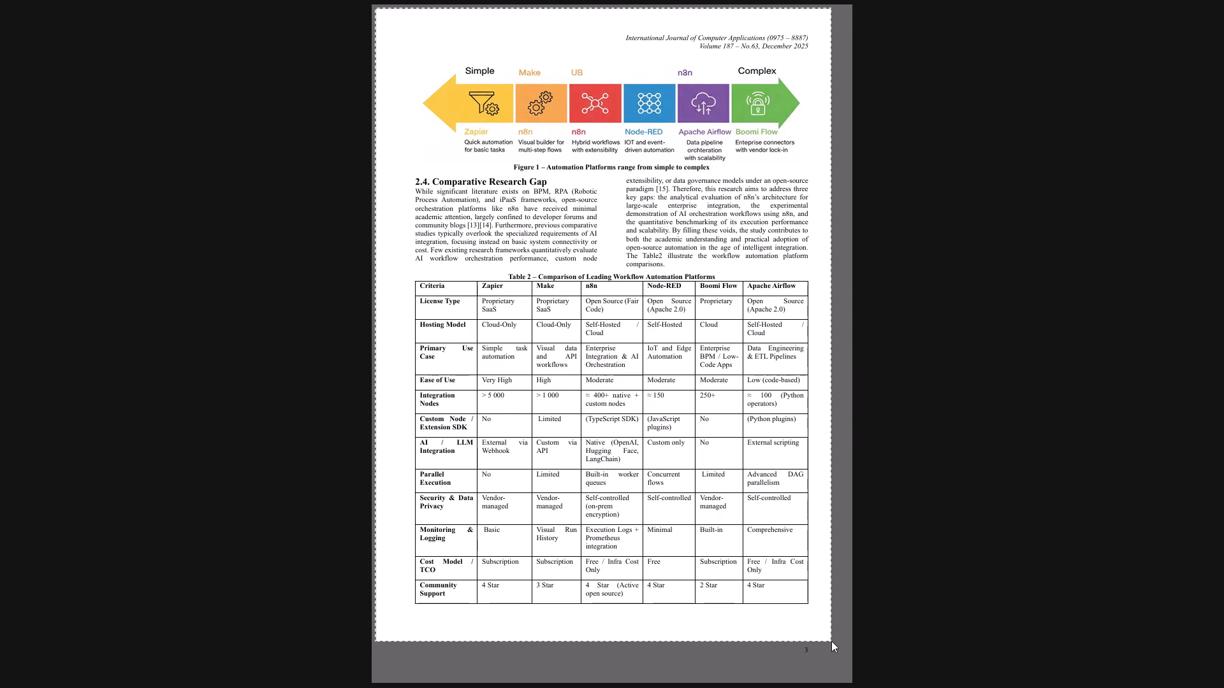
pyautogui.moveTo(831, 641); pyautogui.dragTo(843, 647)
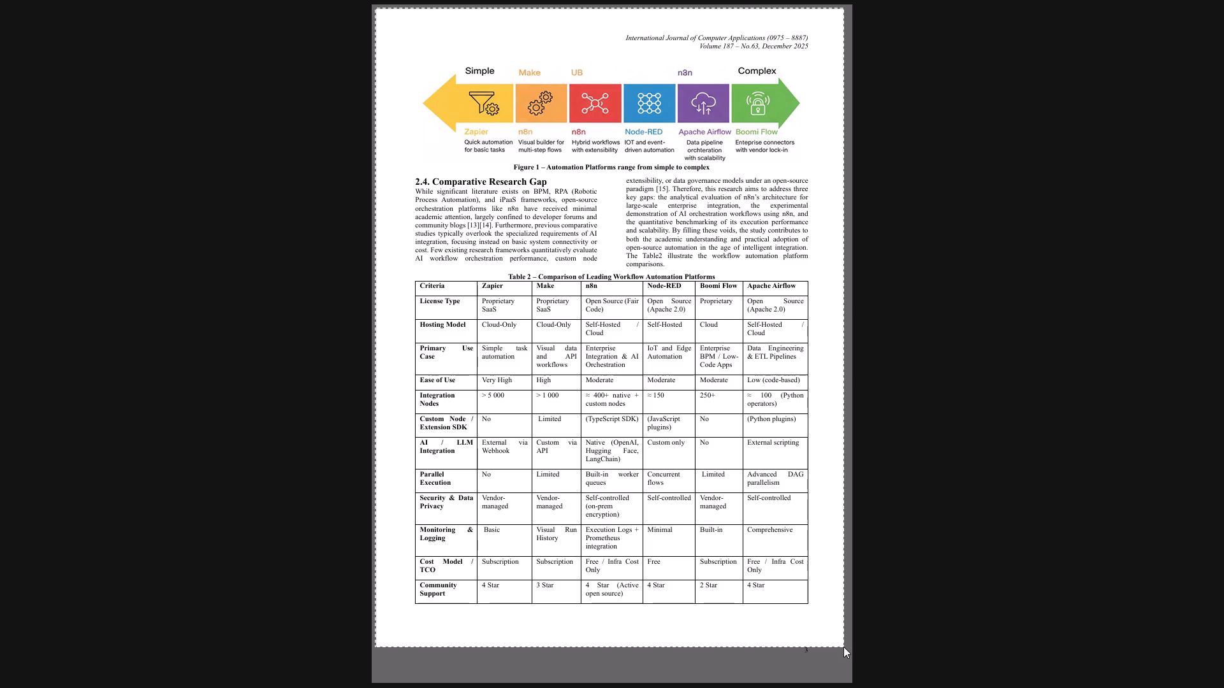
pyautogui.moveTo(843, 647); pyautogui.dragTo(843, 643)
pyautogui.hotkey('alt', 'Tab')
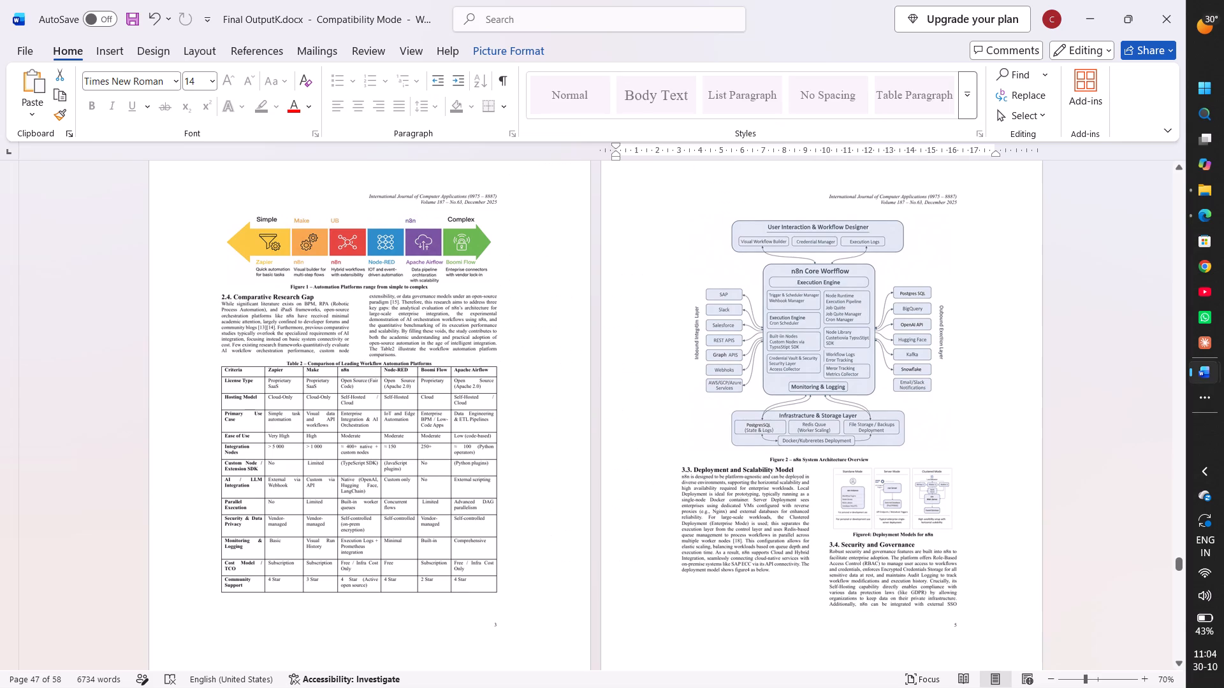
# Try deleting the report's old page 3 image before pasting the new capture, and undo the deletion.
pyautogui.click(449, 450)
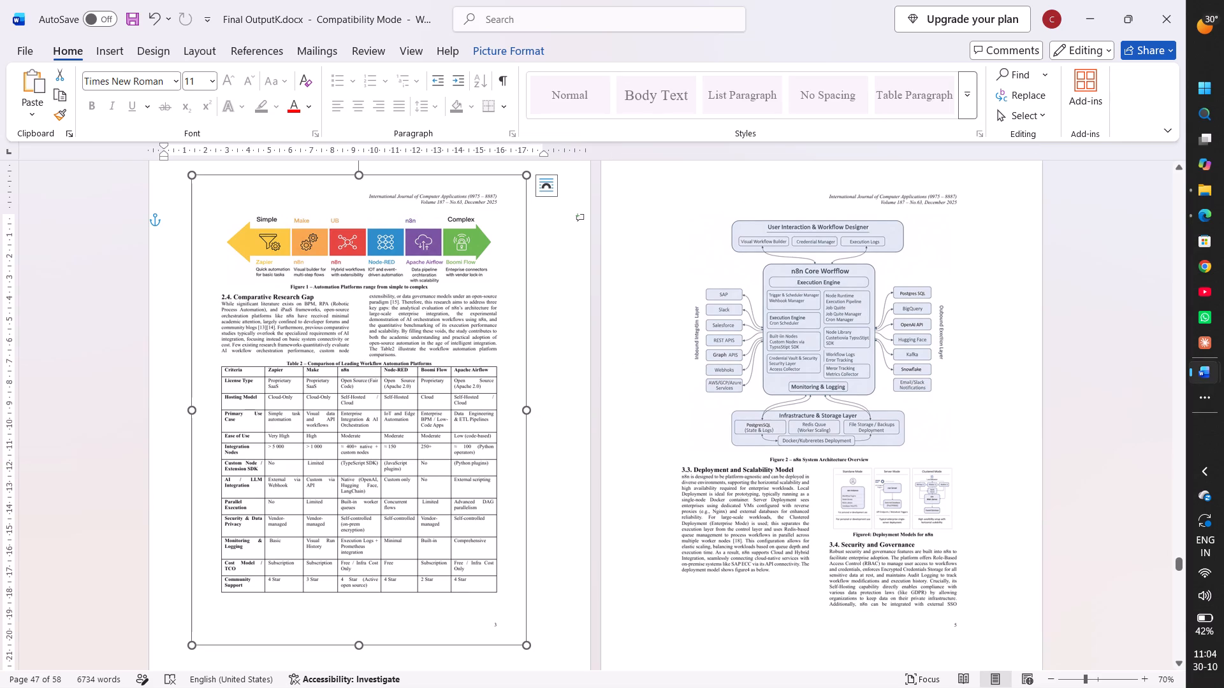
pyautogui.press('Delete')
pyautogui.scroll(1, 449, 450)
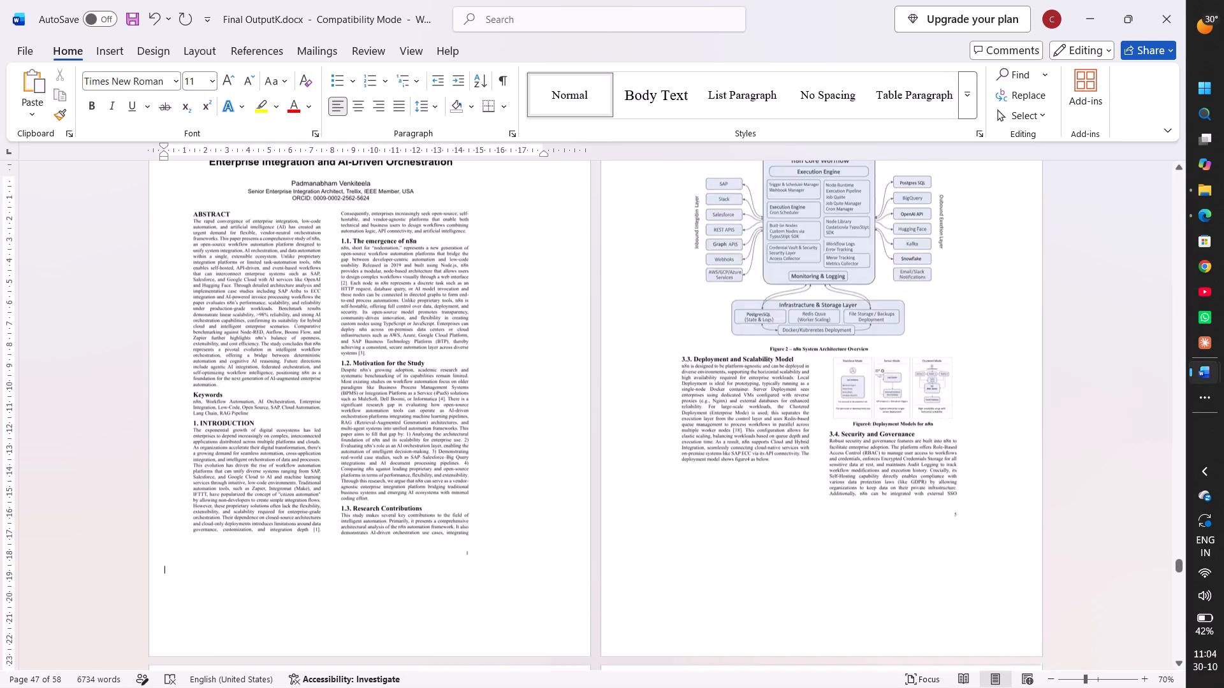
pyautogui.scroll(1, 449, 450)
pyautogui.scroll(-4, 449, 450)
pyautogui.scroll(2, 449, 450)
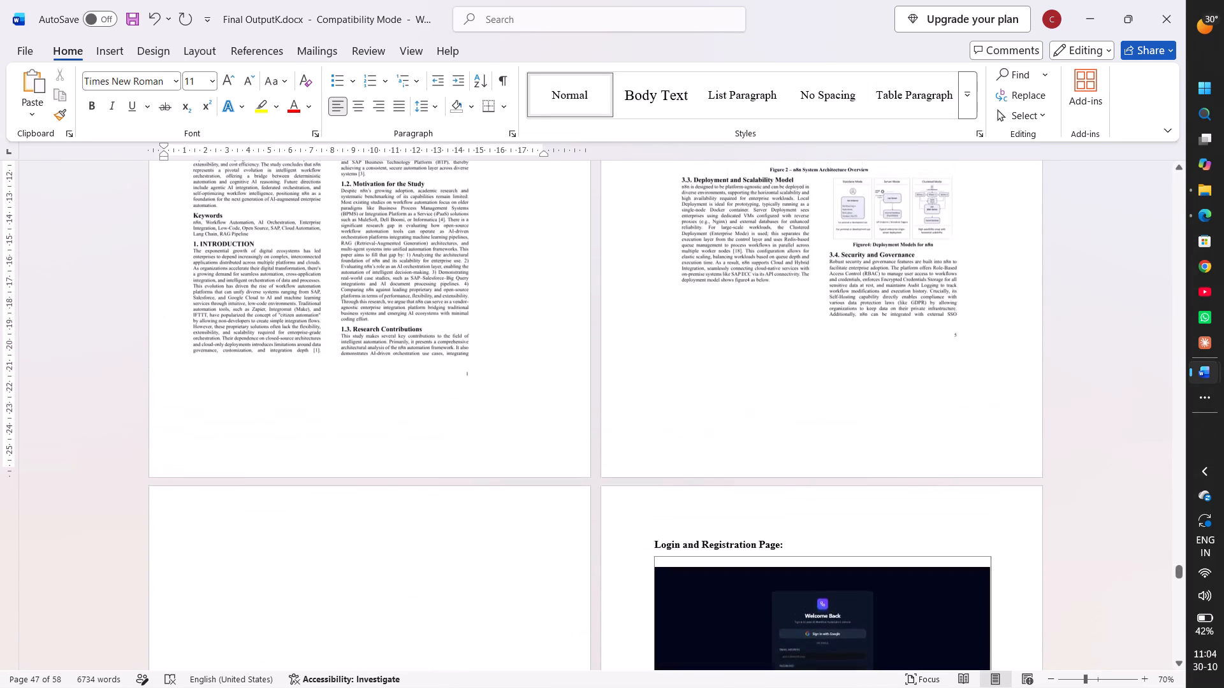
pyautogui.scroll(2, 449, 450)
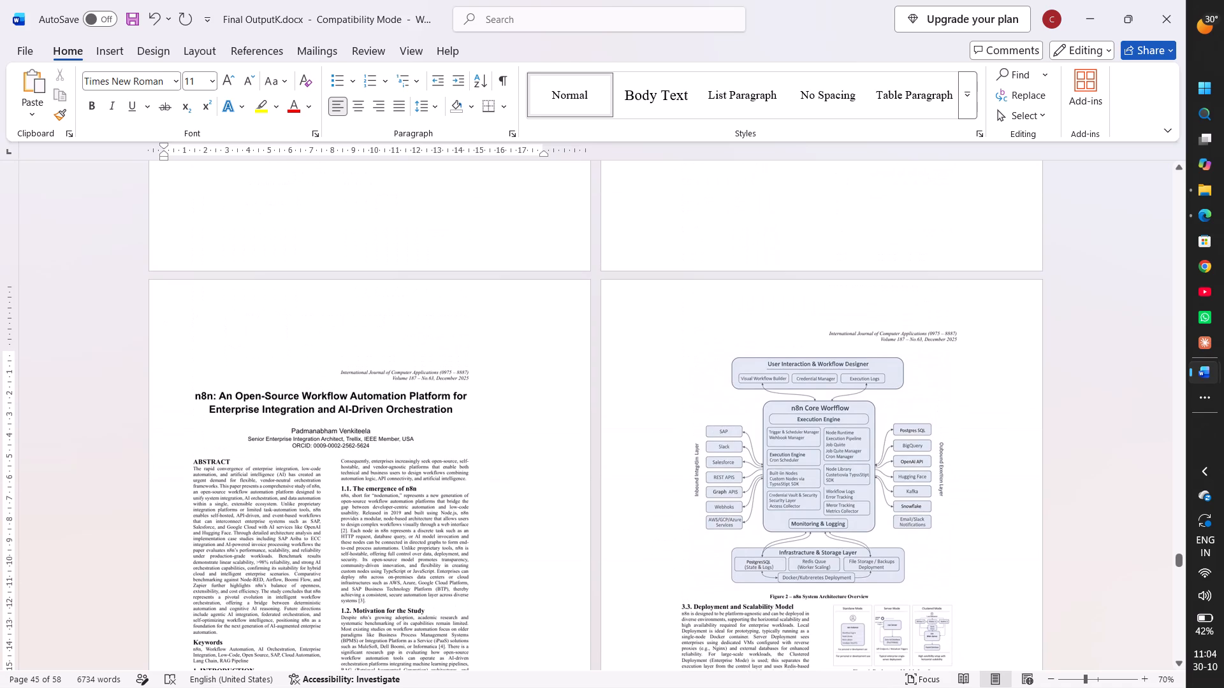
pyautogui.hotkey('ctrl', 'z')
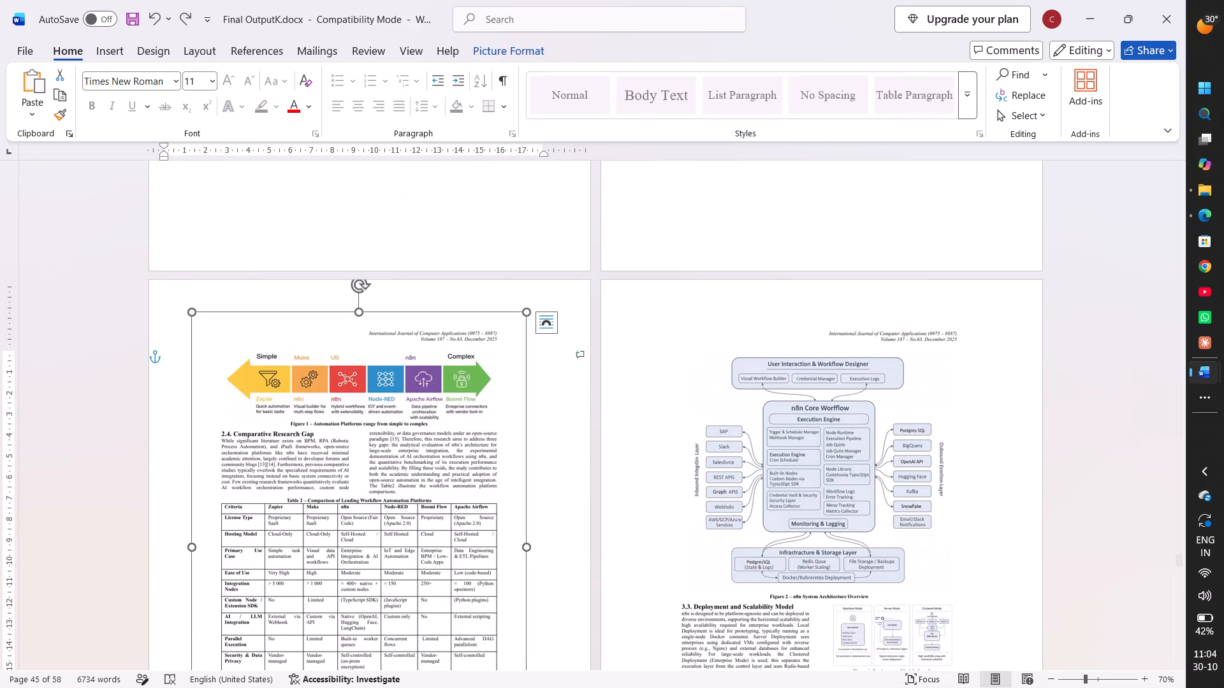
# Paste the new page 3 capture into the report and delete the old page 3 image.
pyautogui.hotkey('ctrl', 'v')
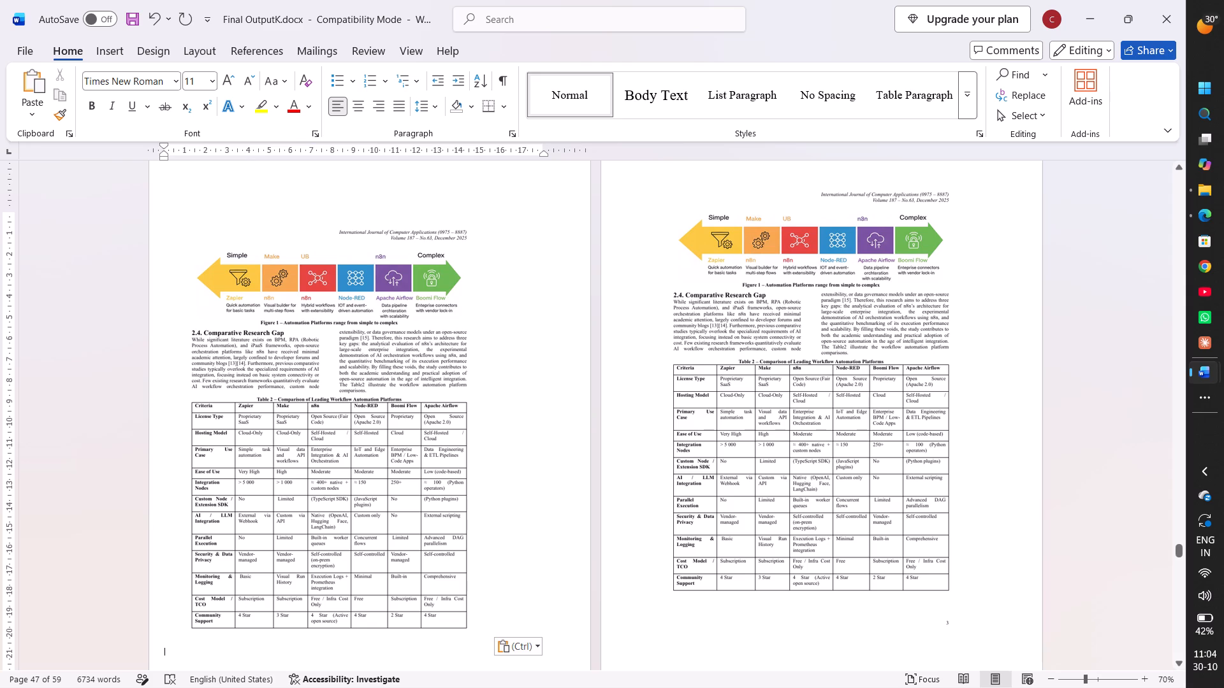
pyautogui.click(779, 527)
pyautogui.press('Delete')
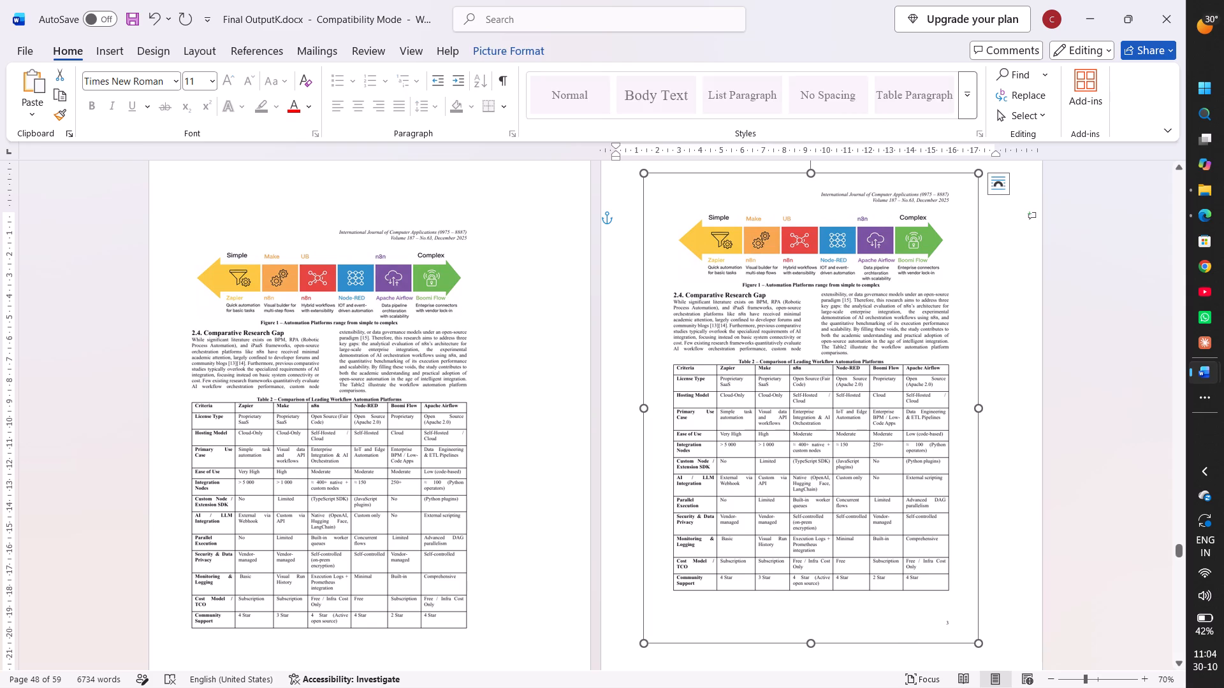
# Review the order and placement of the base paper page images up to the Appendix-II title page.
pyautogui.scroll(1, 688, 478)
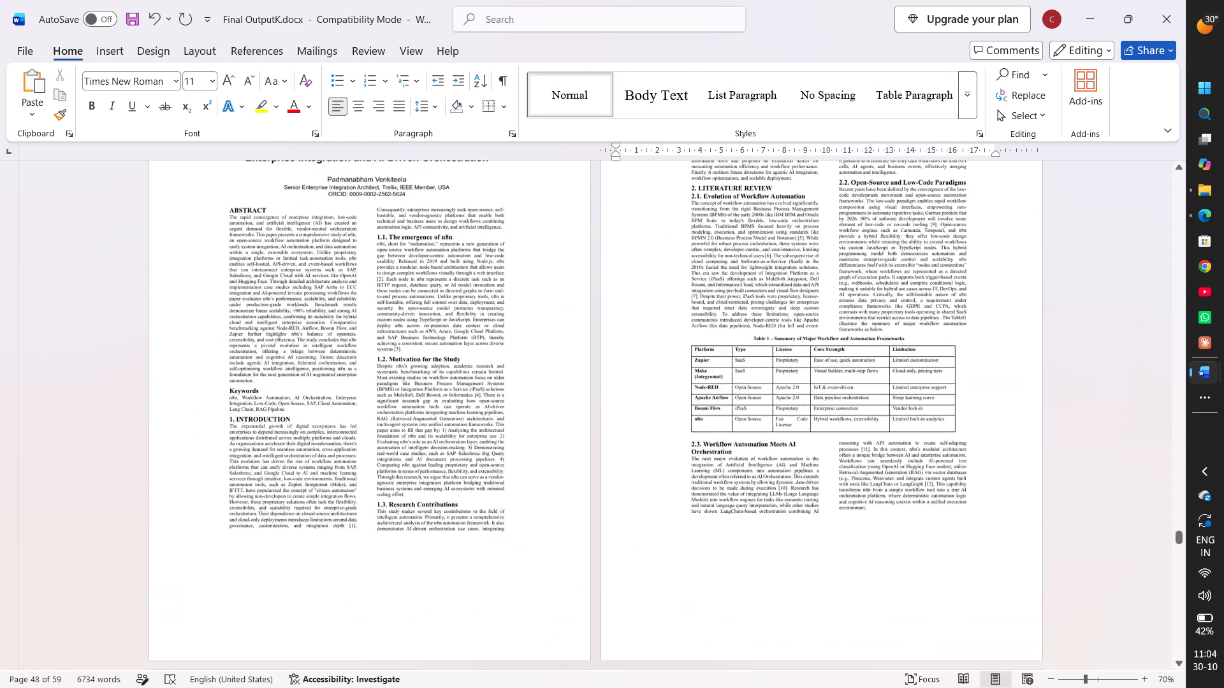
pyautogui.scroll(2, 688, 478)
pyautogui.scroll(-2, 688, 478)
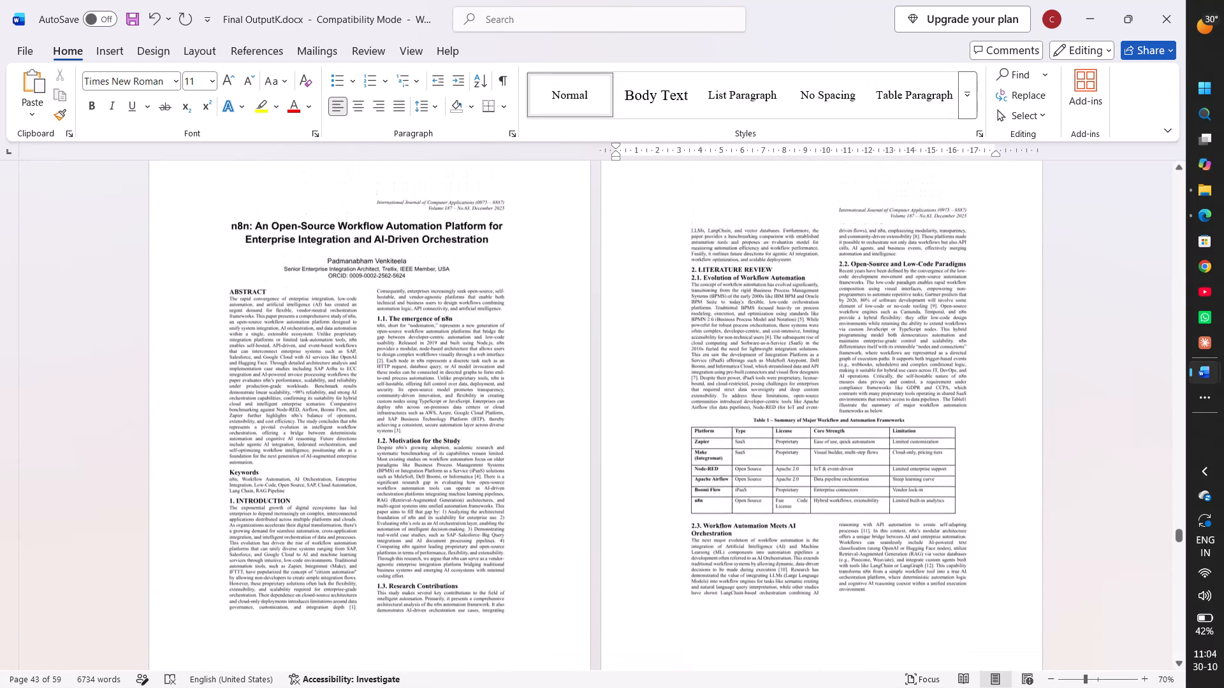
pyautogui.scroll(-2, 688, 478)
pyautogui.scroll(1, 688, 478)
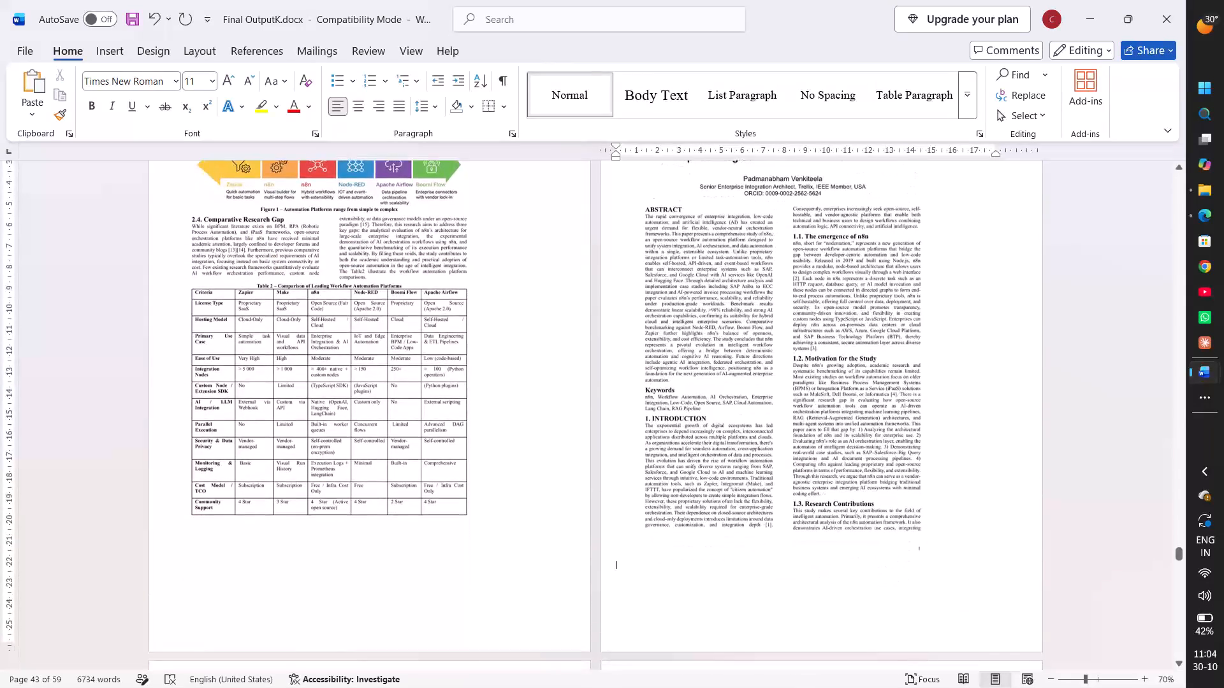
pyautogui.scroll(1, 688, 478)
pyautogui.scroll(-1, 688, 478)
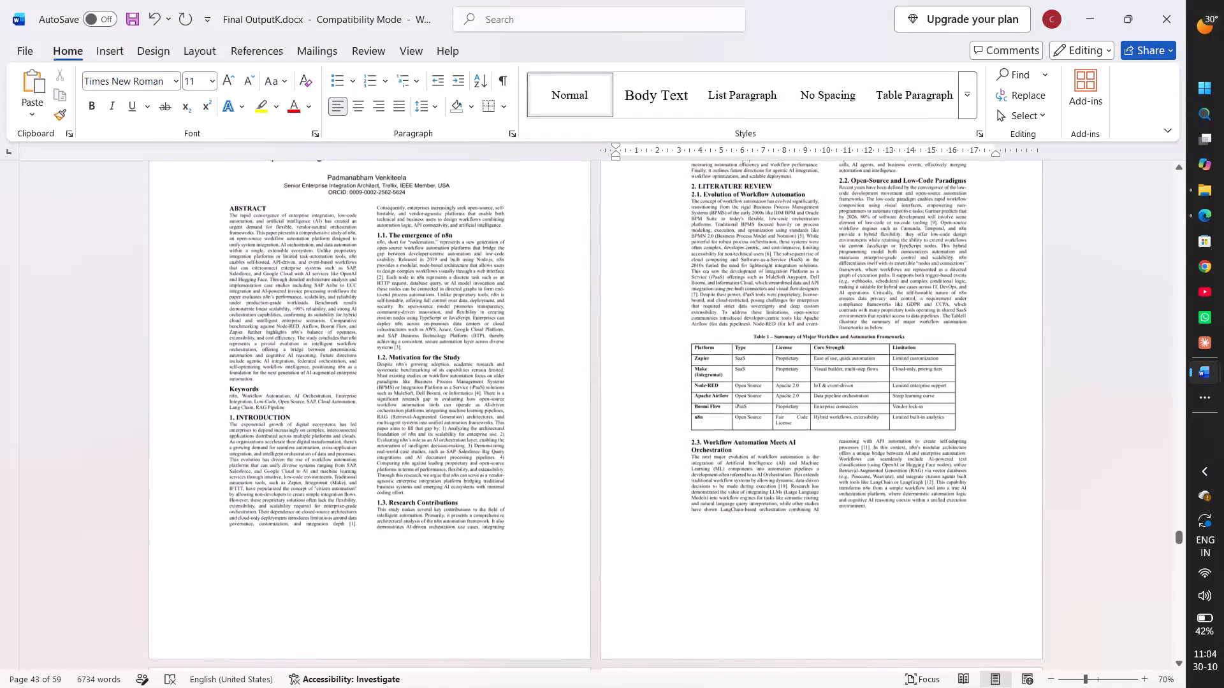
pyautogui.scroll(-4, 688, 478)
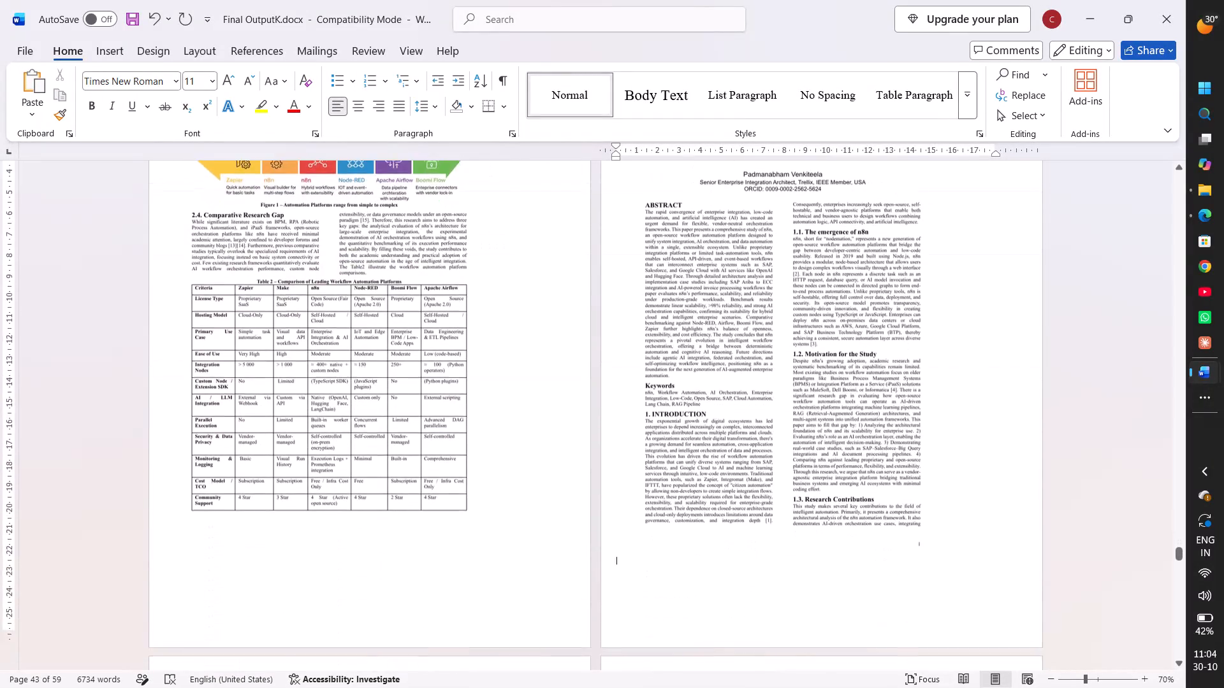
pyautogui.scroll(-2, 688, 478)
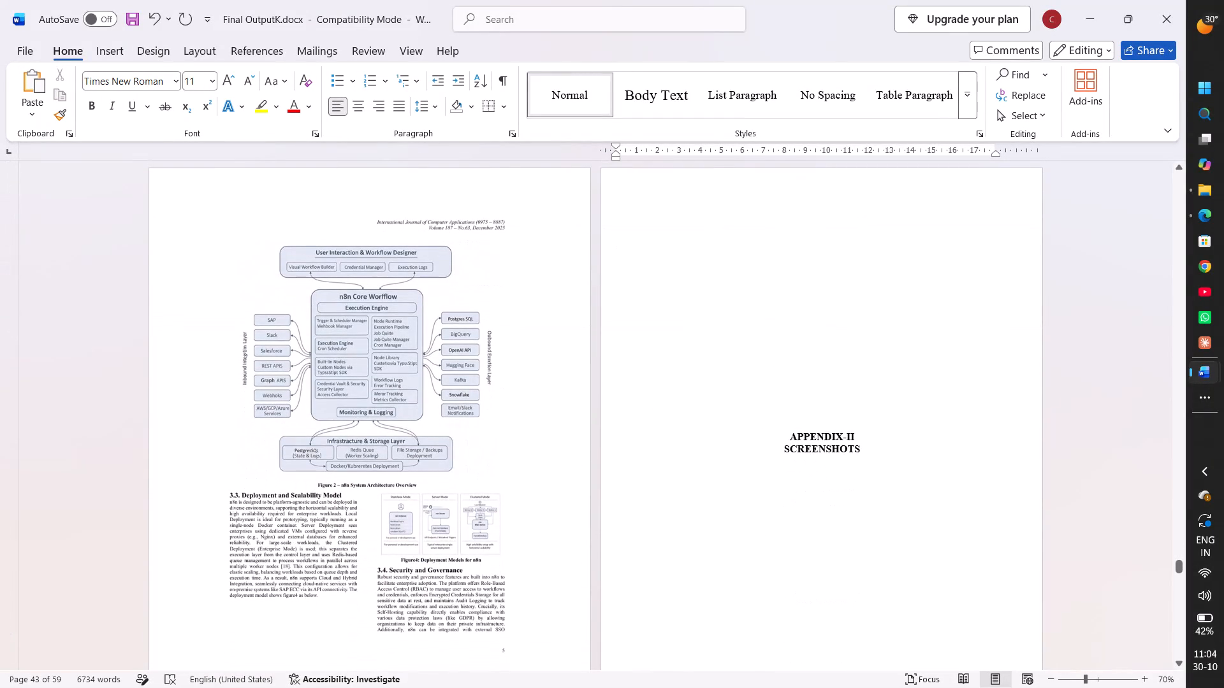
# Switch to the PDF in Edge and capture page 5, with the n8n System Architecture figure, without its printed page number.
pyautogui.hotkey('alt', 'Tab')
pyautogui.press('Right')
pyautogui.press('Right')
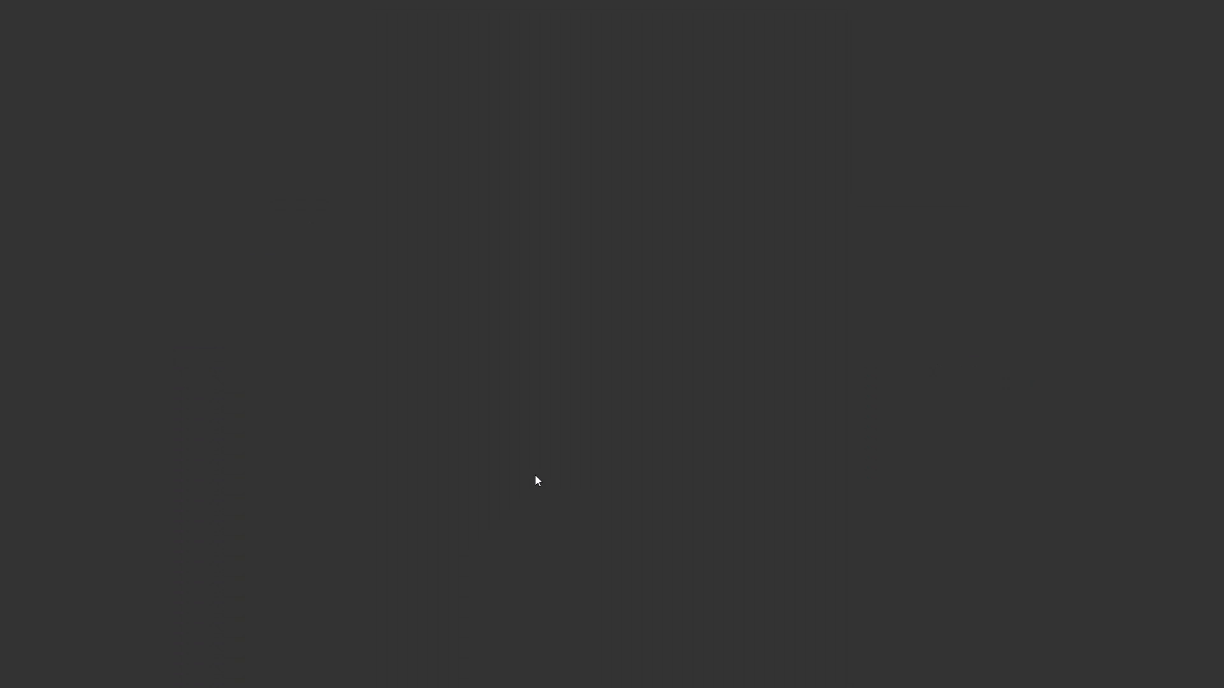
pyautogui.press('shift+super+s')
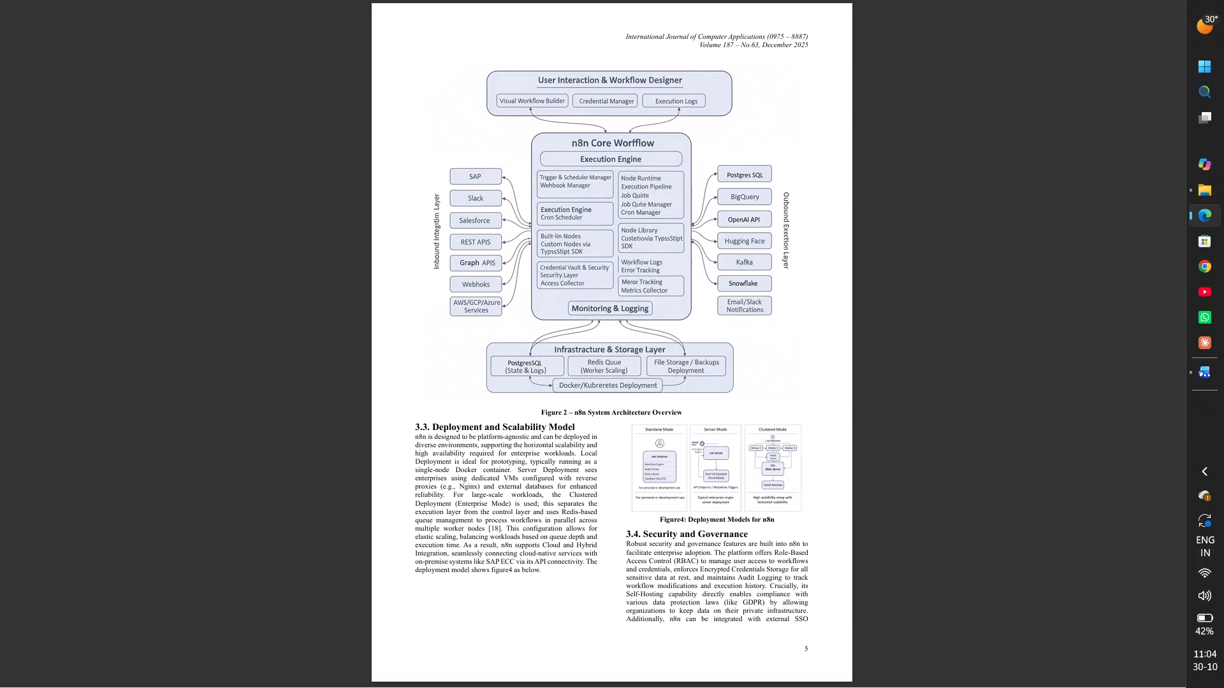
pyautogui.moveTo(377, 8); pyautogui.dragTo(762, 541)
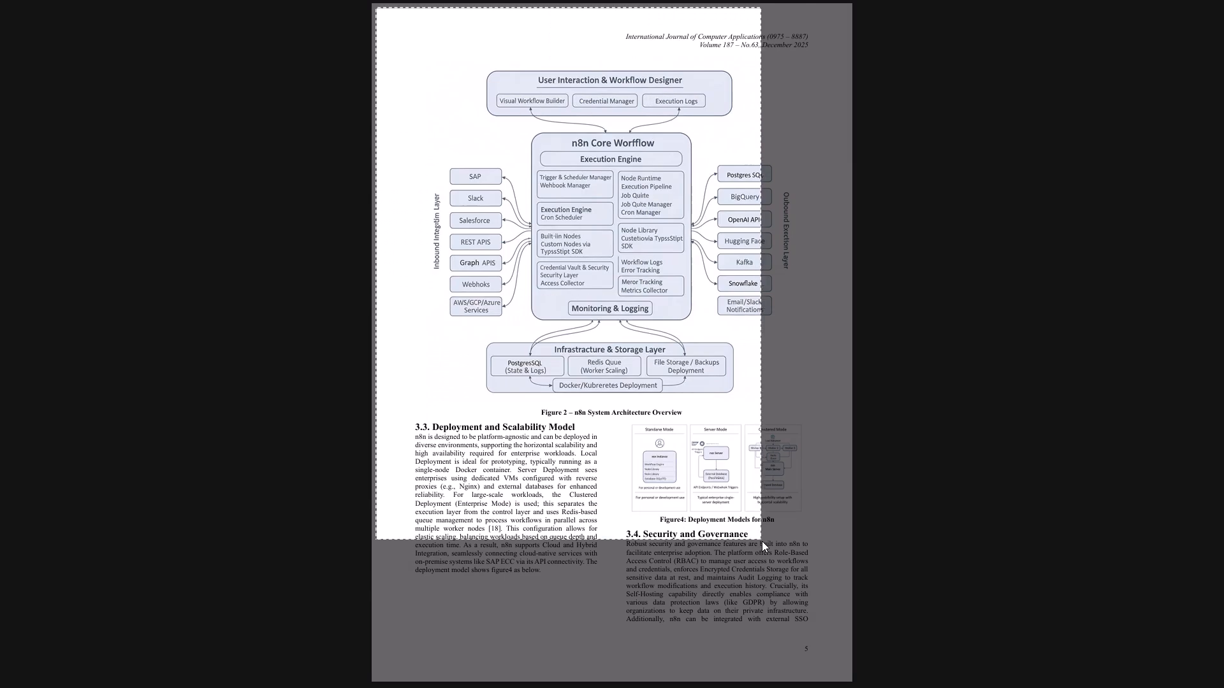
pyautogui.moveTo(762, 541); pyautogui.dragTo(833, 641)
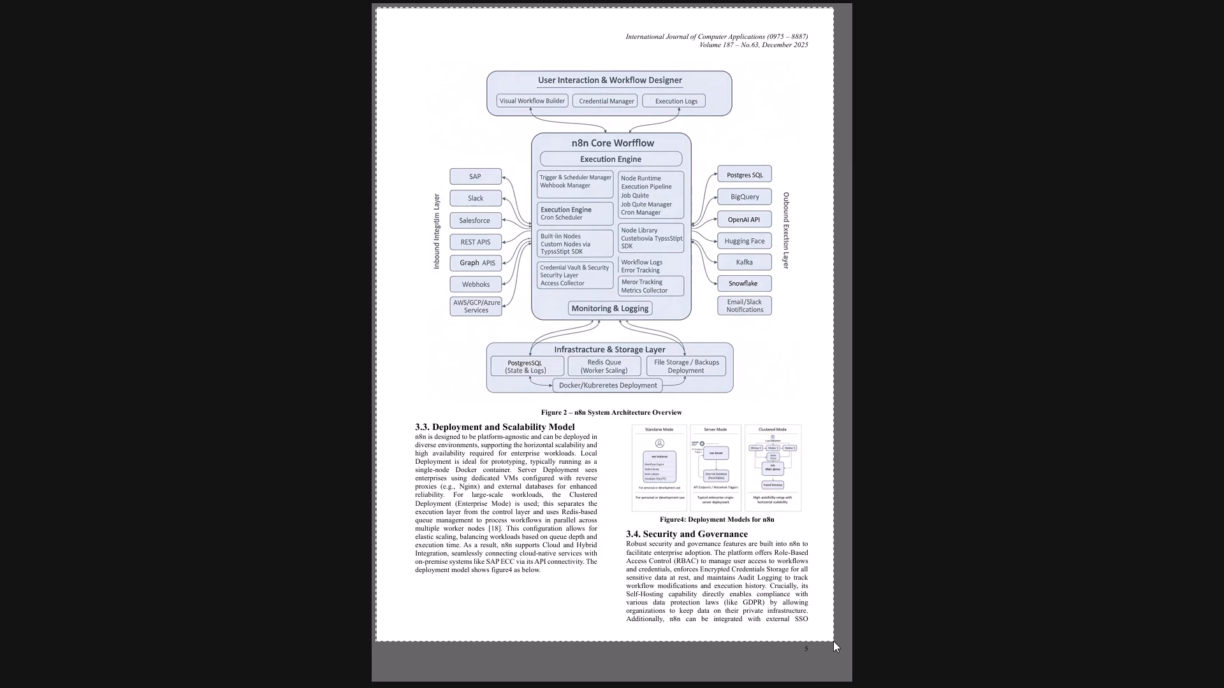
pyautogui.moveTo(833, 641); pyautogui.dragTo(846, 641)
# Switch to the Word report and delete the duplicate base paper first-page image that follows the Table 2 page.
pyautogui.hotkey('alt', 'Tab')
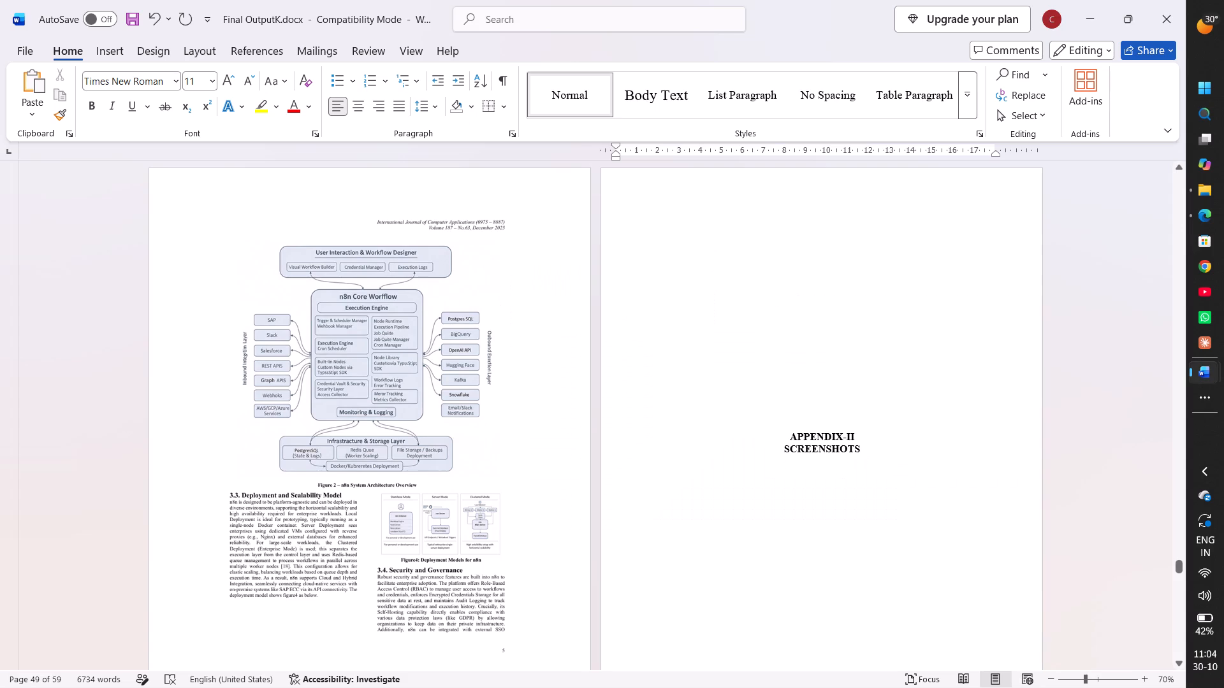
pyautogui.scroll(3, 534, 460)
pyautogui.click(671, 453)
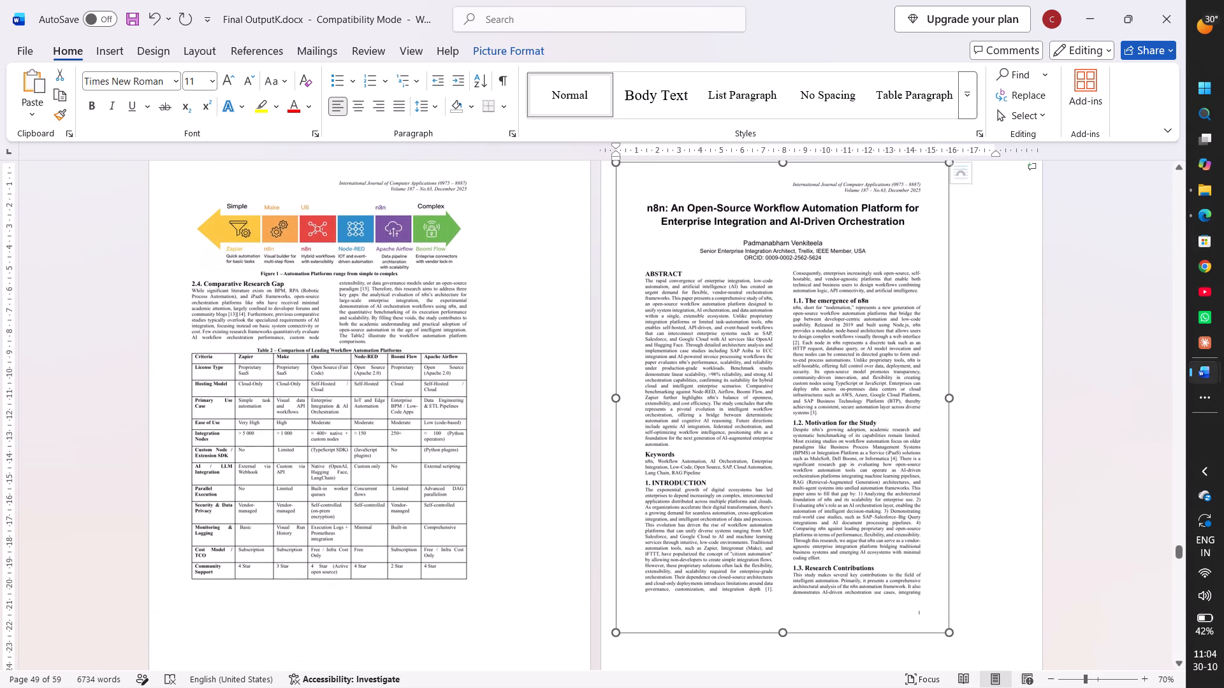
pyautogui.click(671, 453)
pyautogui.press('Delete')
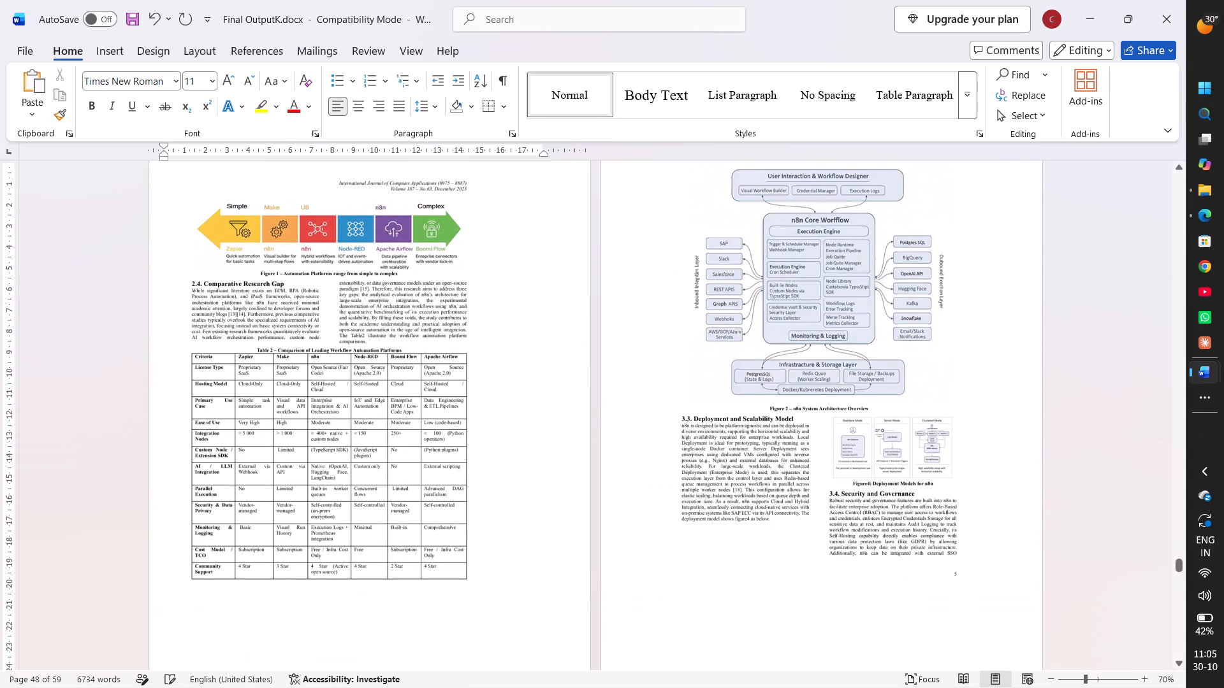
# Replace the report's old page 5 image, with the n8n System Architecture figure, with the new capture lacking the page number.
pyautogui.scroll(4, 671, 453)
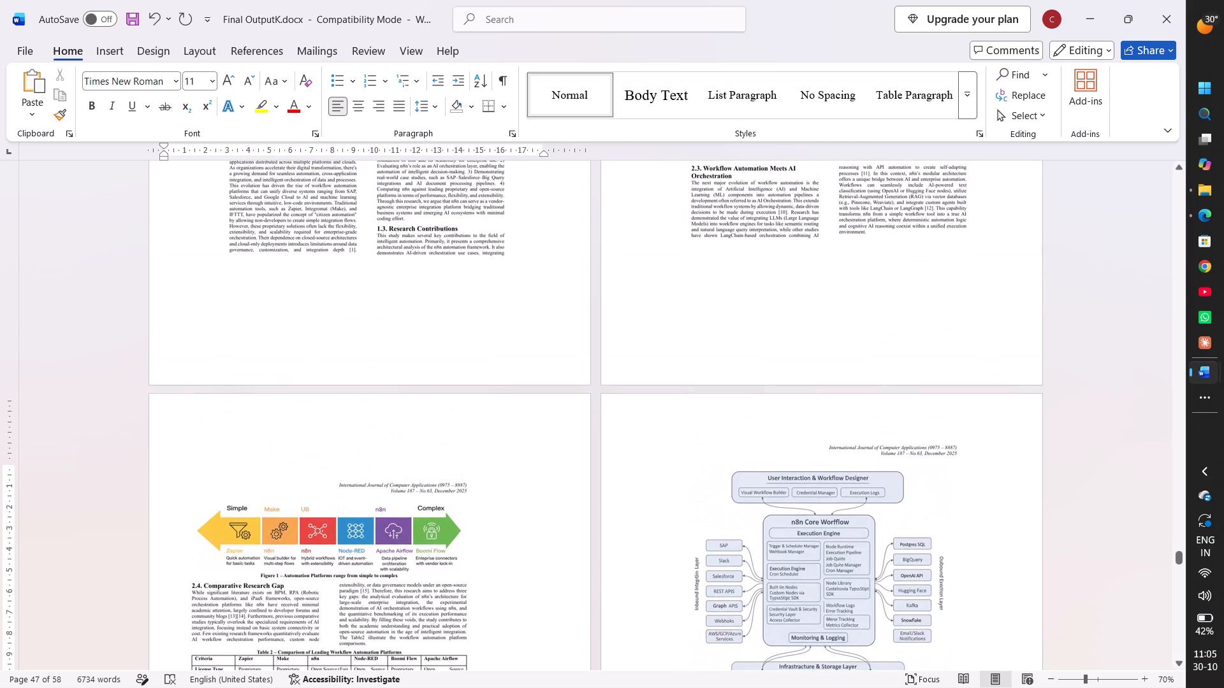
pyautogui.scroll(-2, 719, 566)
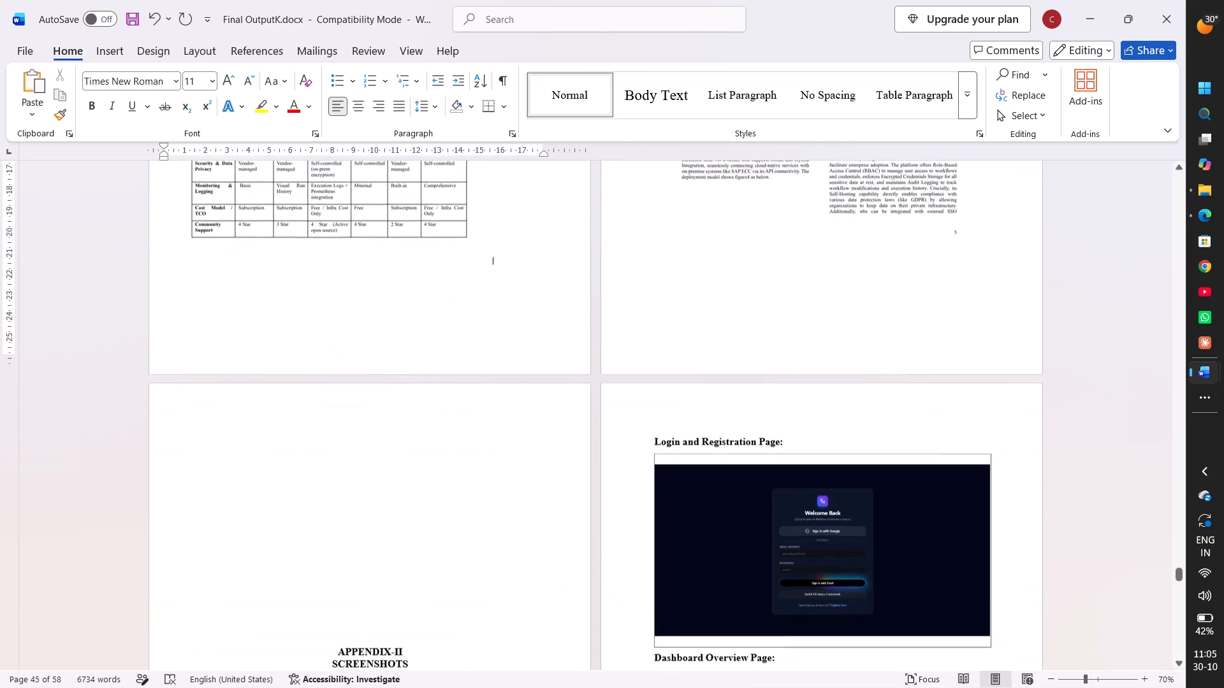
pyautogui.scroll(-1, 719, 566)
pyautogui.scroll(1, 762, 514)
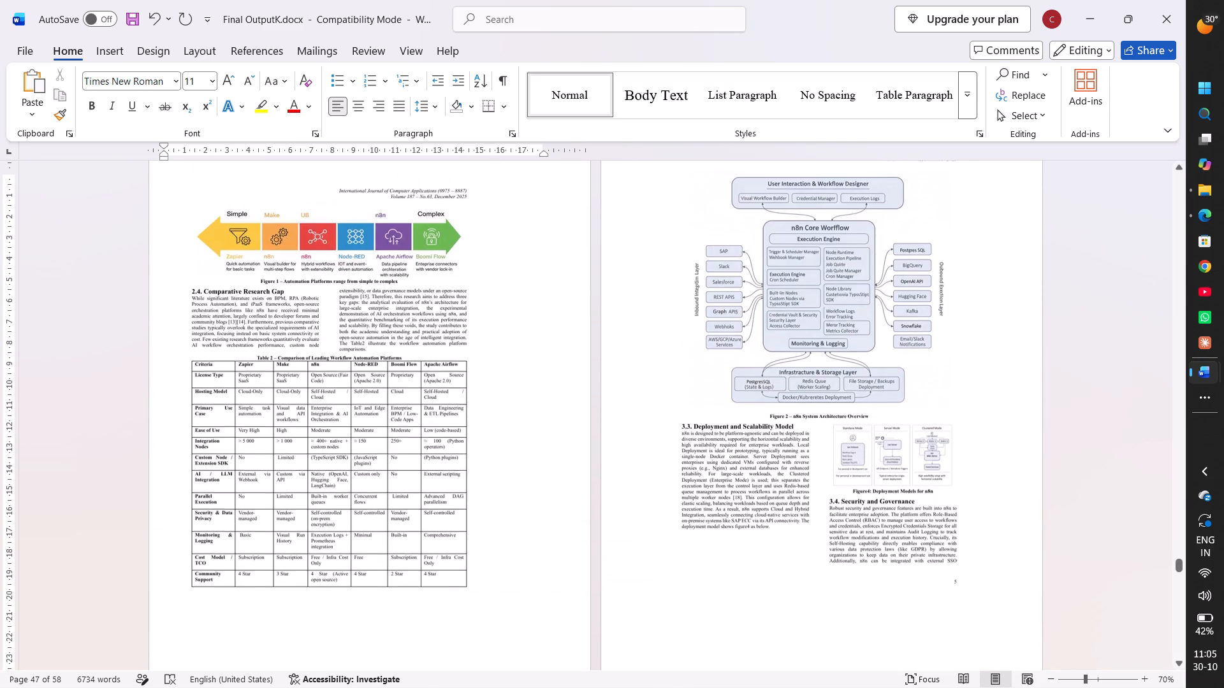
pyautogui.click(793, 373)
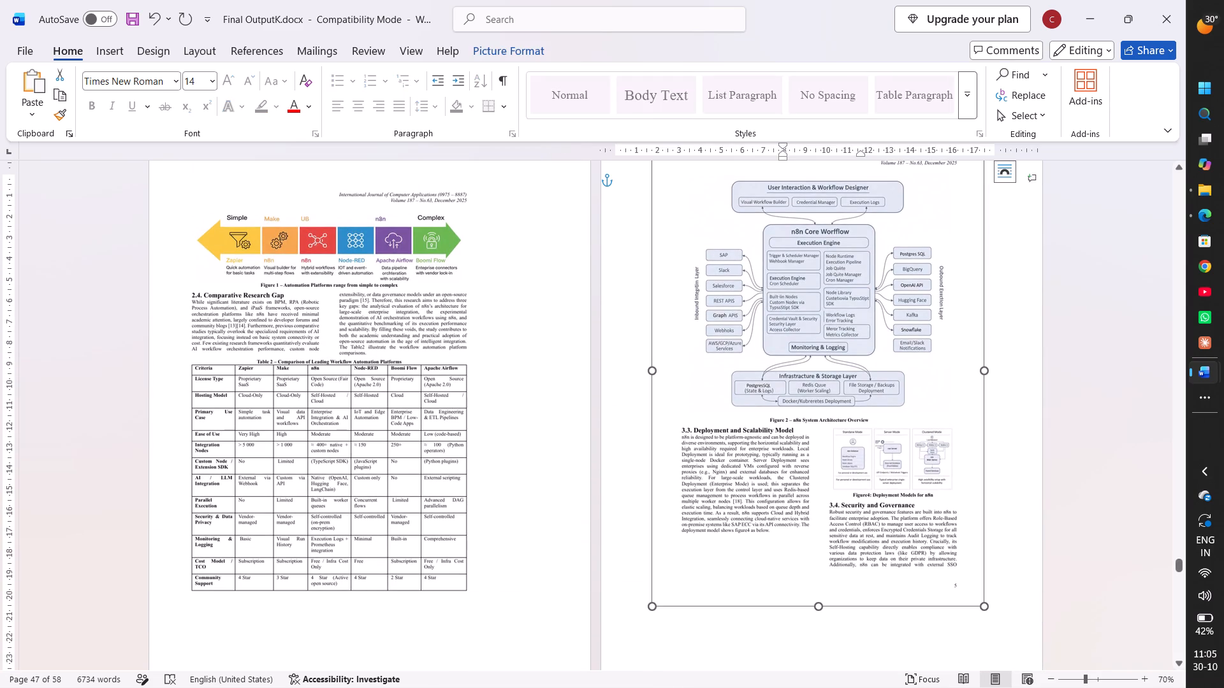
pyautogui.press('Delete')
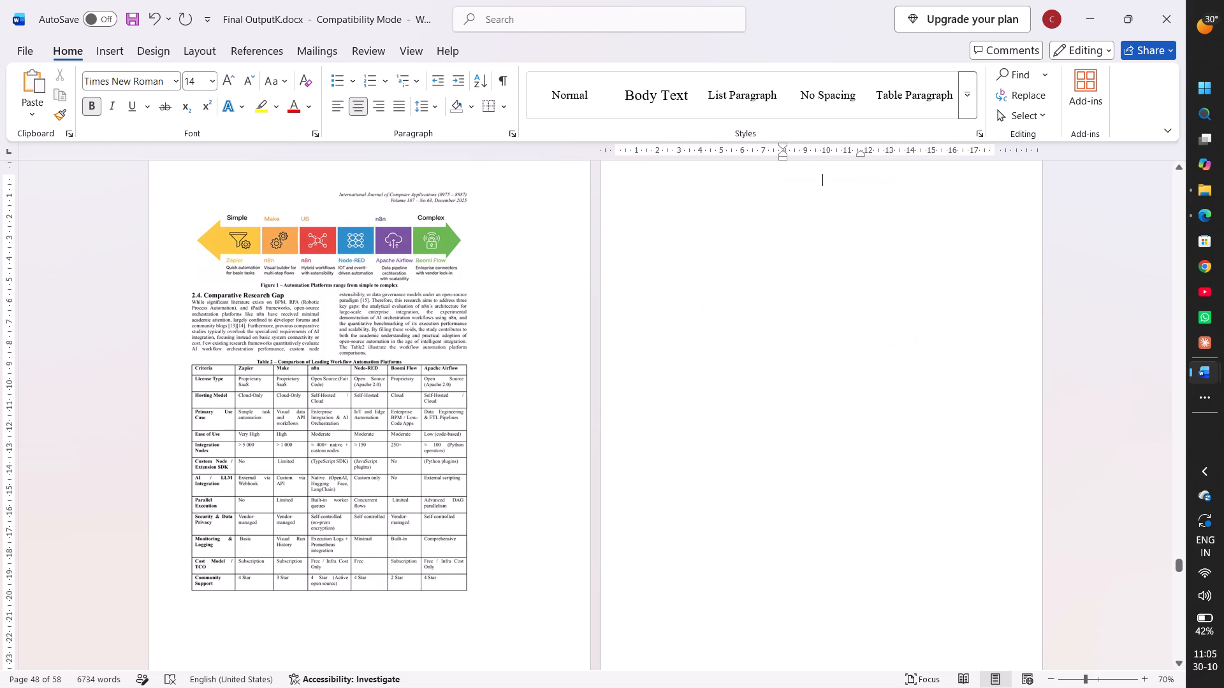
pyautogui.hotkey('ctrl', 'v')
# Set the pasted page 5 image to Square text wrapping and position it on its page in line with the neighbouring page image.
pyautogui.click(881, 413)
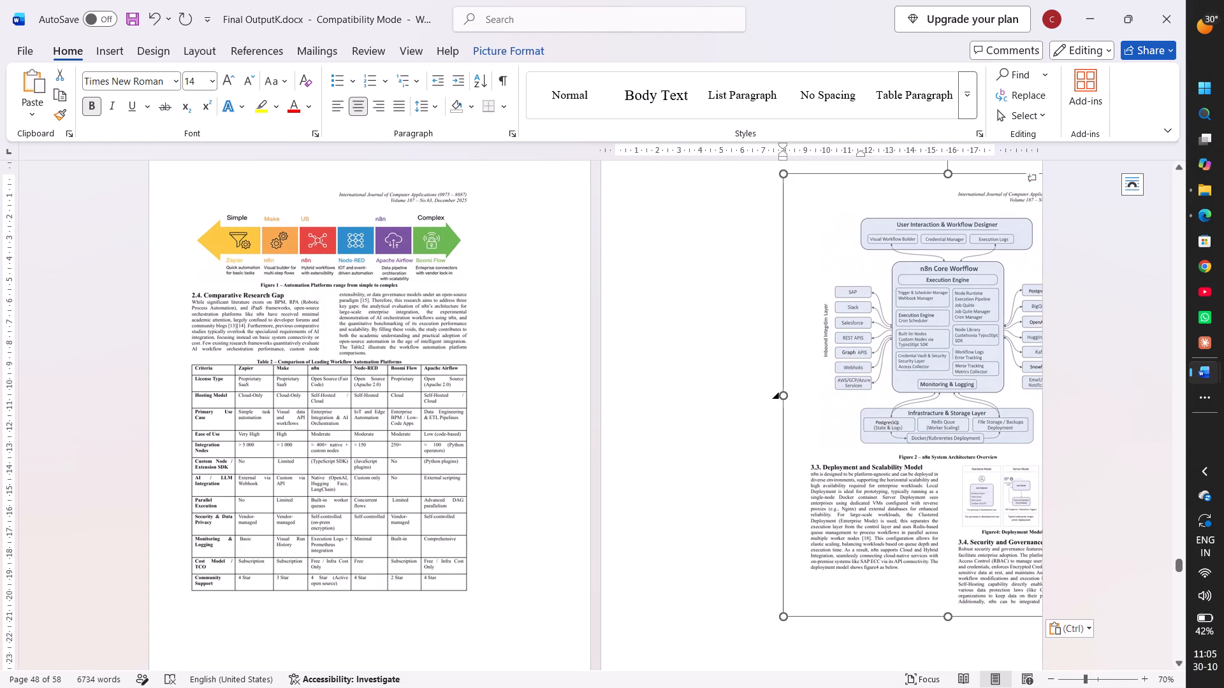
pyautogui.click(1130, 190)
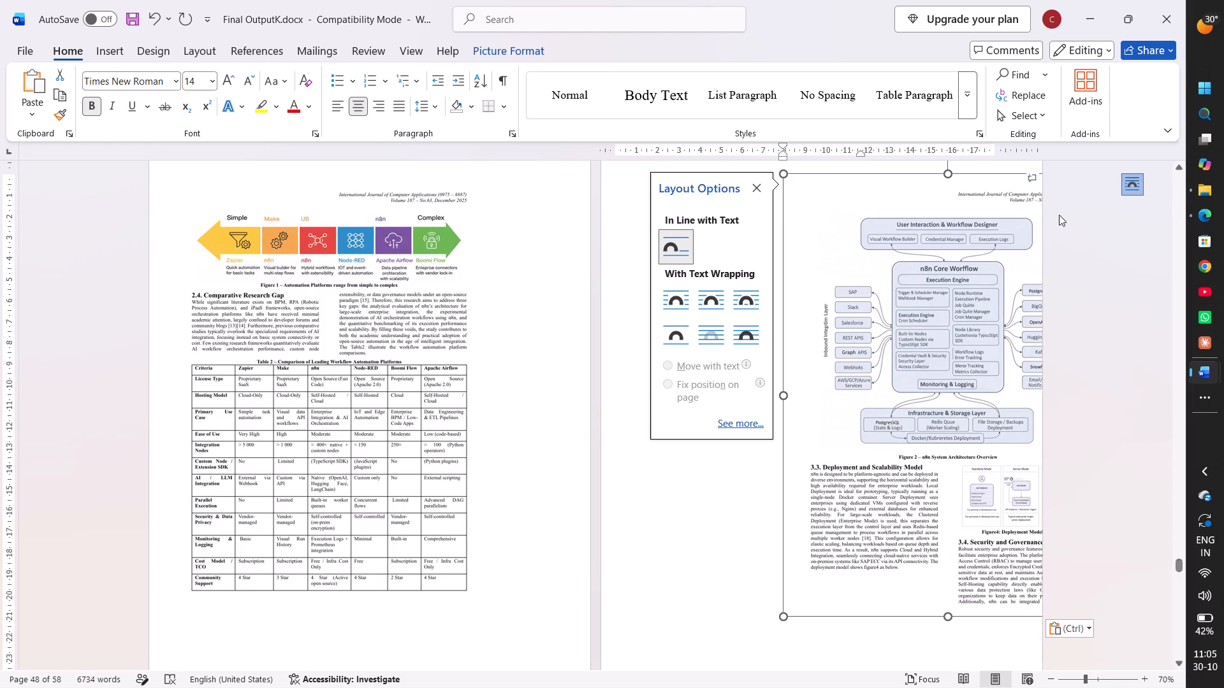
pyautogui.click(677, 303)
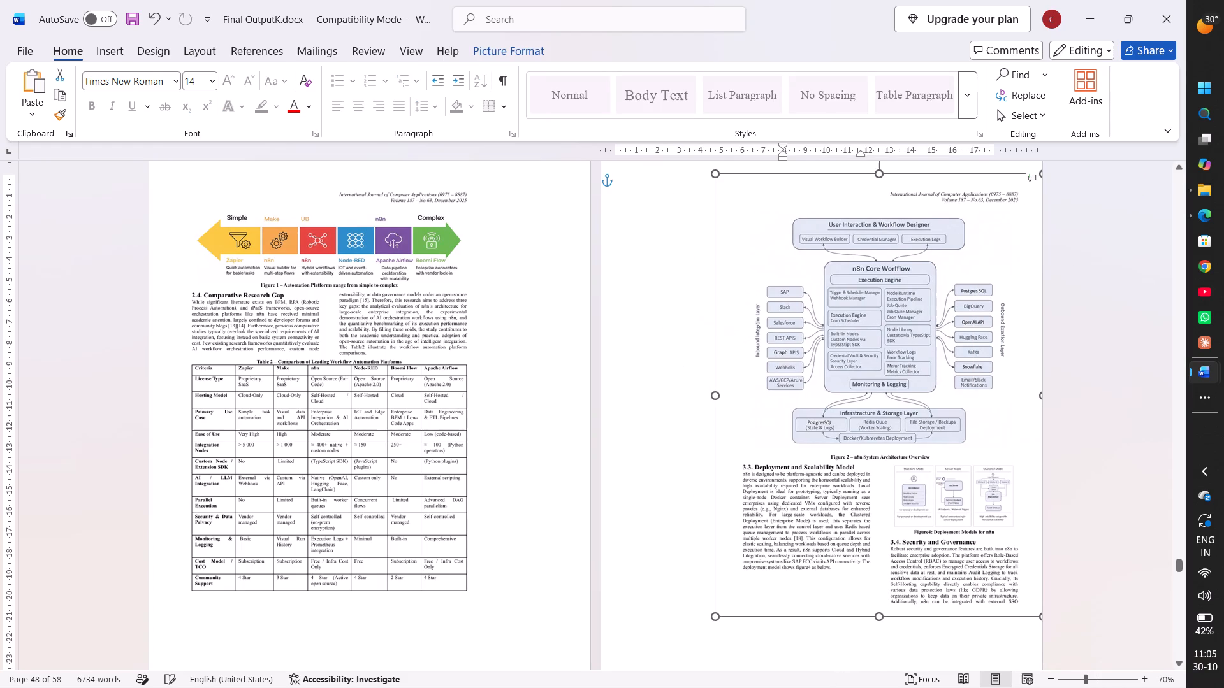
pyautogui.moveTo(792, 331); pyautogui.dragTo(729, 347)
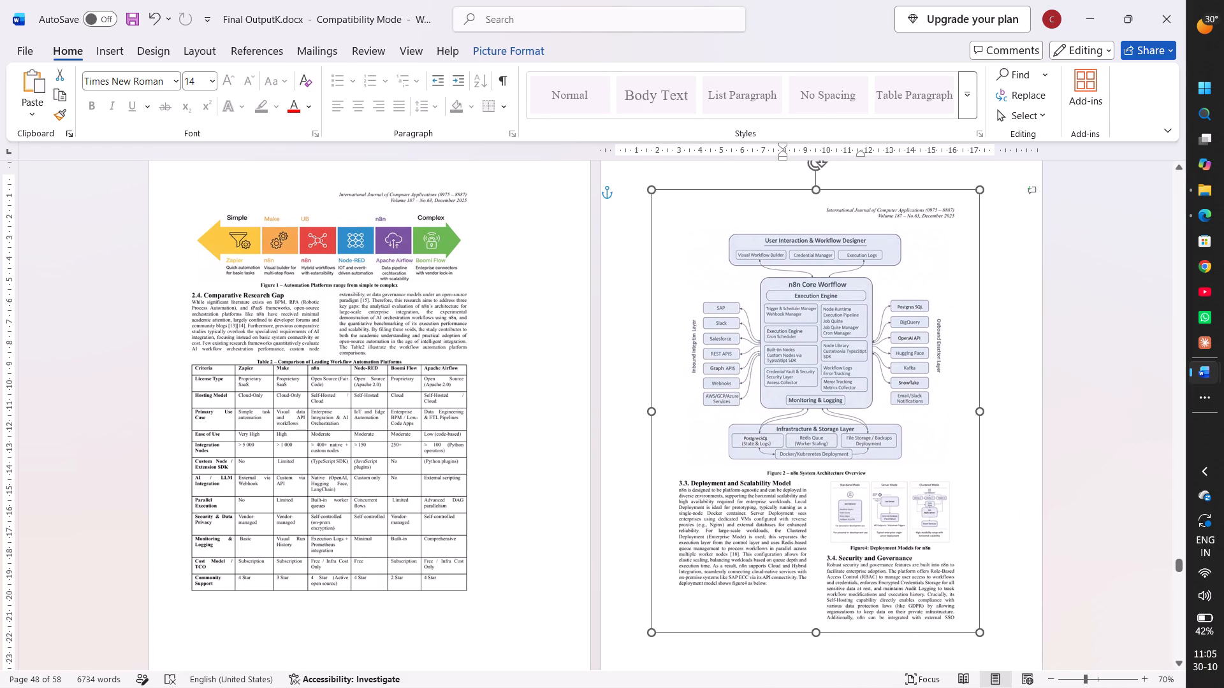
pyautogui.moveTo(729, 347); pyautogui.dragTo(728, 343)
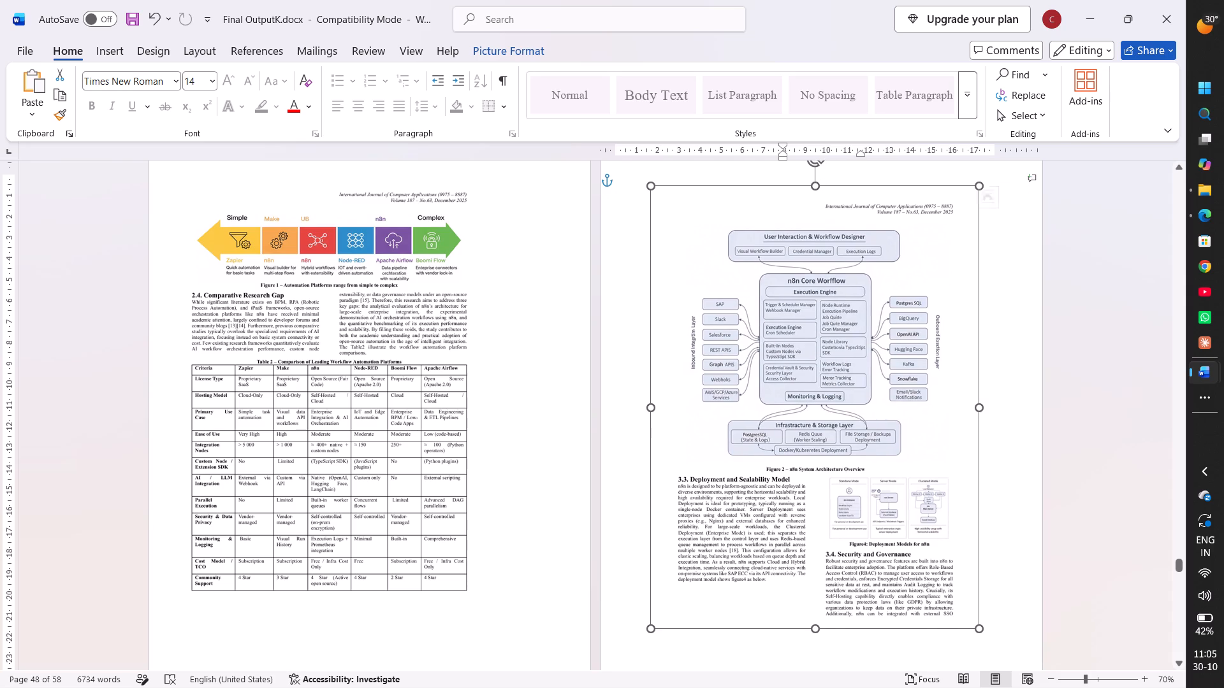
pyautogui.scroll(-1, 774, 389)
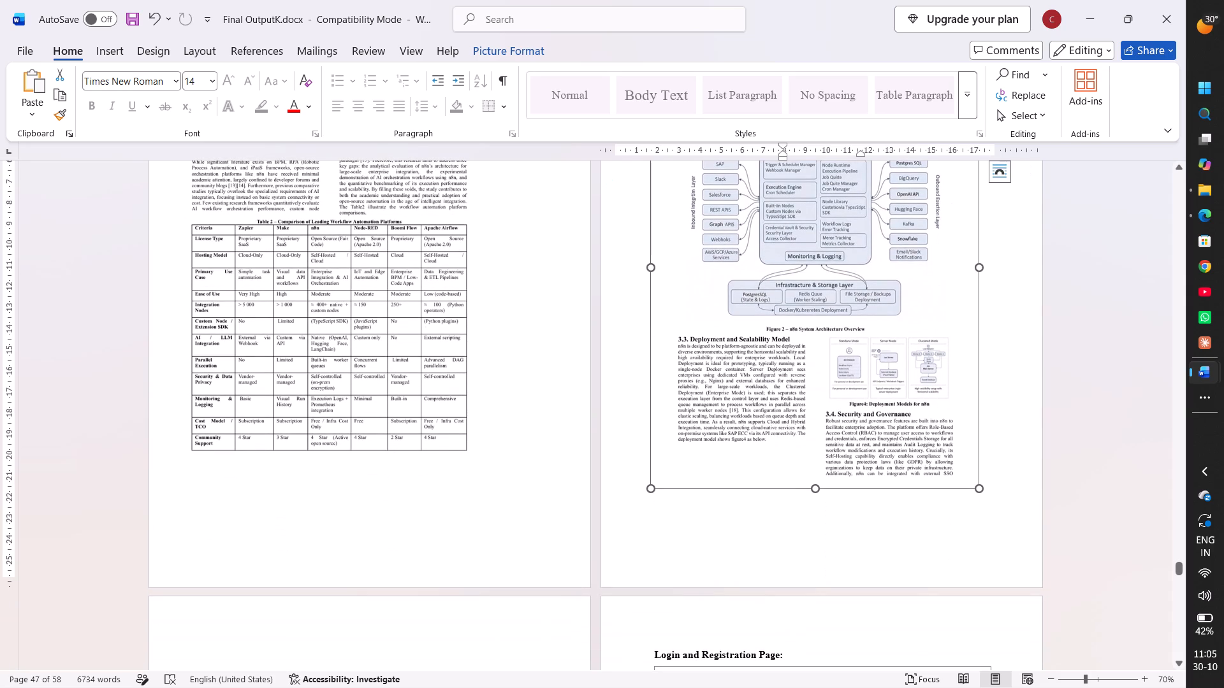
pyautogui.click(1007, 383)
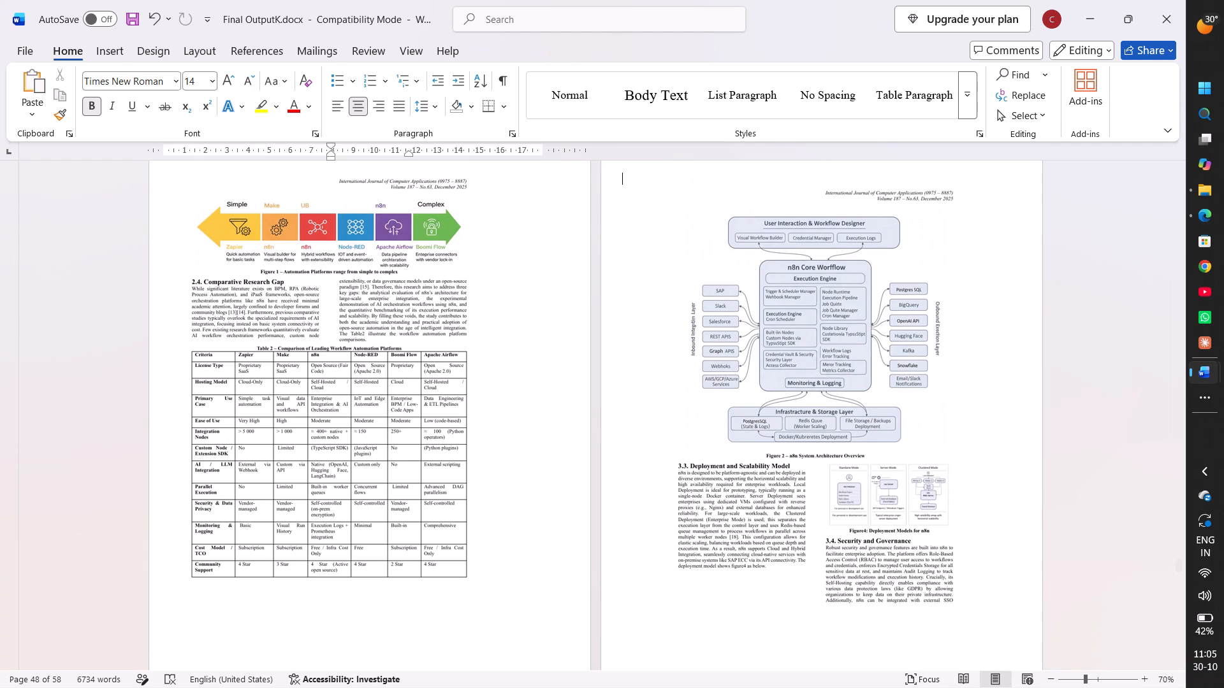
pyautogui.scroll(1, 1007, 383)
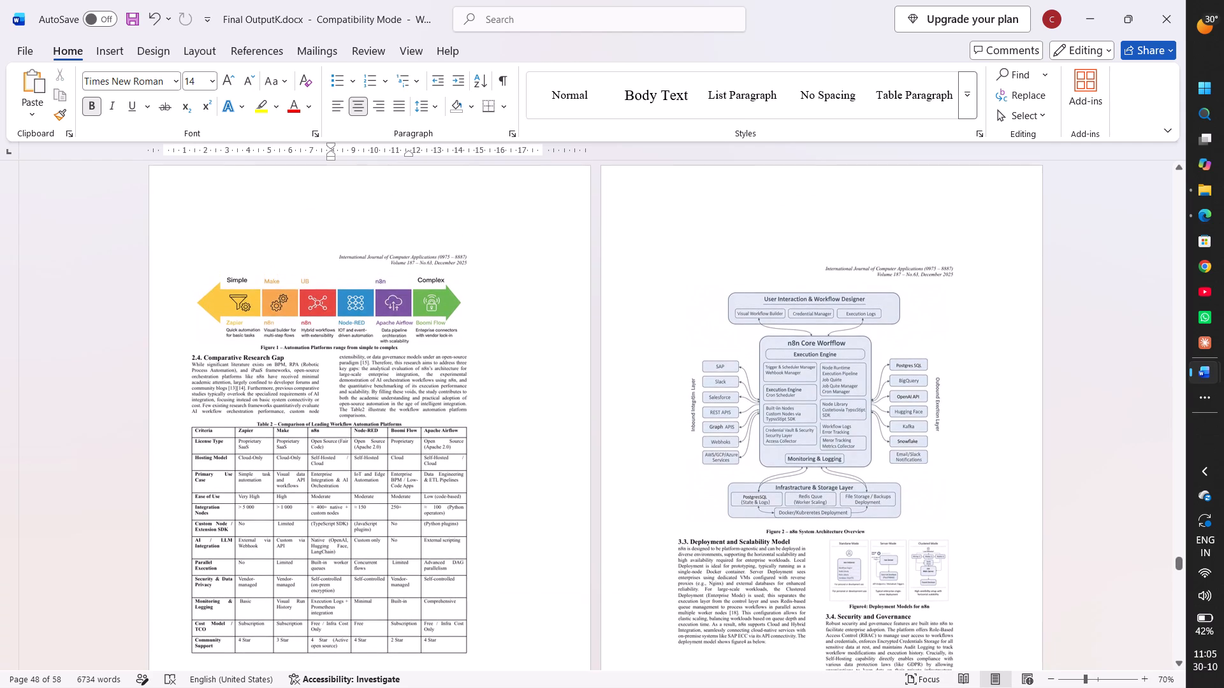
pyautogui.click(894, 340)
pyautogui.moveTo(894, 340); pyautogui.dragTo(894, 329)
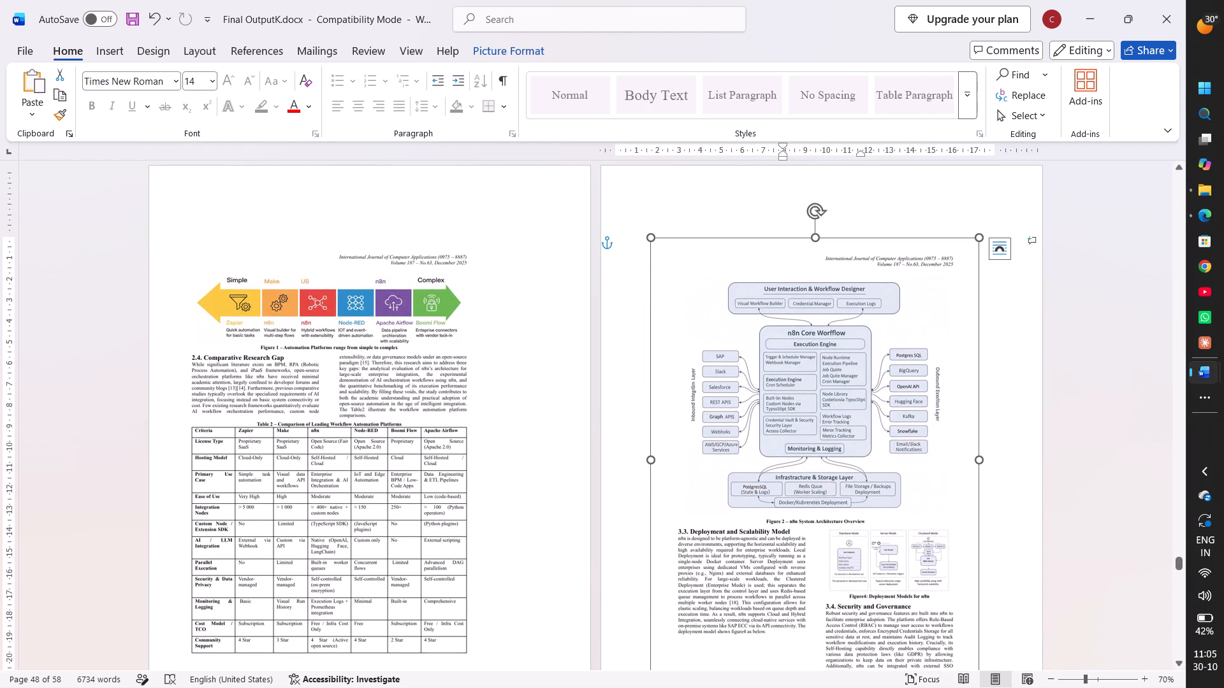
pyautogui.click(992, 343)
pyautogui.scroll(-4, 992, 343)
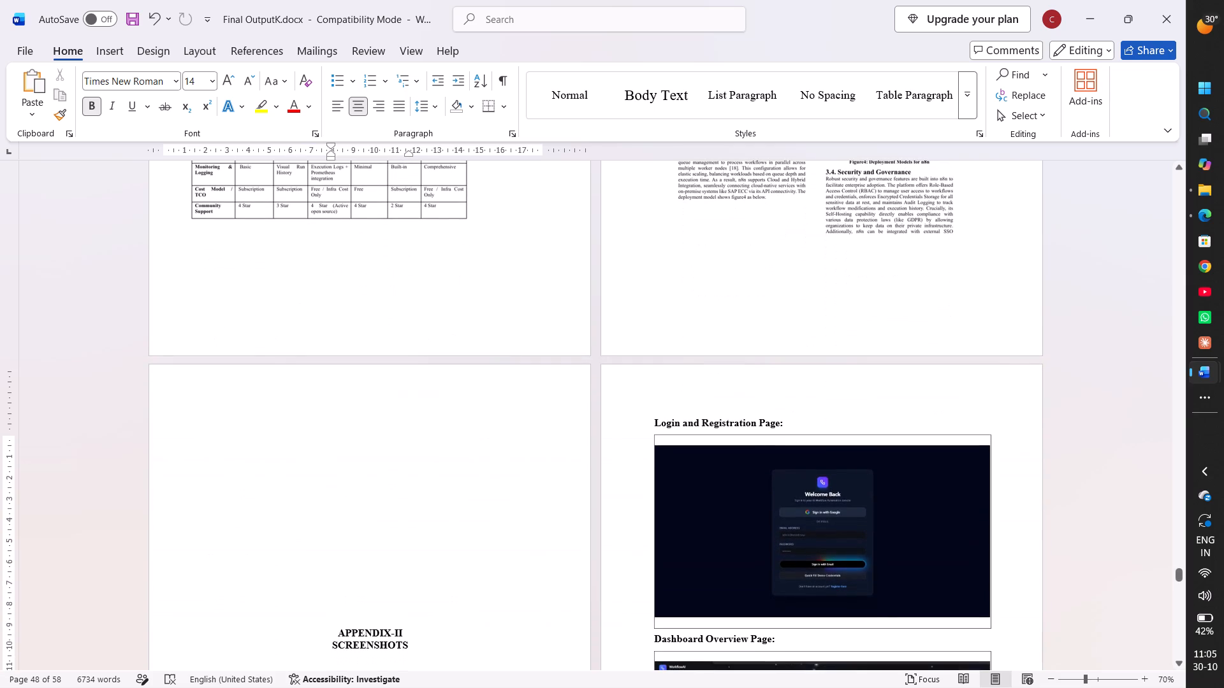
# Switch to the PDF in Edge and capture page 10, with the Conclusion and References sections, without its printed page number.
pyautogui.hotkey('alt', 'Tab')
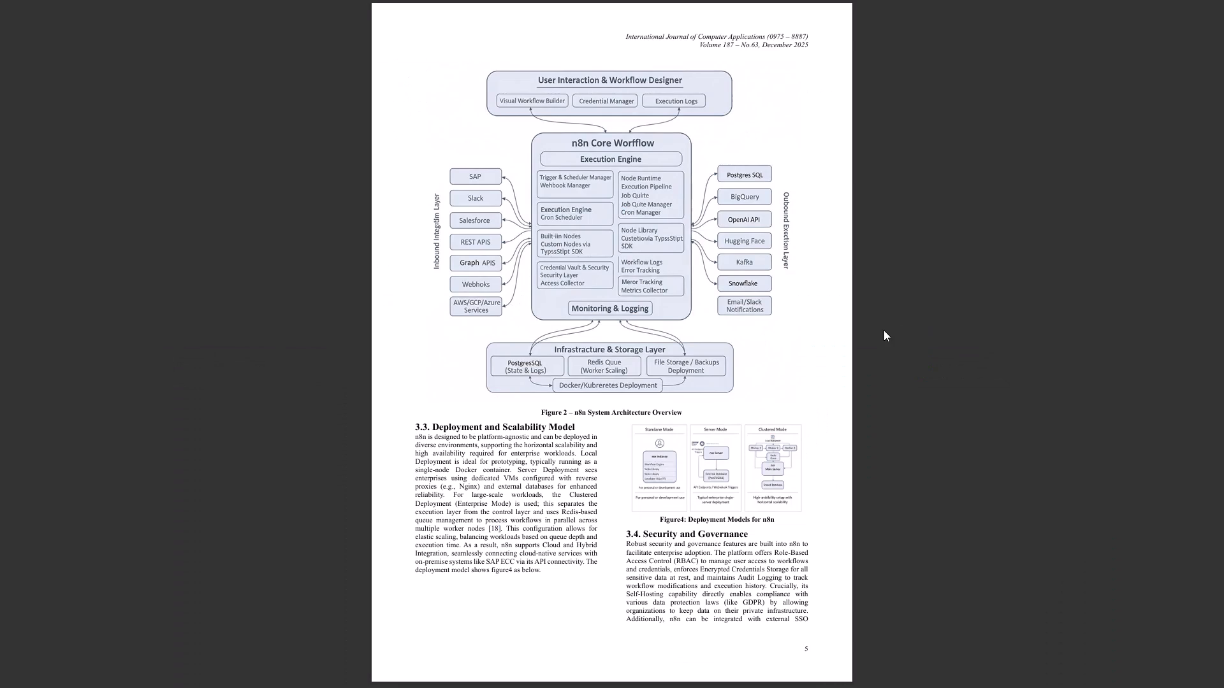
pyautogui.press('Right')
pyautogui.press('Right')
pyautogui.press('Right')
pyautogui.press('Right')
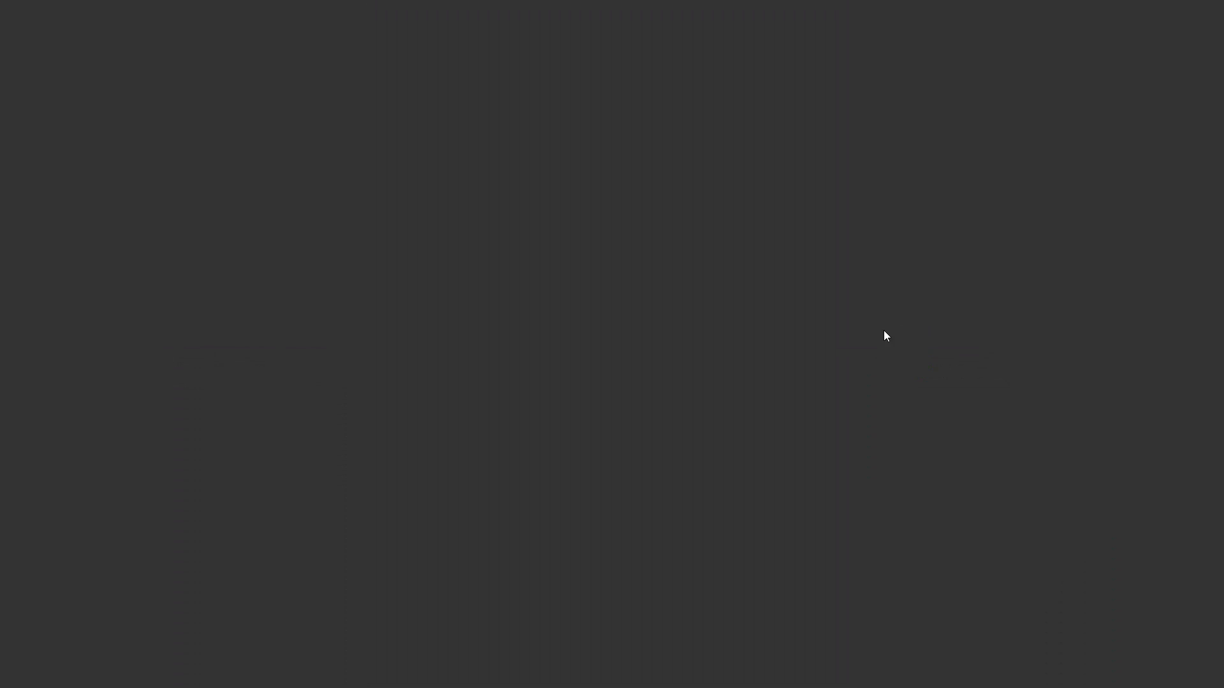
pyautogui.press('Right')
pyautogui.press('Left')
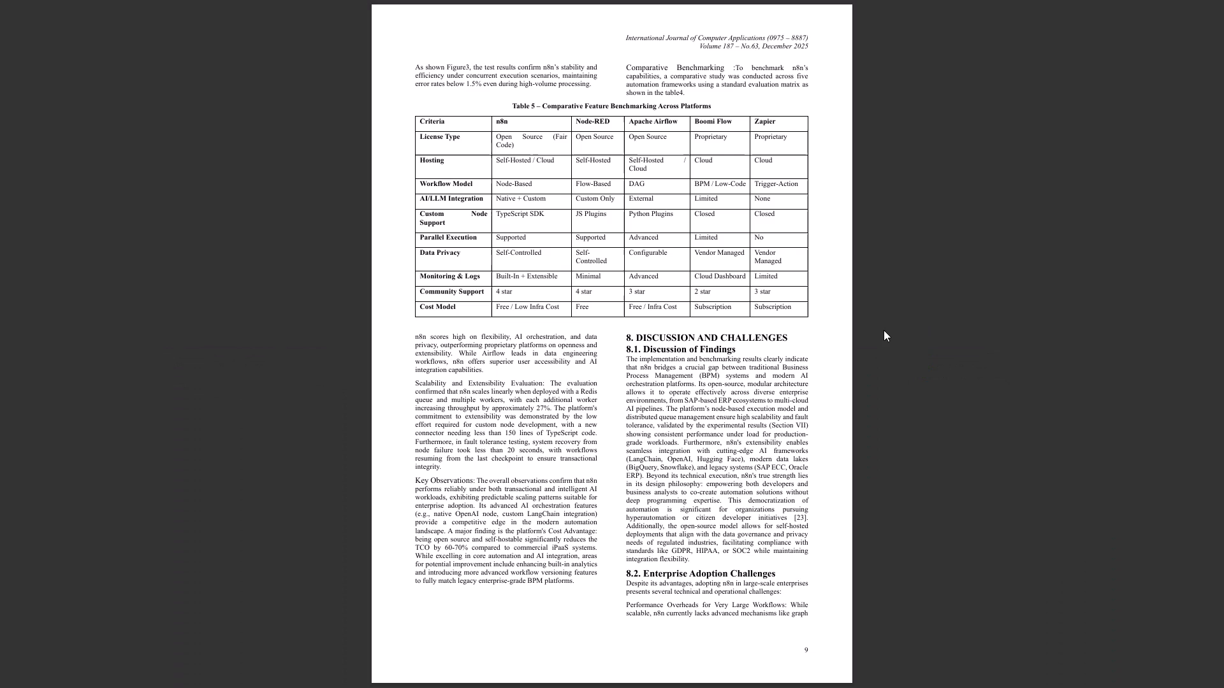
pyautogui.press('Right')
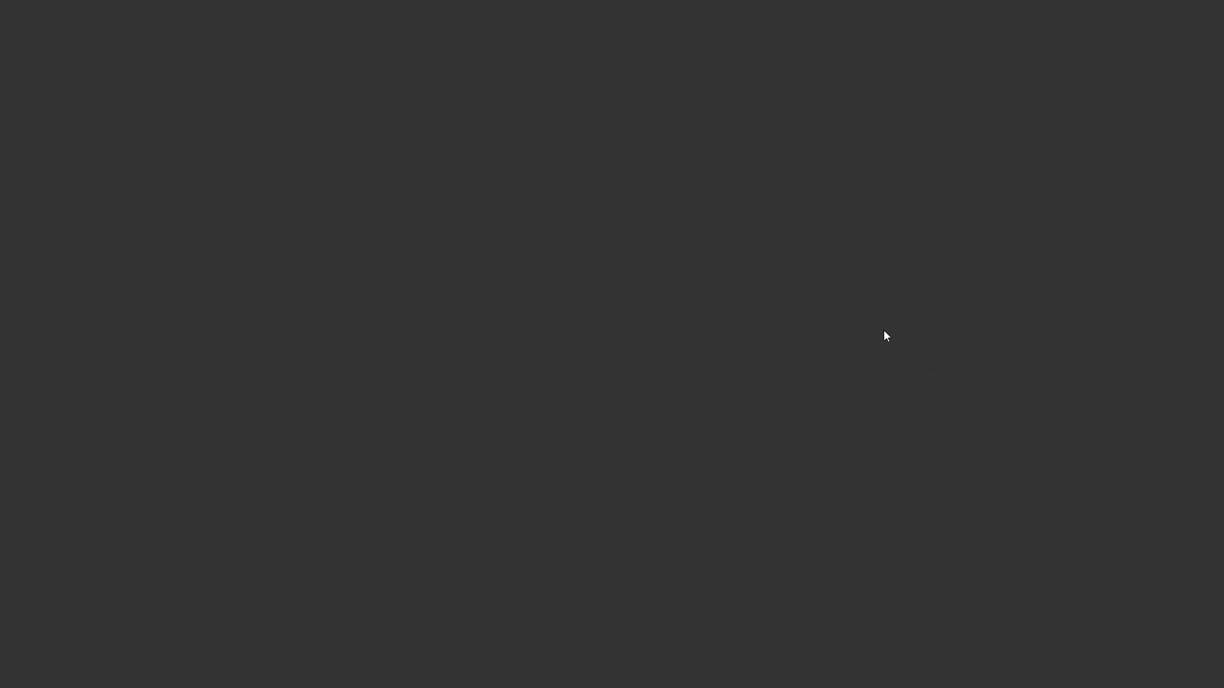
pyautogui.press('shift+super+s')
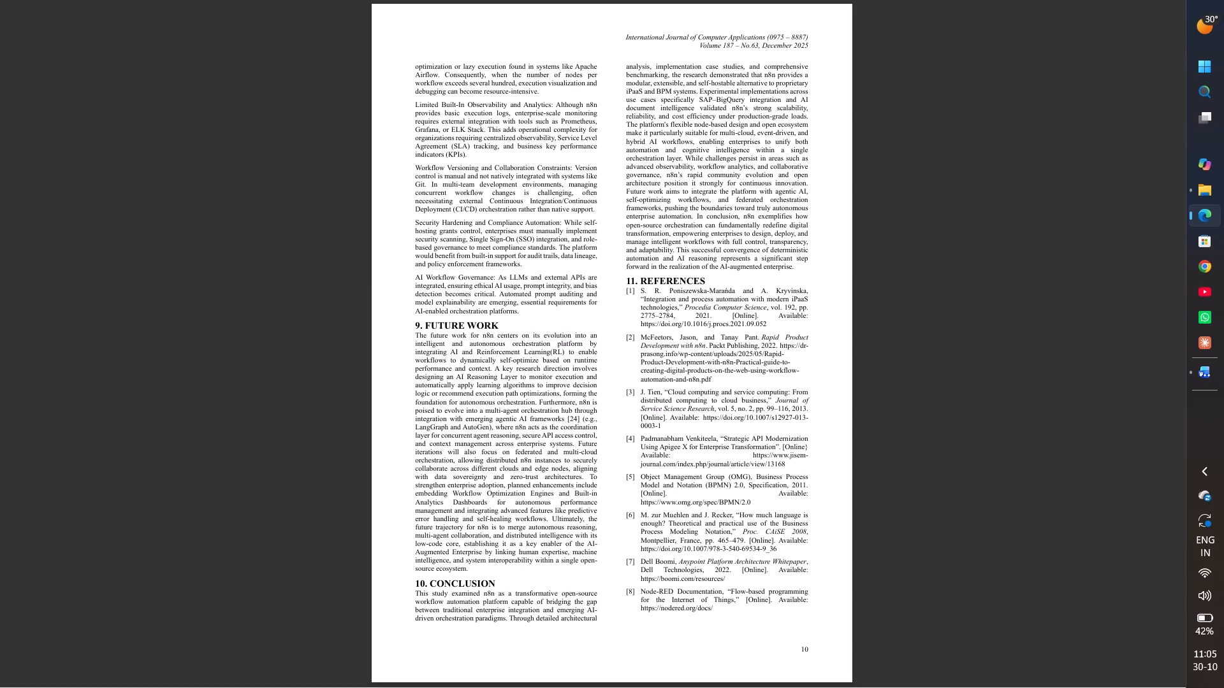
pyautogui.moveTo(375, 5); pyautogui.dragTo(553, 227)
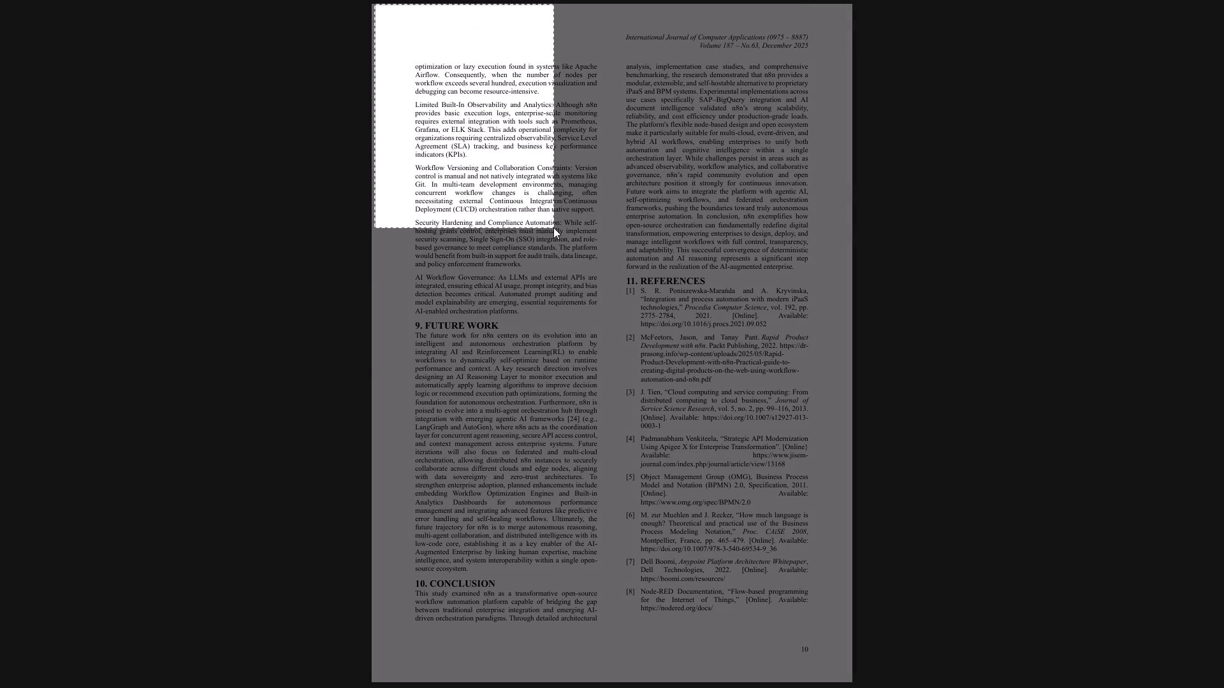
pyautogui.moveTo(553, 227); pyautogui.dragTo(817, 627)
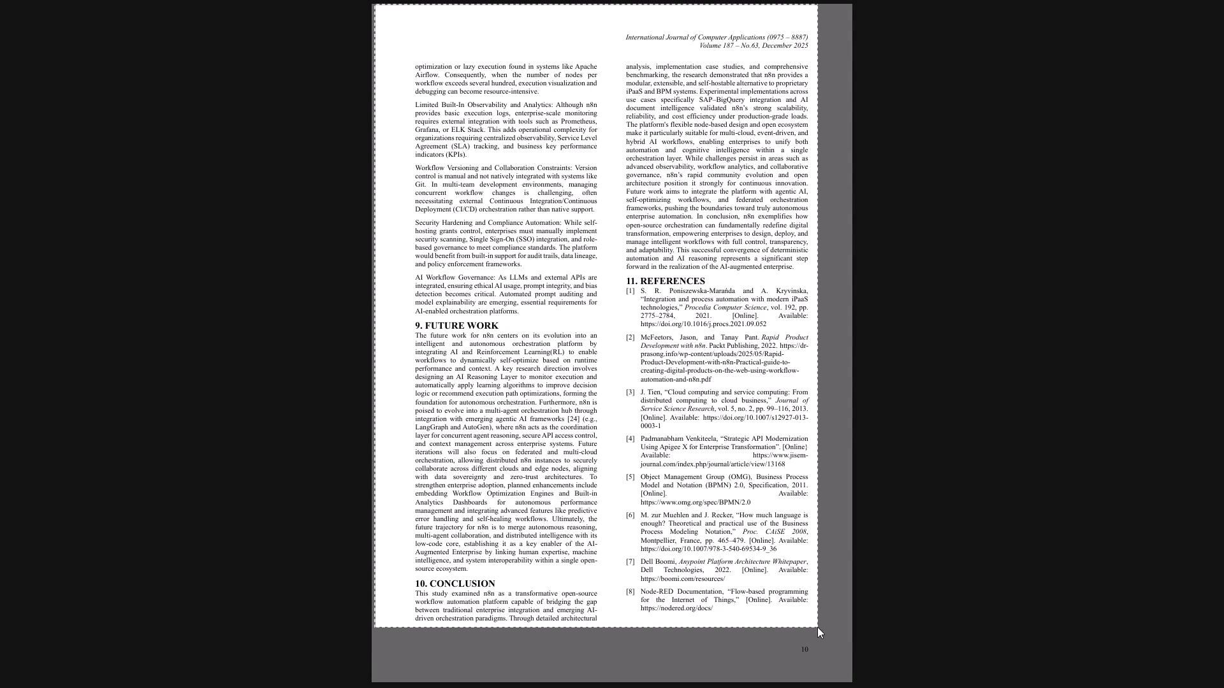
pyautogui.moveTo(817, 627); pyautogui.dragTo(838, 642)
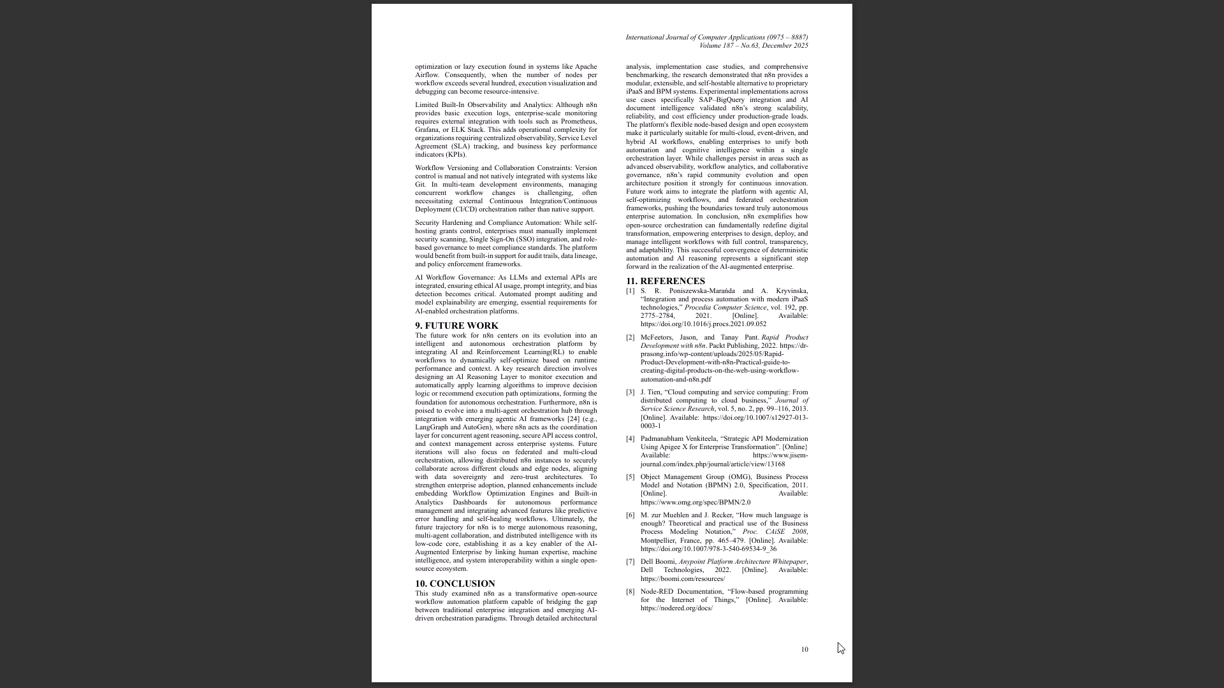
# Switch back to the Word report, insert a blank page before the Appendix-II title, and place the cursor on the new page.
pyautogui.hotkey('alt', 'Tab')
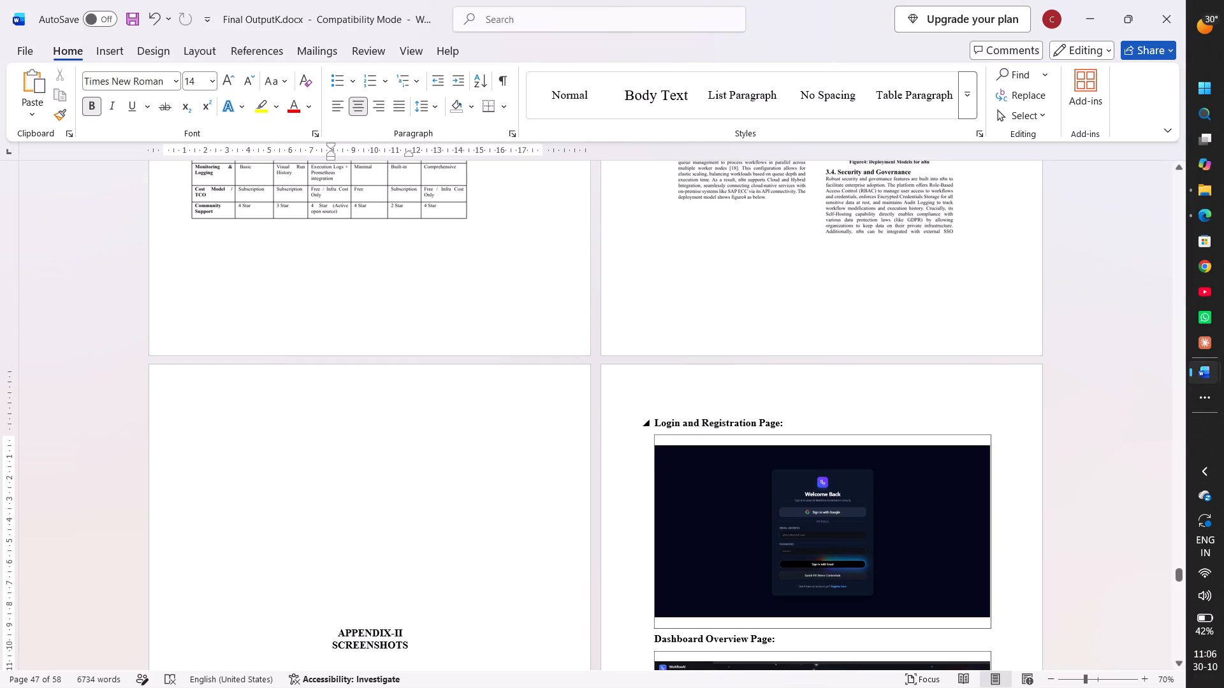
pyautogui.click(329, 632)
pyautogui.click(329, 632)
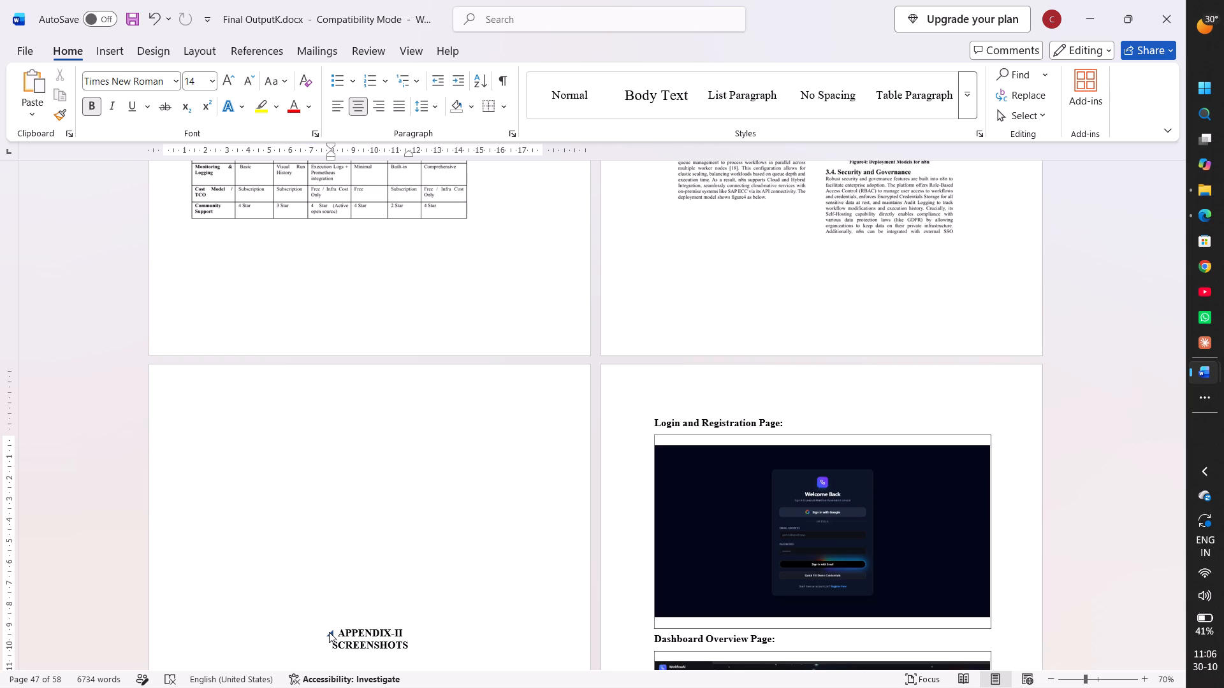
pyautogui.click(339, 636)
pyautogui.click(118, 54)
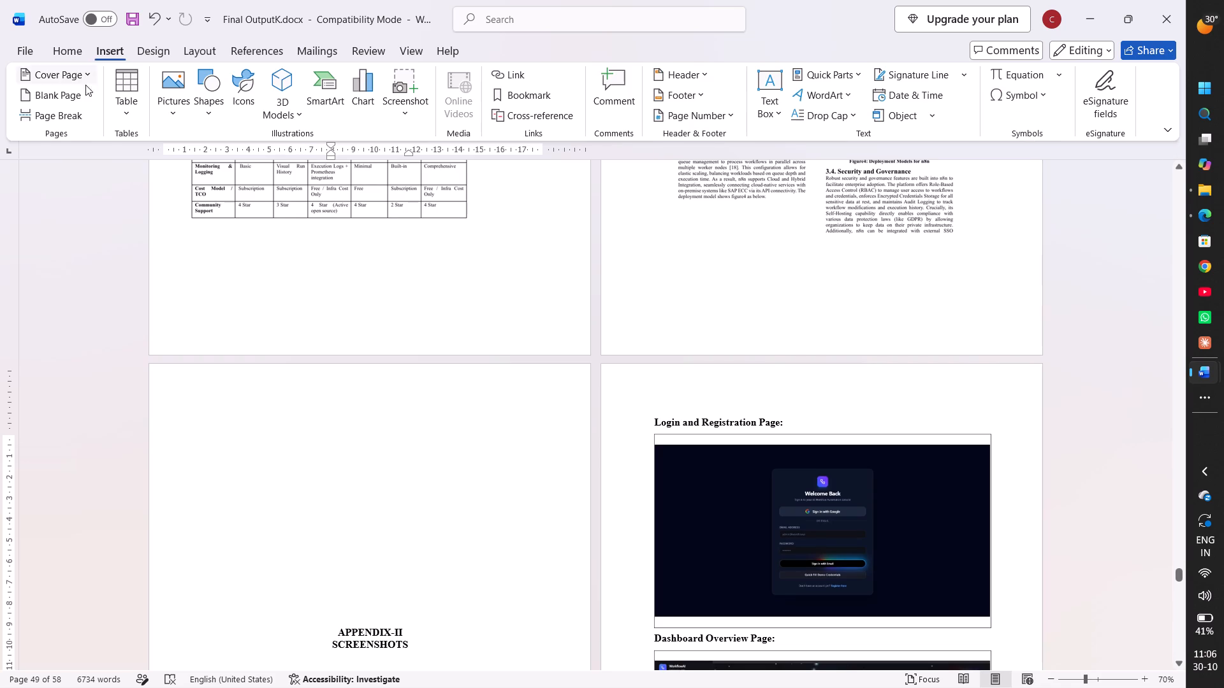
pyautogui.click(71, 97)
pyautogui.scroll(-1, 518, 319)
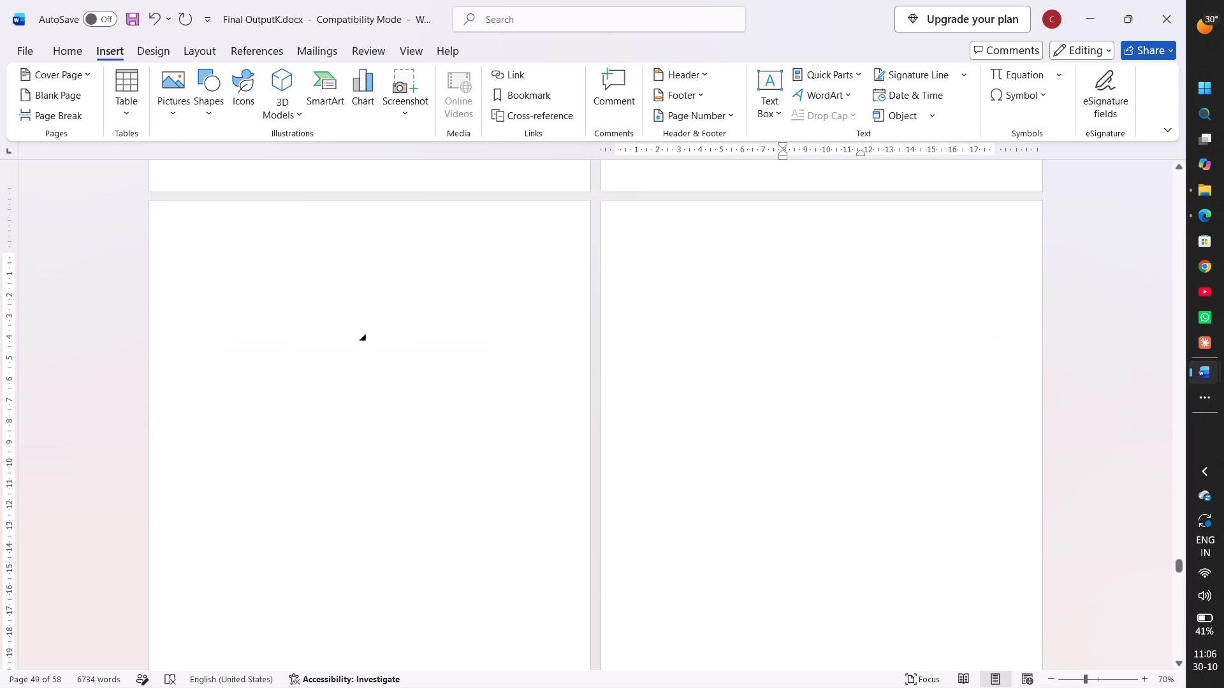
pyautogui.scroll(-3, 518, 319)
pyautogui.scroll(4, 518, 319)
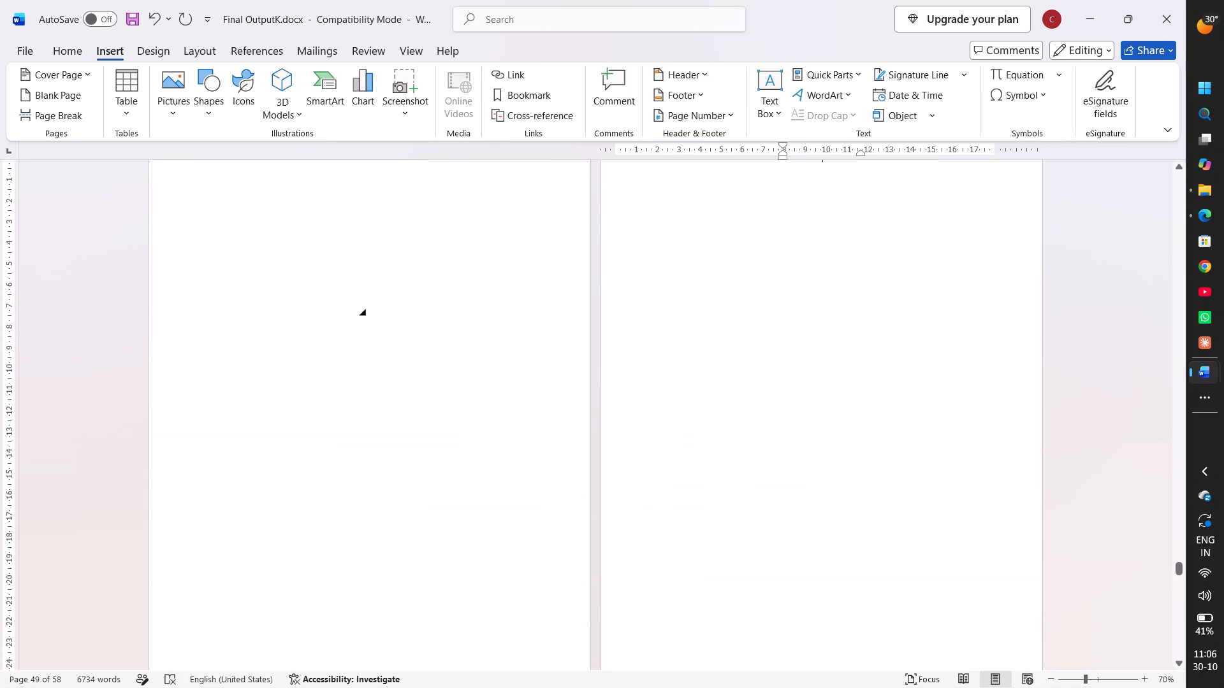
pyautogui.click(379, 332)
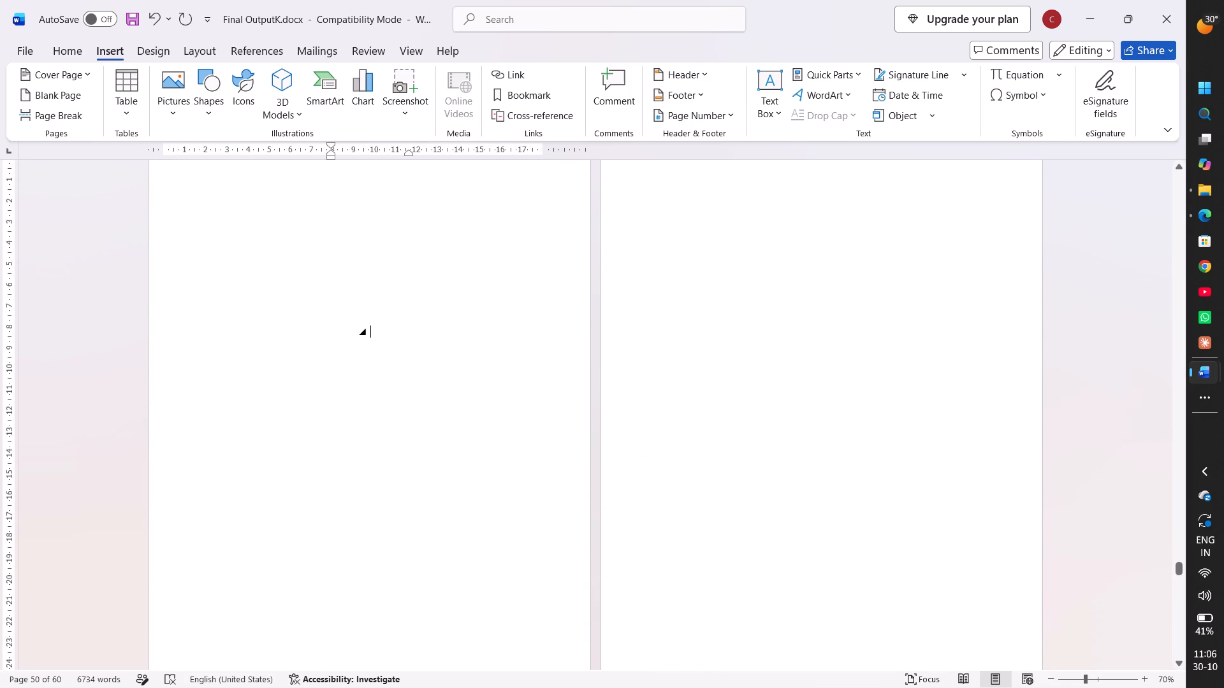
# Switch to the PDF in Edge and recapture page 10, from its header through reference [8], leaving out the printed page number.
pyautogui.hotkey('alt', 'Tab')
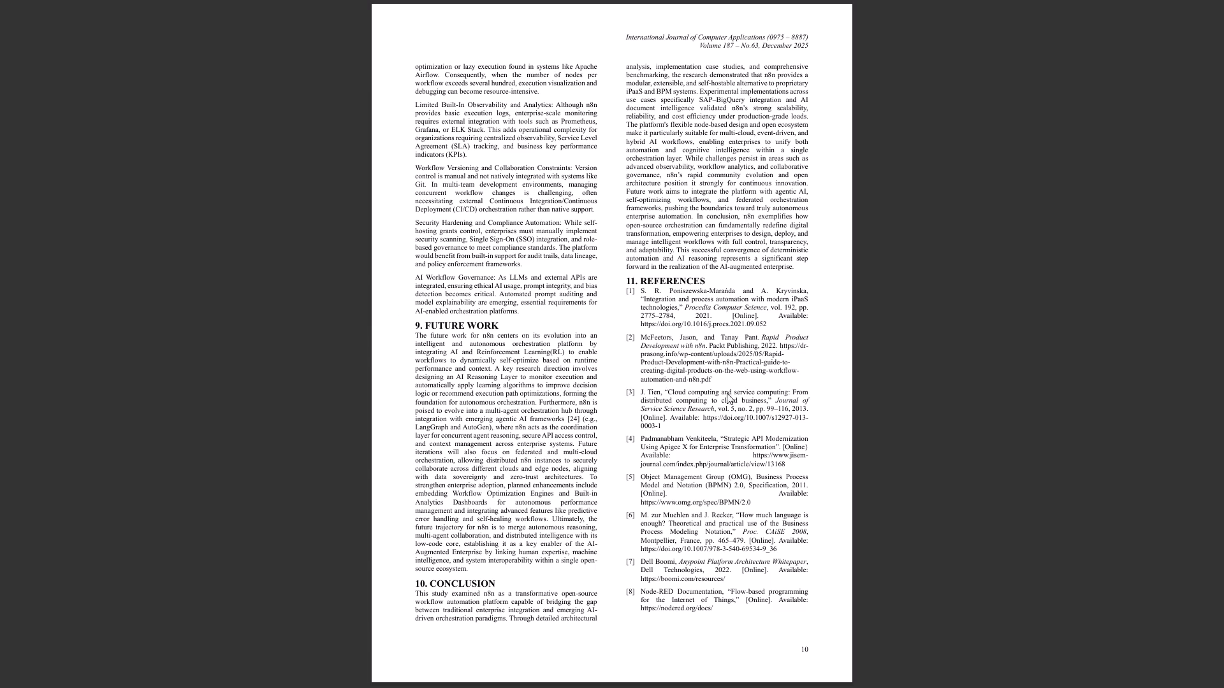
pyautogui.press('shift+super+s')
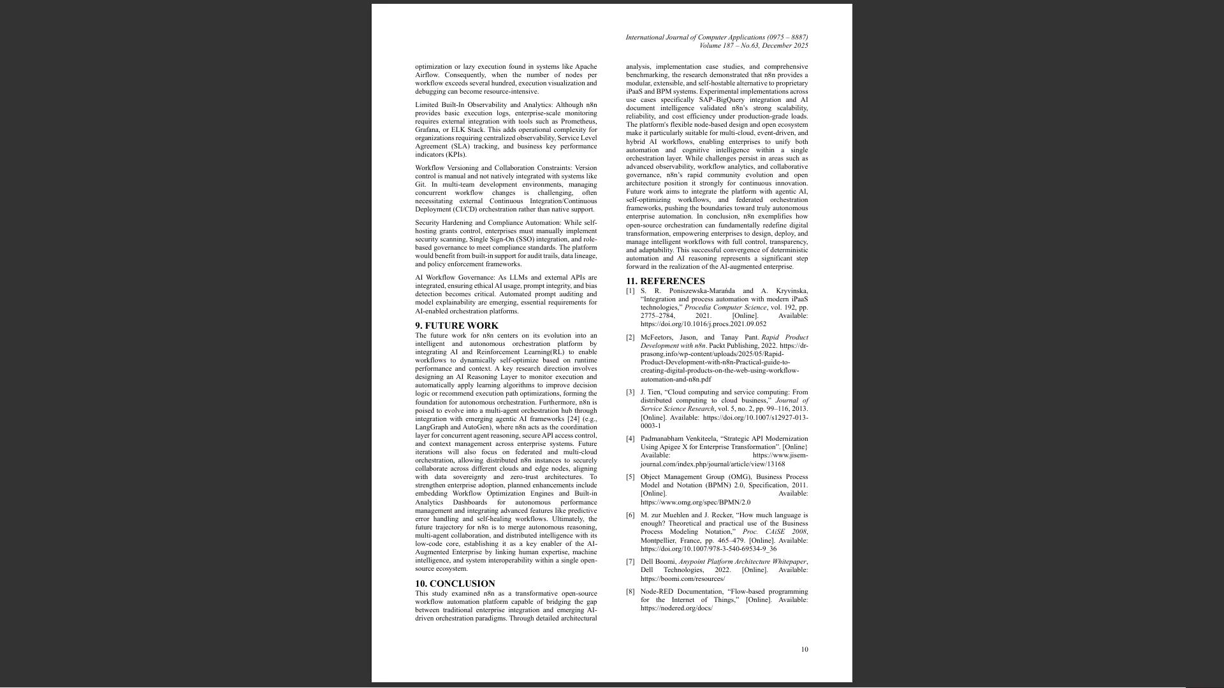
pyautogui.moveTo(377, 9); pyautogui.dragTo(779, 647)
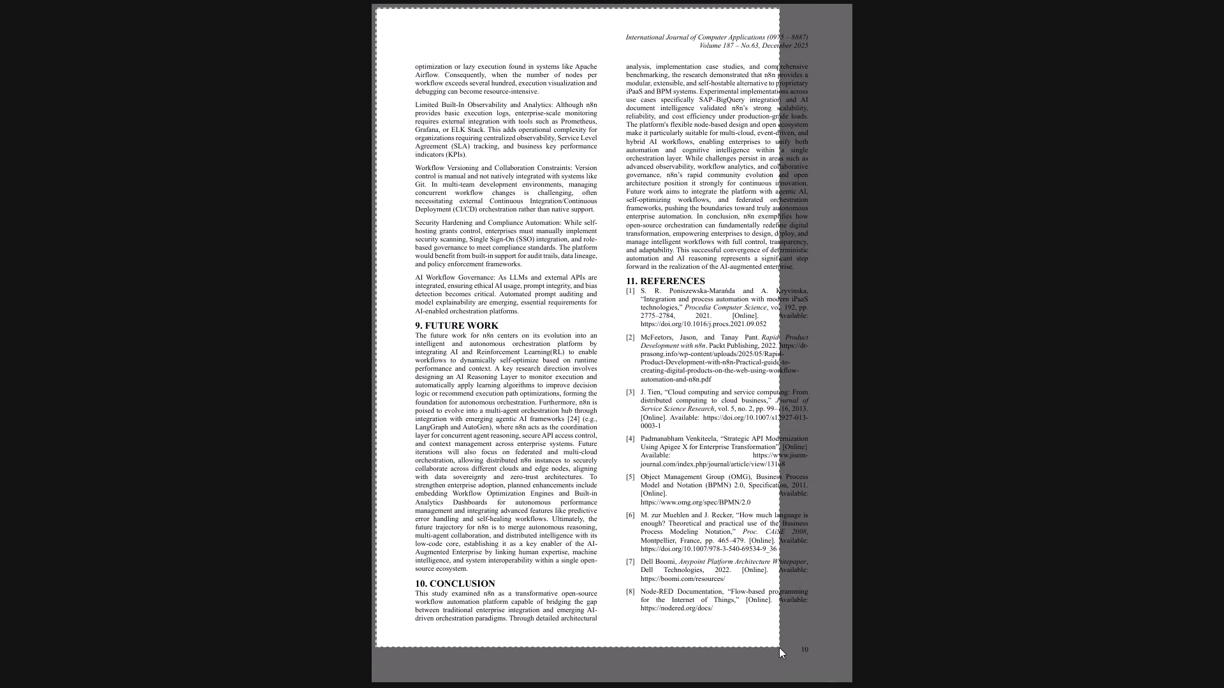
pyautogui.moveTo(779, 647); pyautogui.dragTo(834, 641)
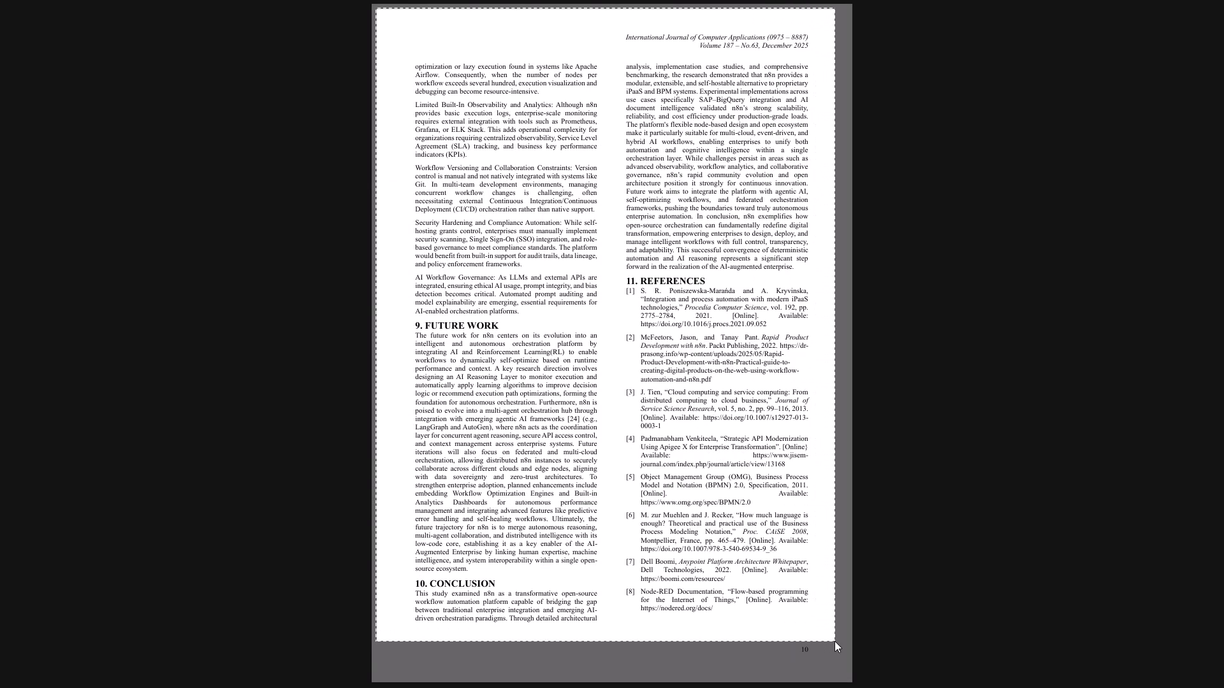
pyautogui.moveTo(834, 641); pyautogui.dragTo(837, 641)
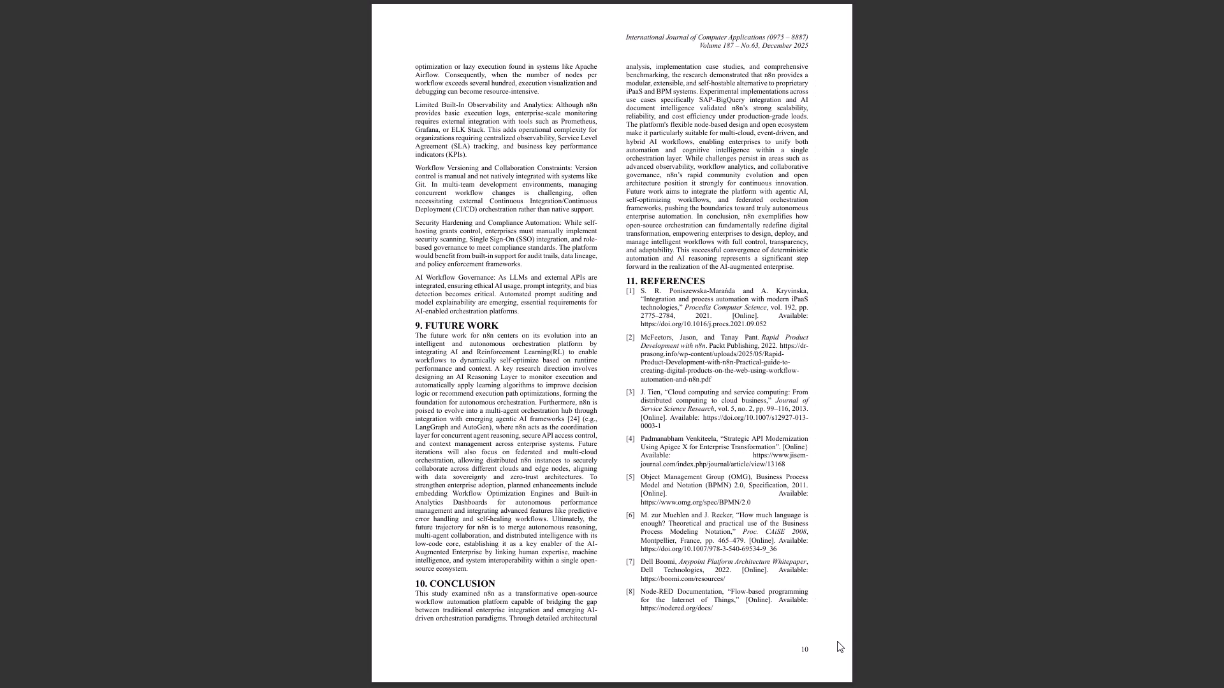
# Switch back to the Word report and paste the page 10 capture at the cursor on the blank page before Appendix-II.
pyautogui.hotkey('alt', 'Tab')
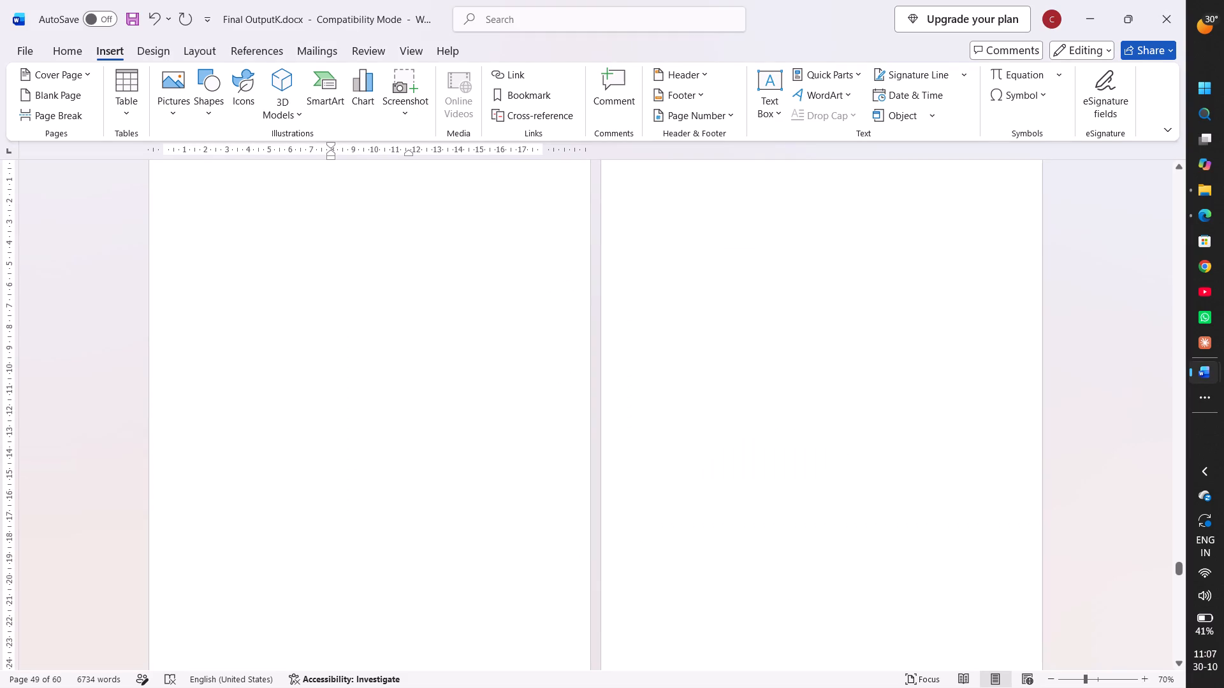
pyautogui.hotkey('ctrl', 'v')
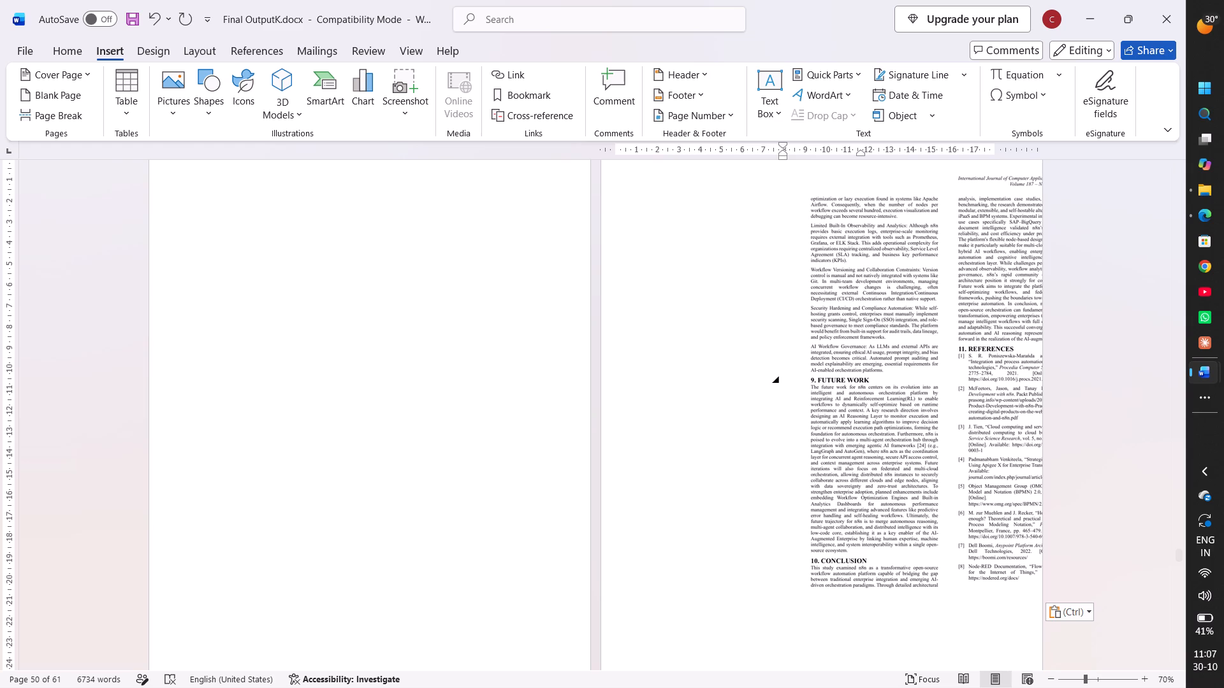
# Set the pasted page 10 image to Square text wrapping and position it roughly centred across its blank page.
pyautogui.scroll(1, 938, 394)
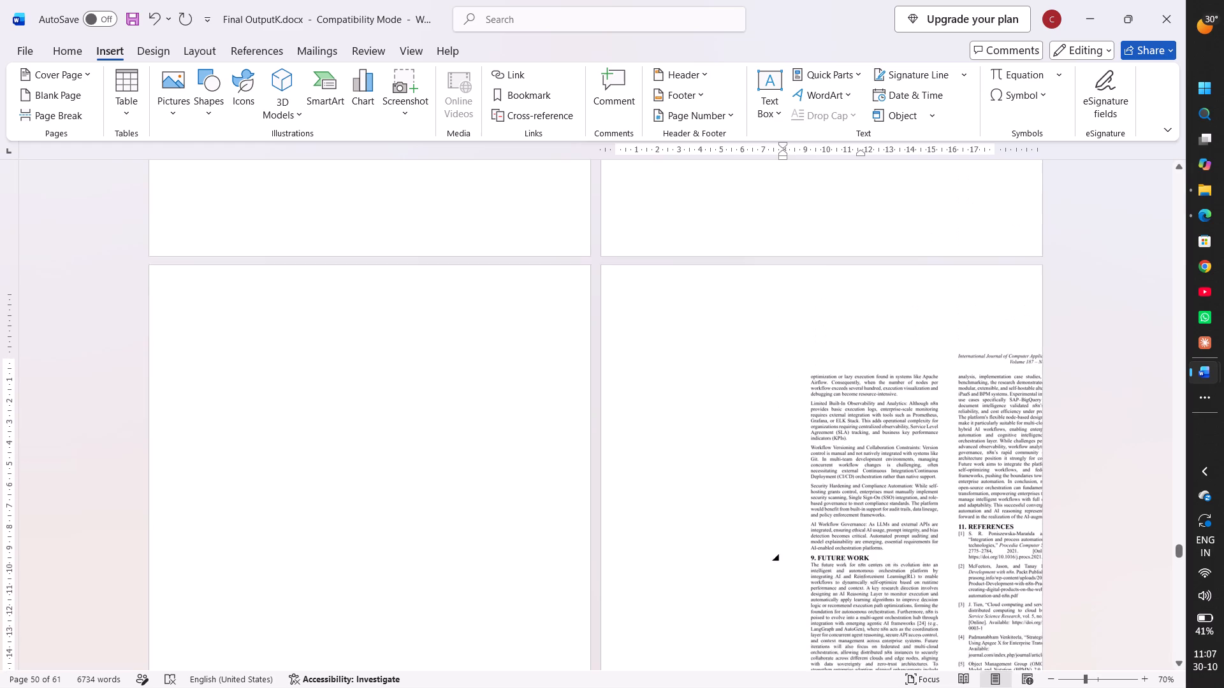
pyautogui.scroll(1, 938, 394)
pyautogui.click(928, 496)
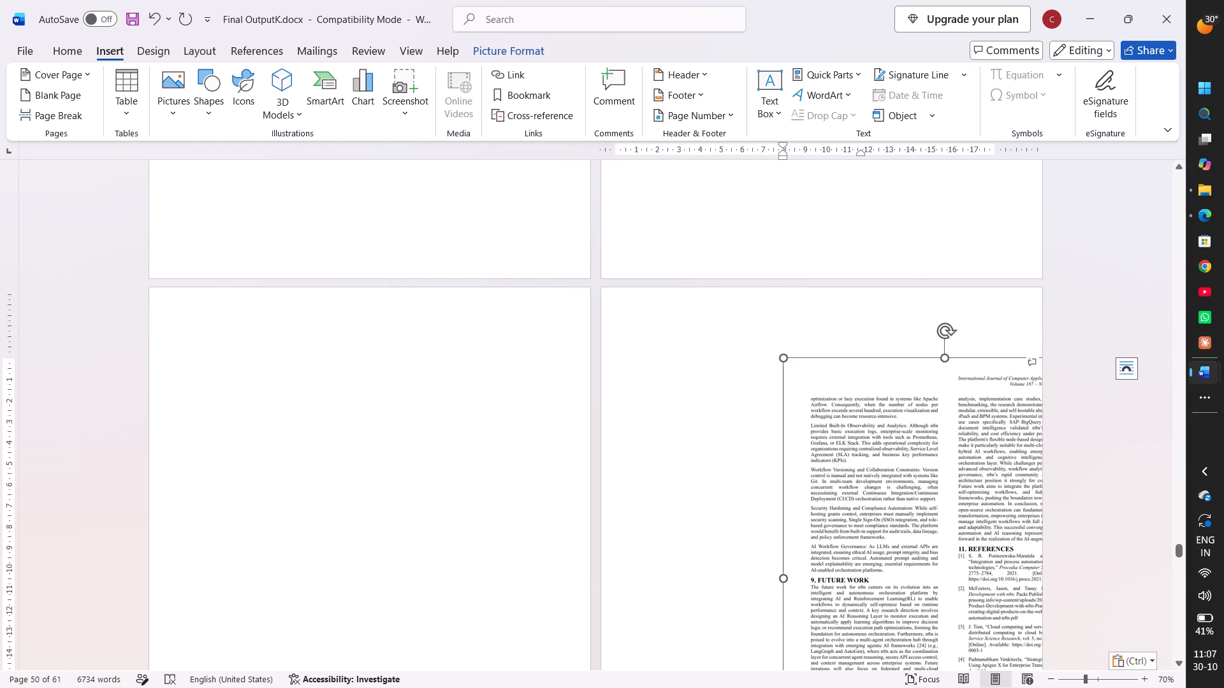
pyautogui.click(1119, 373)
pyautogui.click(683, 480)
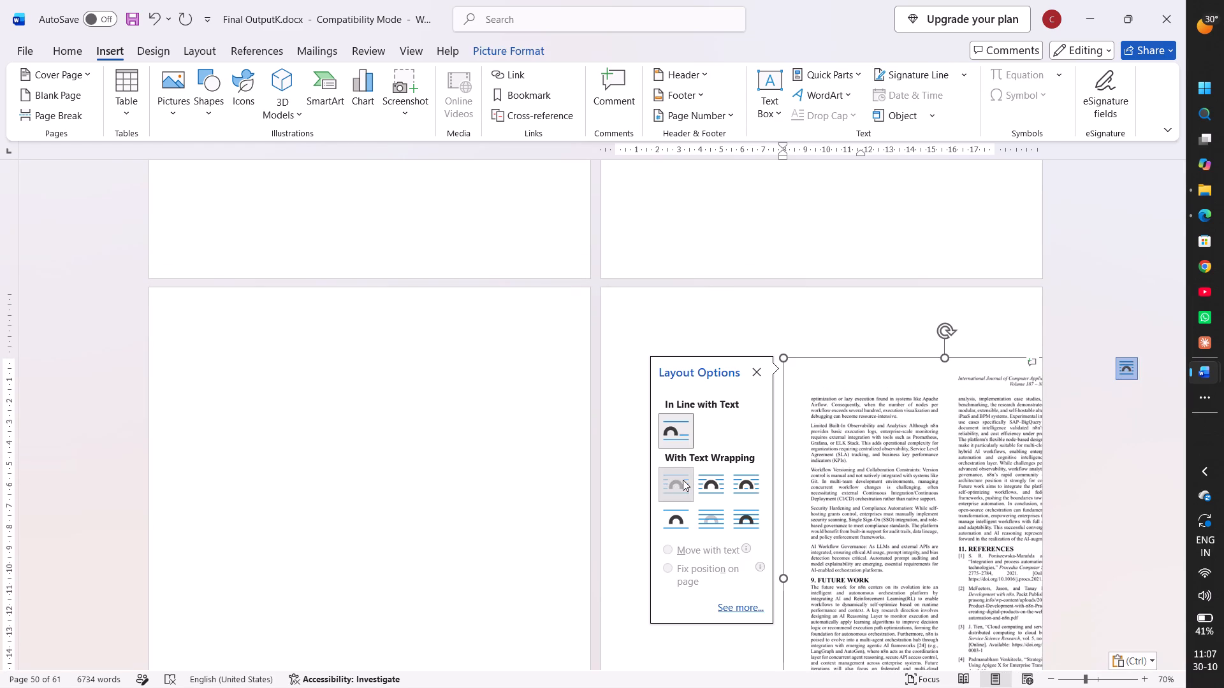
pyautogui.moveTo(445, 483); pyautogui.dragTo(376, 454)
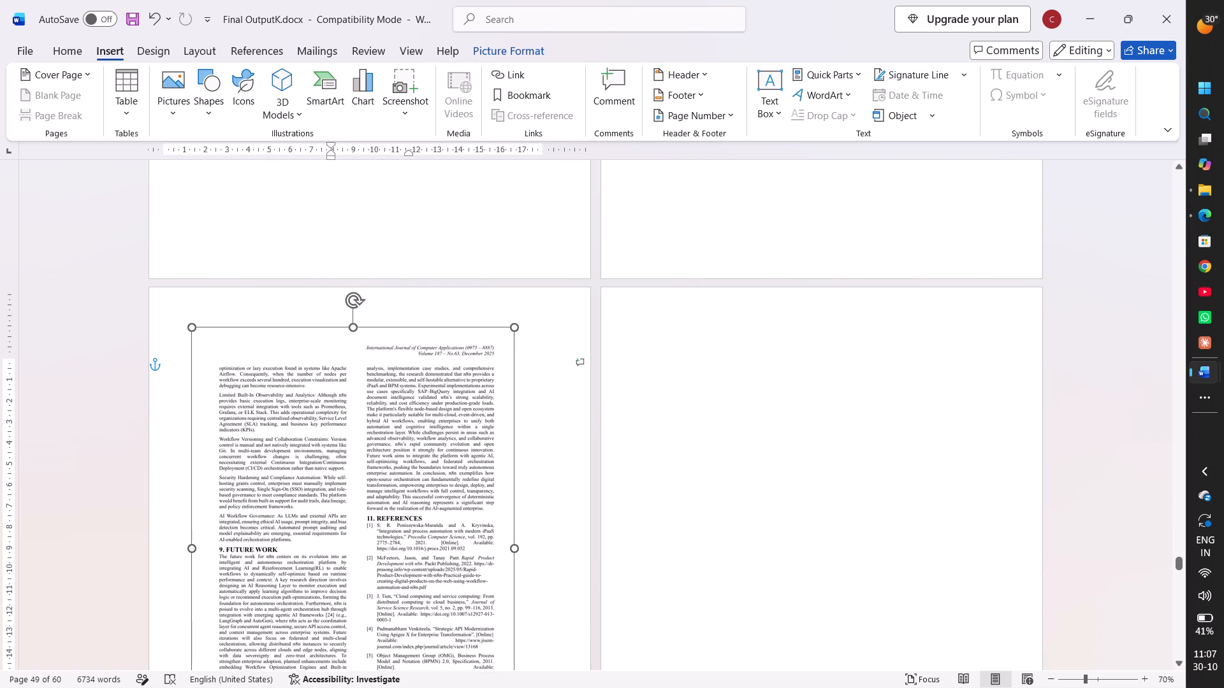
pyautogui.moveTo(376, 454); pyautogui.dragTo(386, 455)
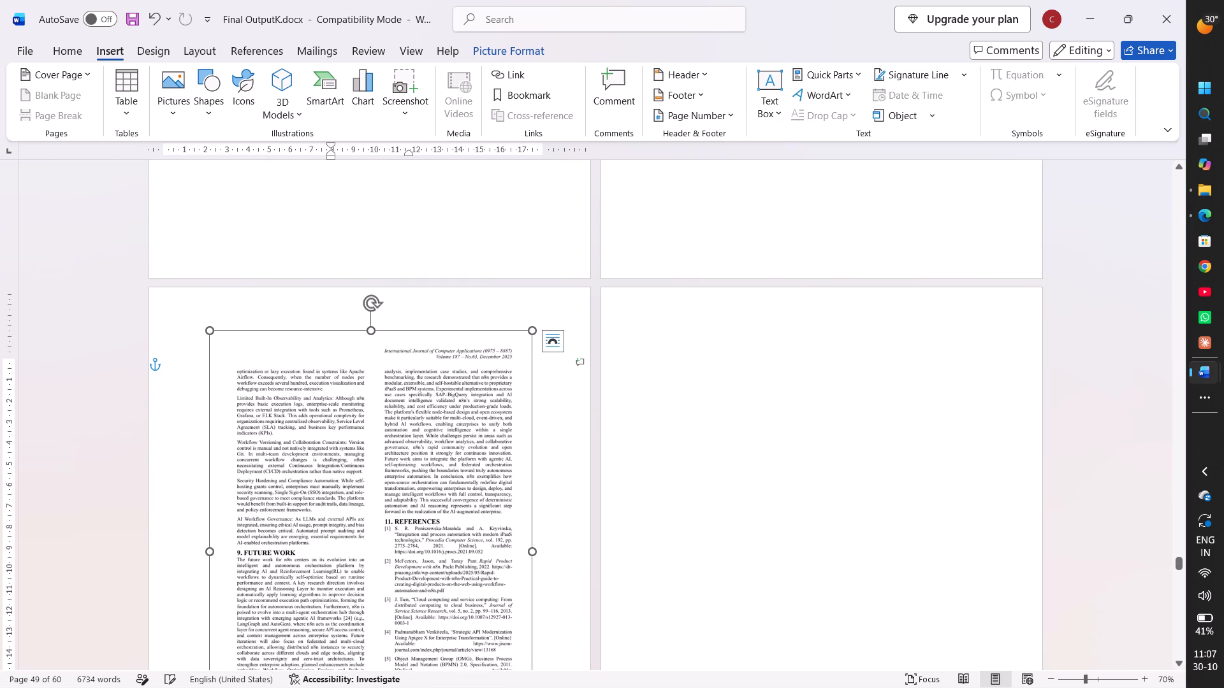